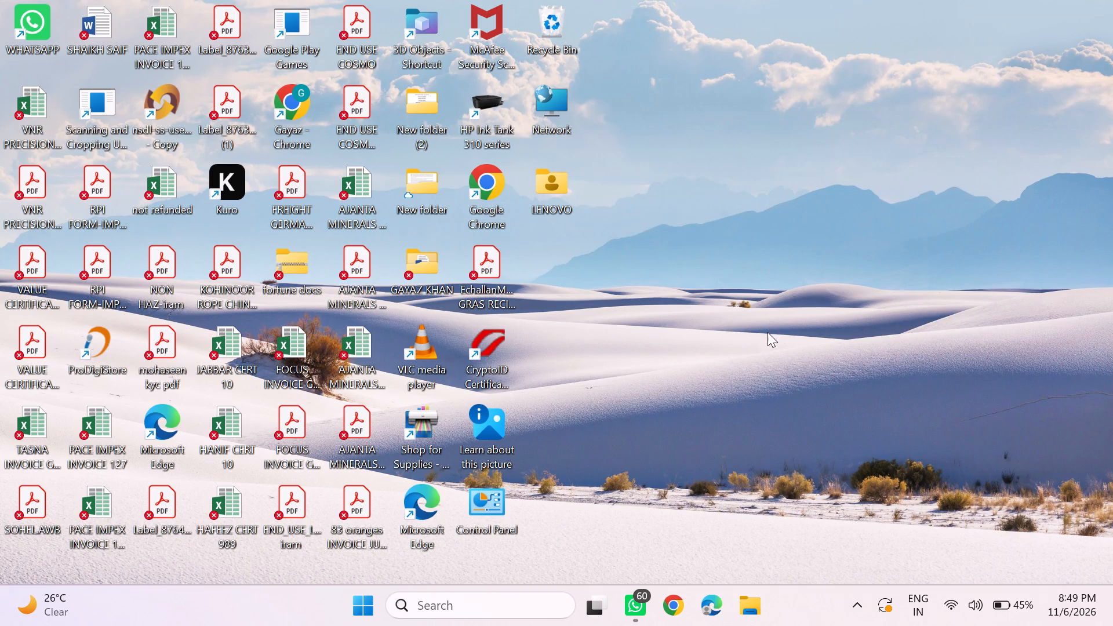
Open Google Chrome and enter ICL as the search text in the new tab.
left_click(675, 620)
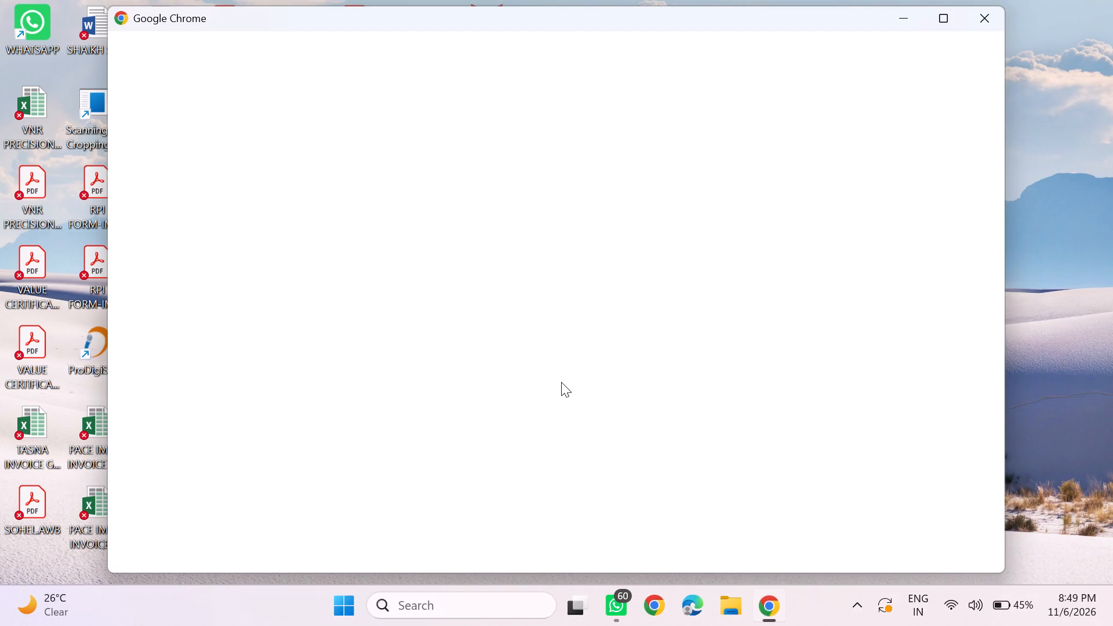
left_click(532, 366)
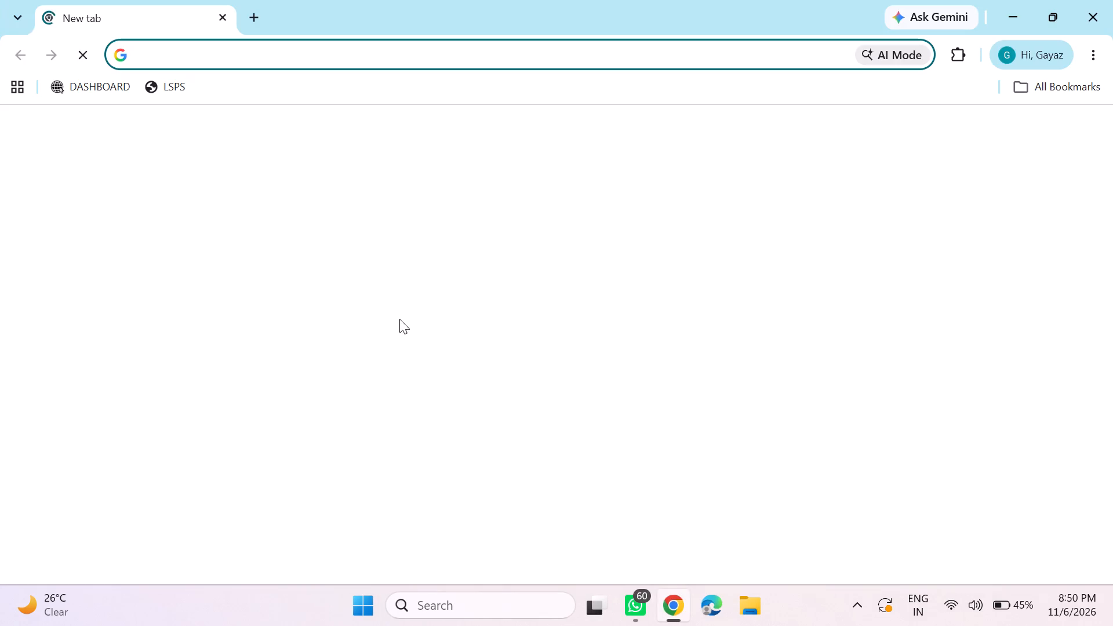
type("ICL")
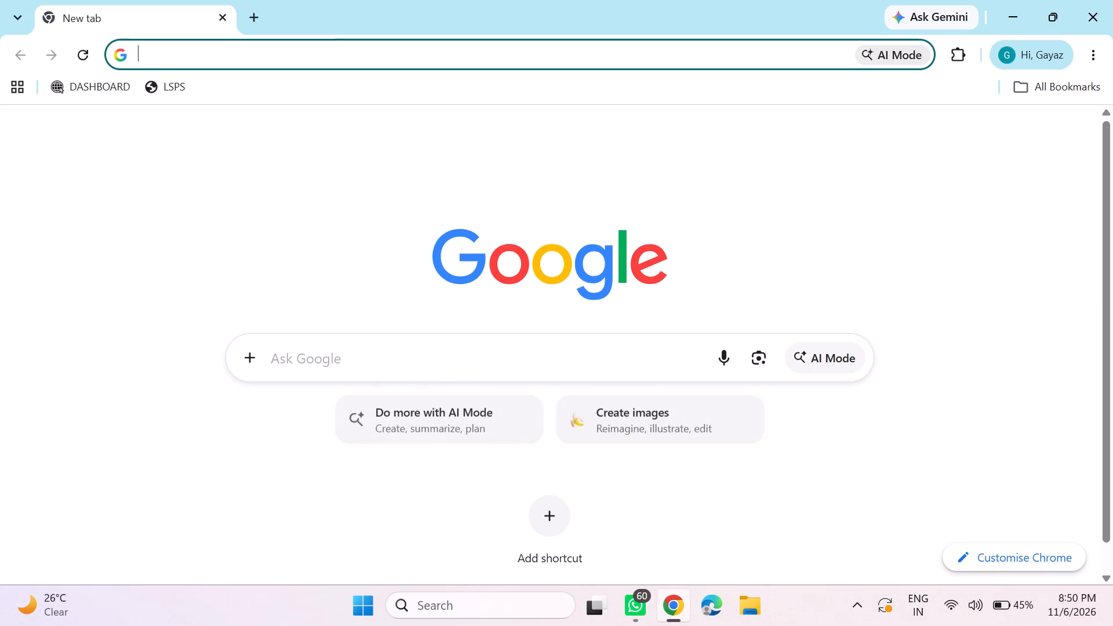
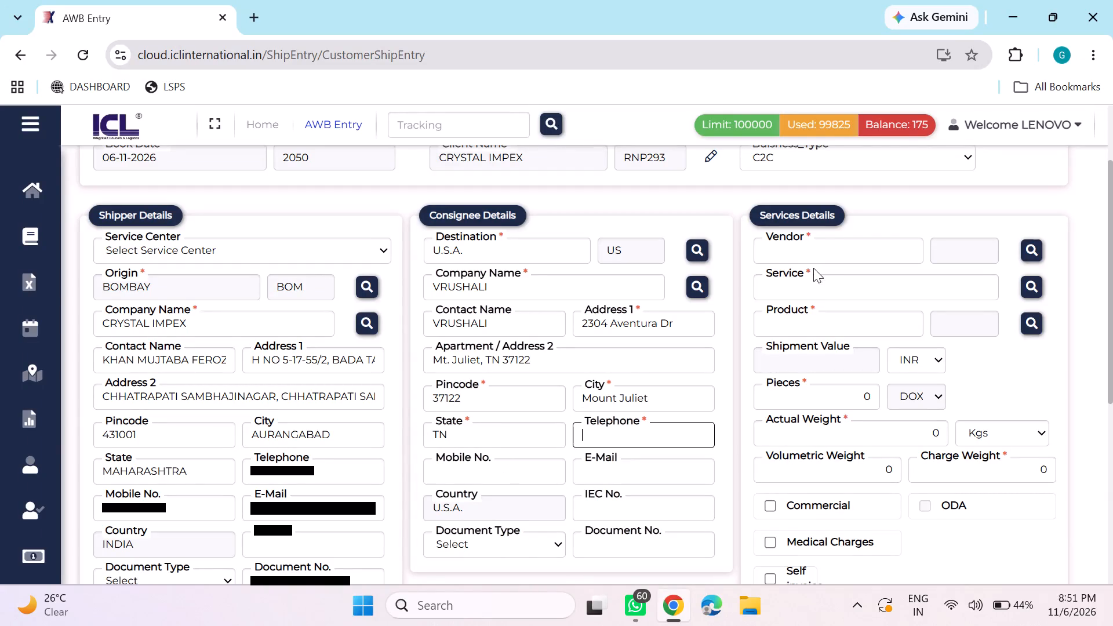
Fill in the services details with the Federal Express (FDX) vendor, INTERNATIONAL PRIORITY service, OTHER PACKAGE product and USD shipment currency.
left_click(819, 243)
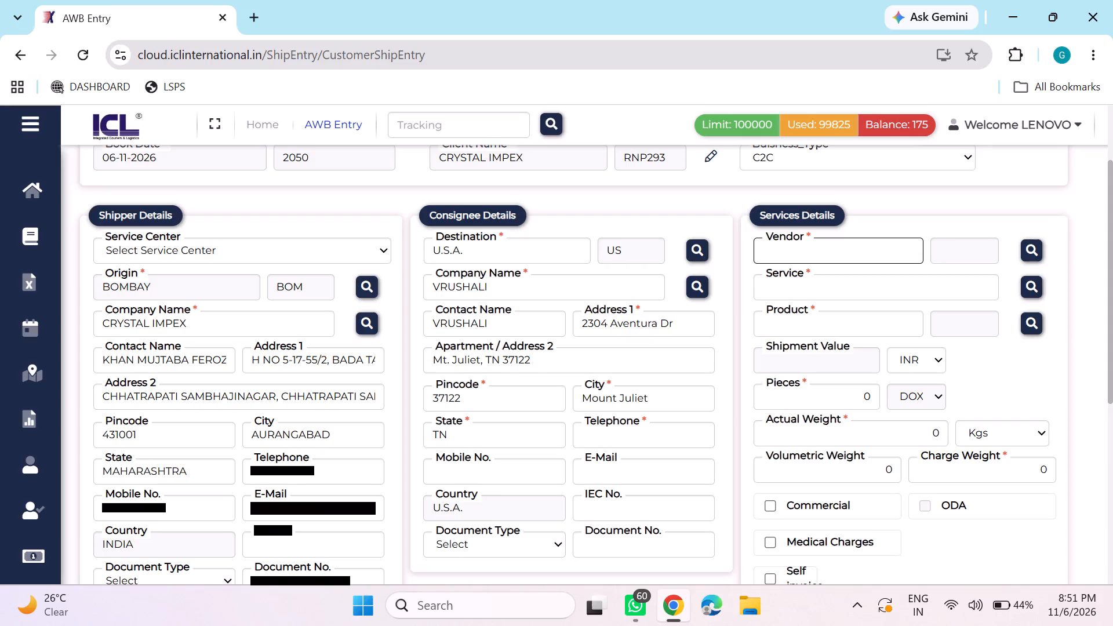
type("FED")
key("Return")
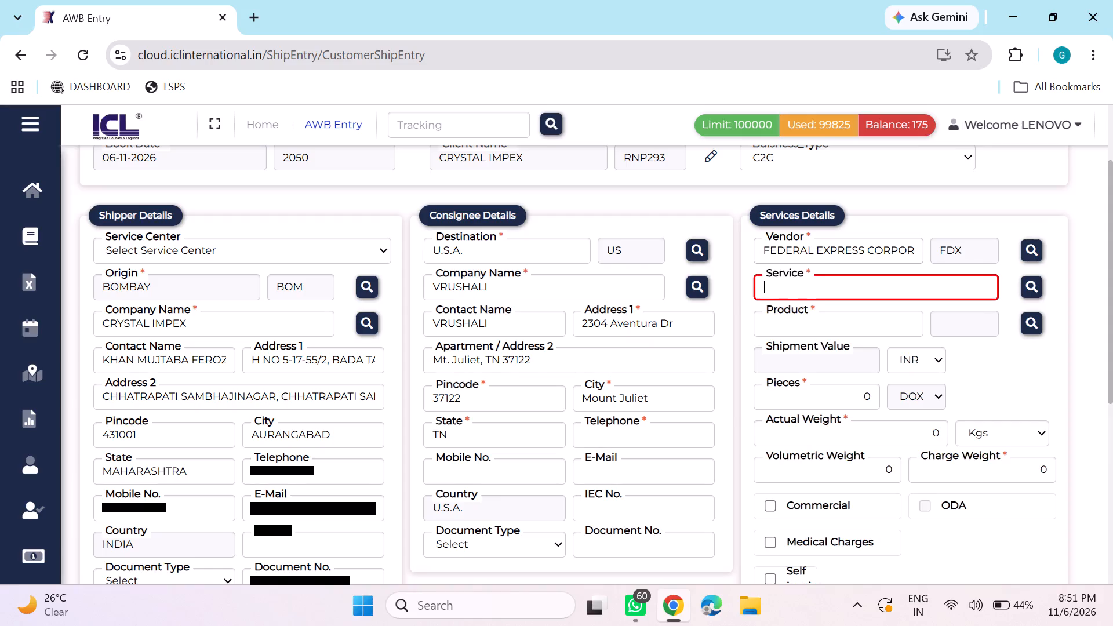
type("INT")
key("Return")
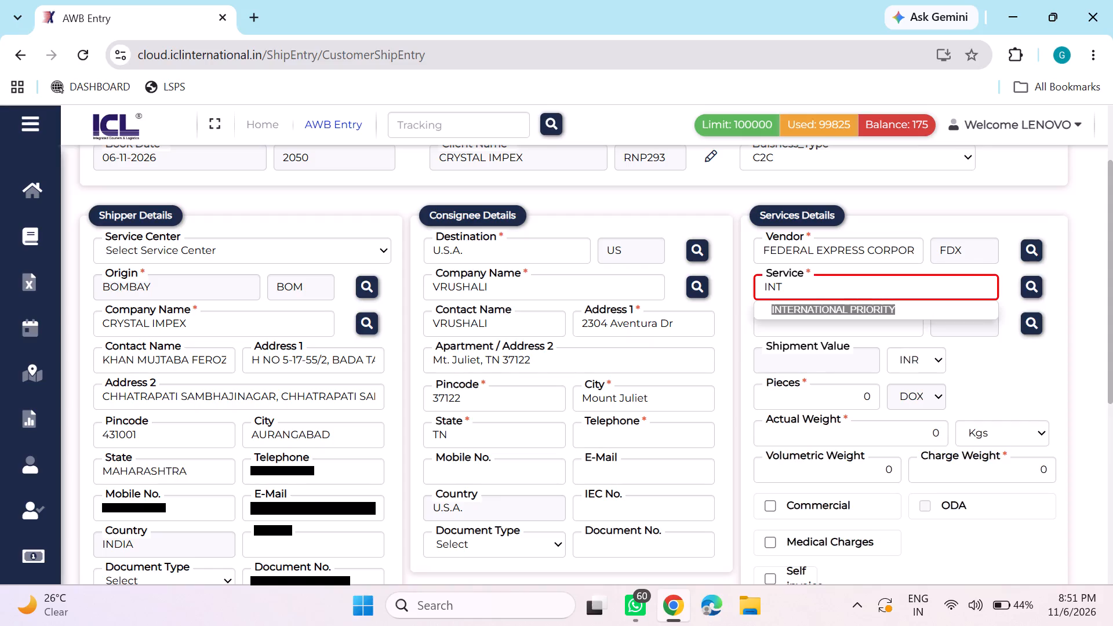
type("OTH")
key("Return")
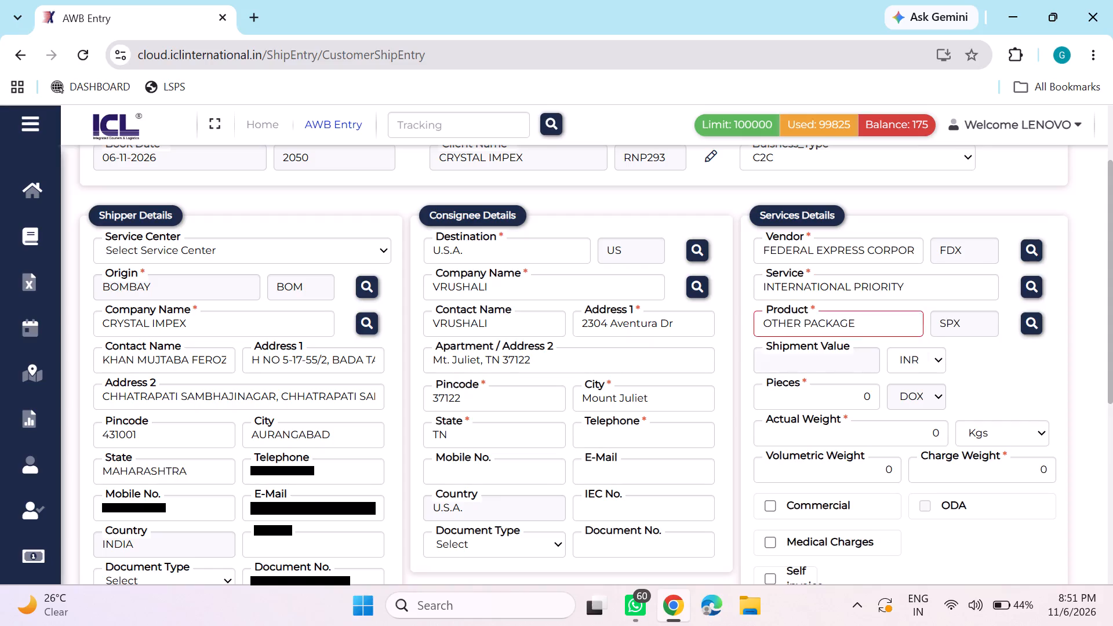
type("USD")
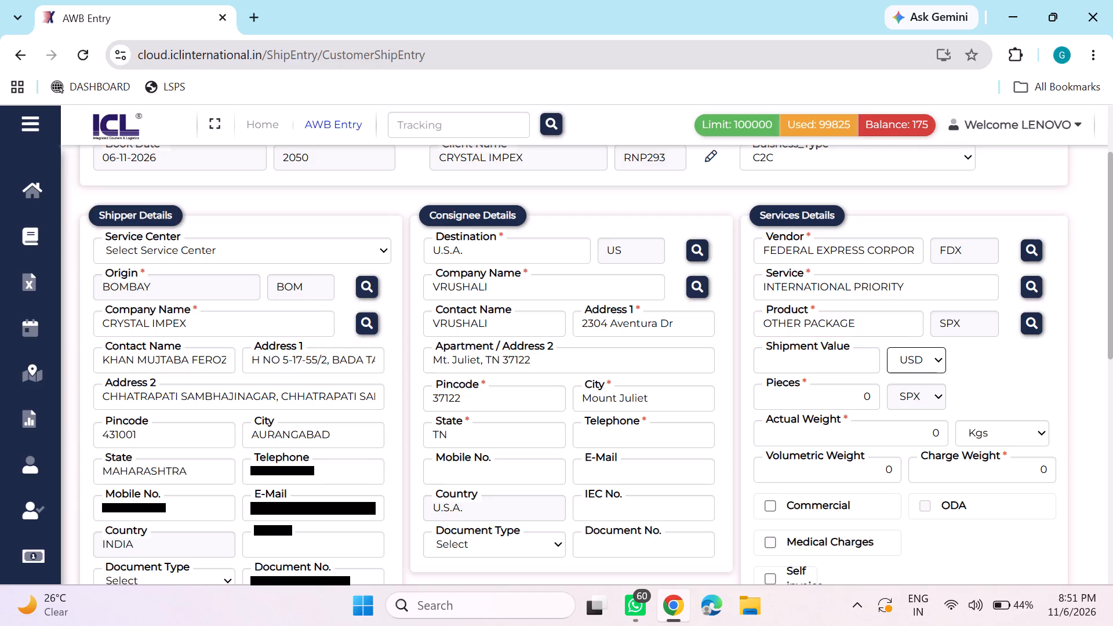
Review the AWB entry form from the account details down through the pieces, performa and shipment details sections.
scroll(748, 314, "up", 1)
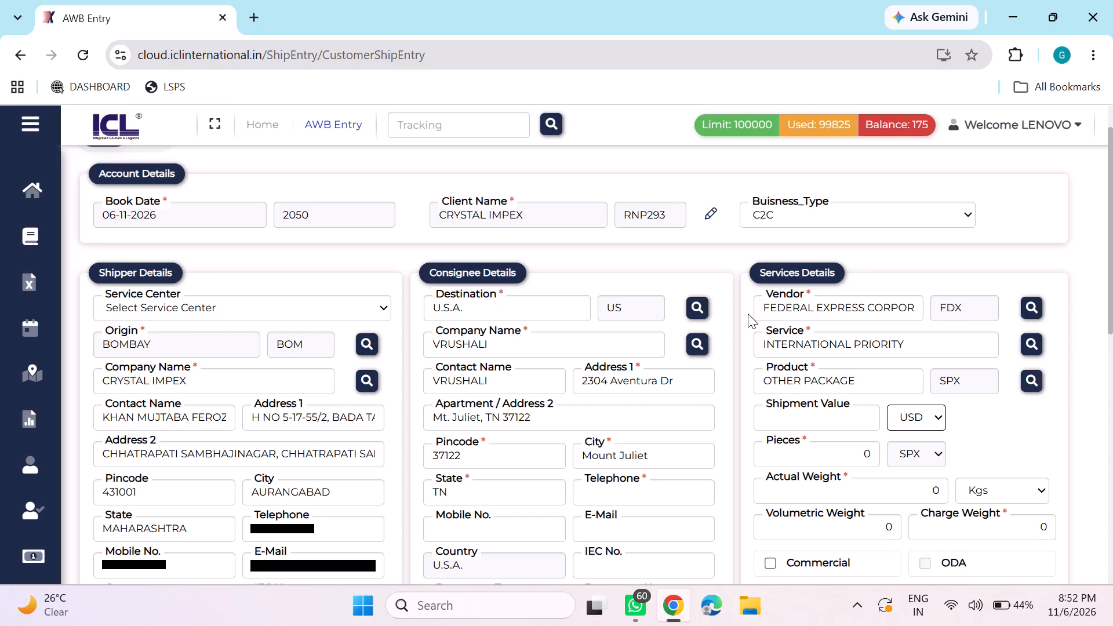
scroll(755, 330, "down", 2)
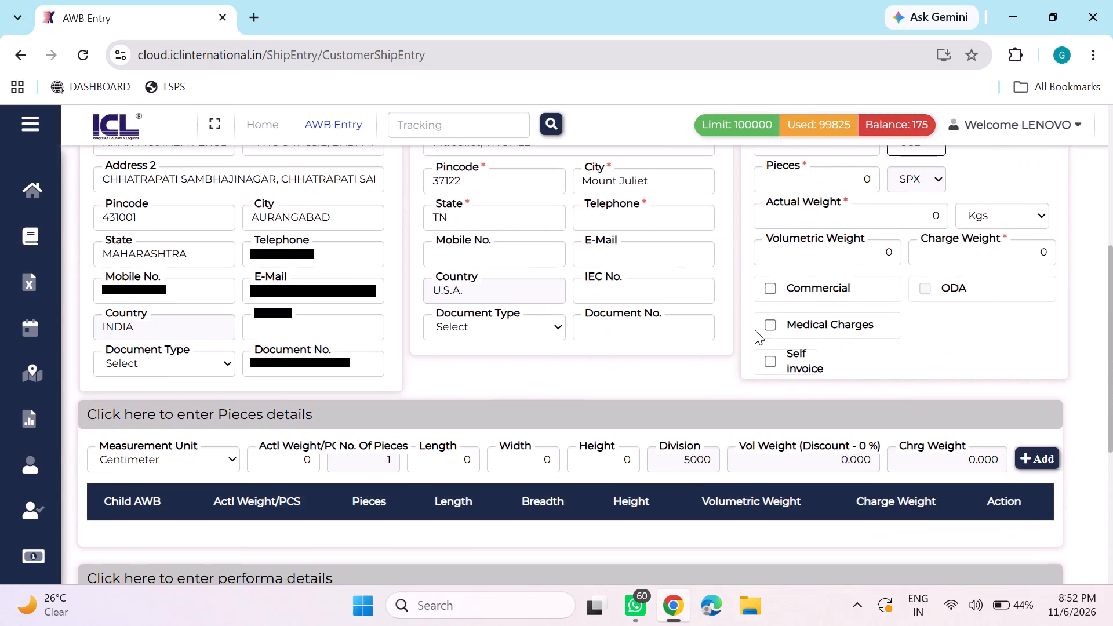
scroll(663, 282, "up", 1)
scroll(663, 282, "down", 1)
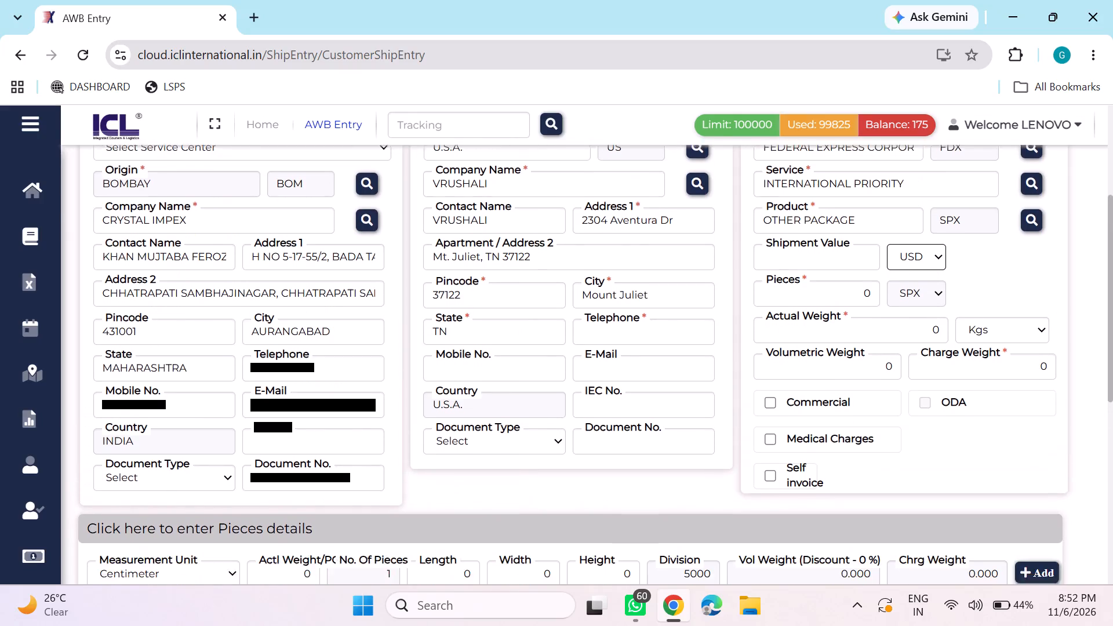
scroll(663, 282, "down", 4)
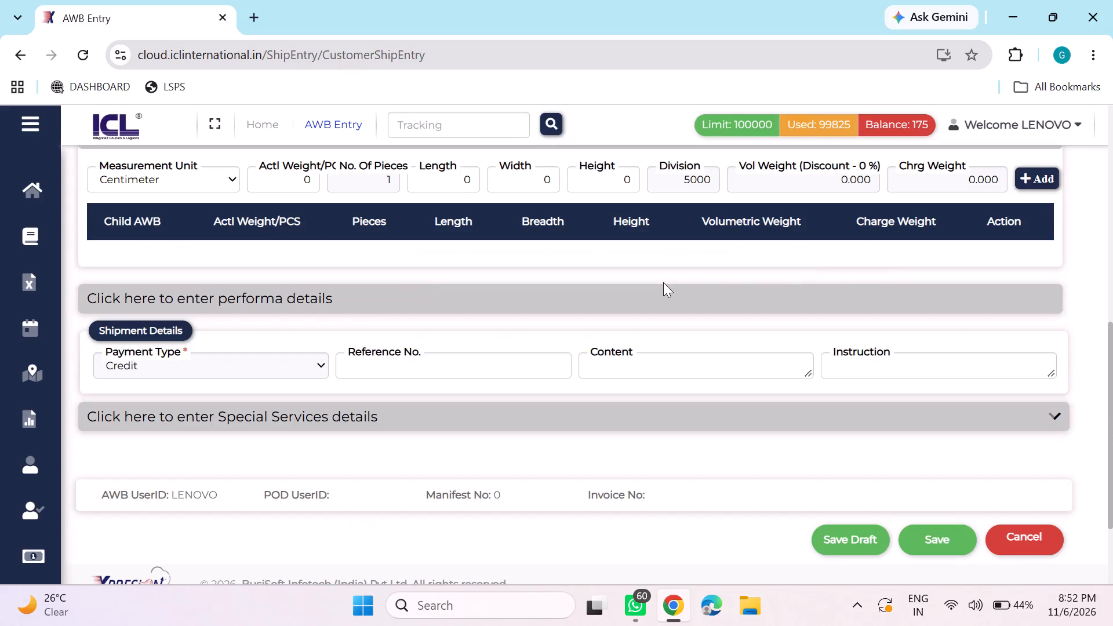
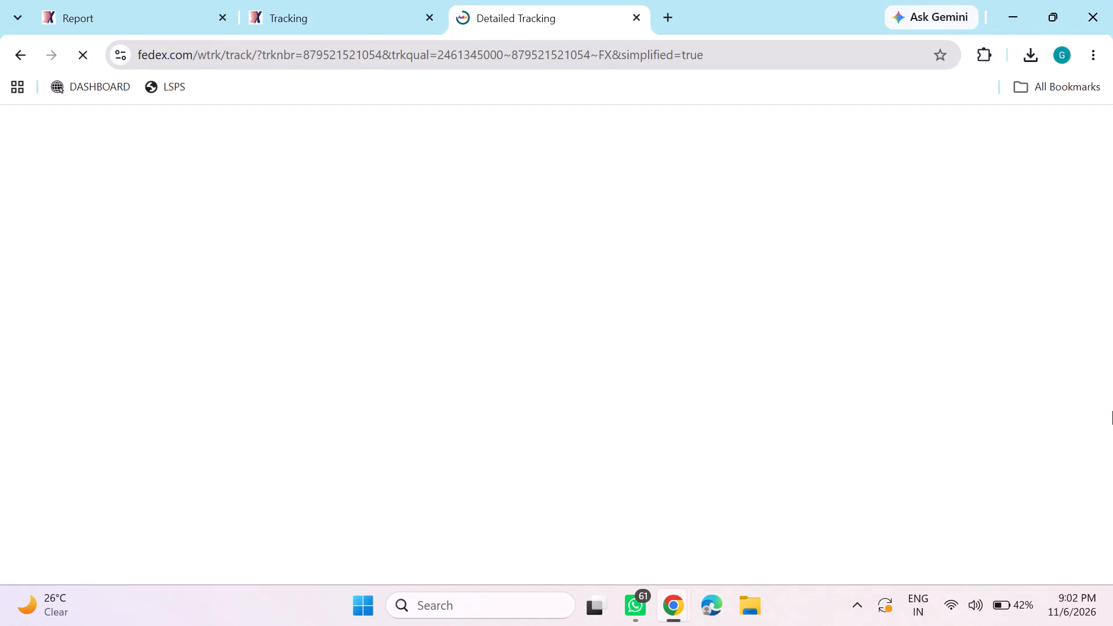
Close the FedEx Detailed Tracking page and return to the ICL shipment tracking page.
left_click(638, 11)
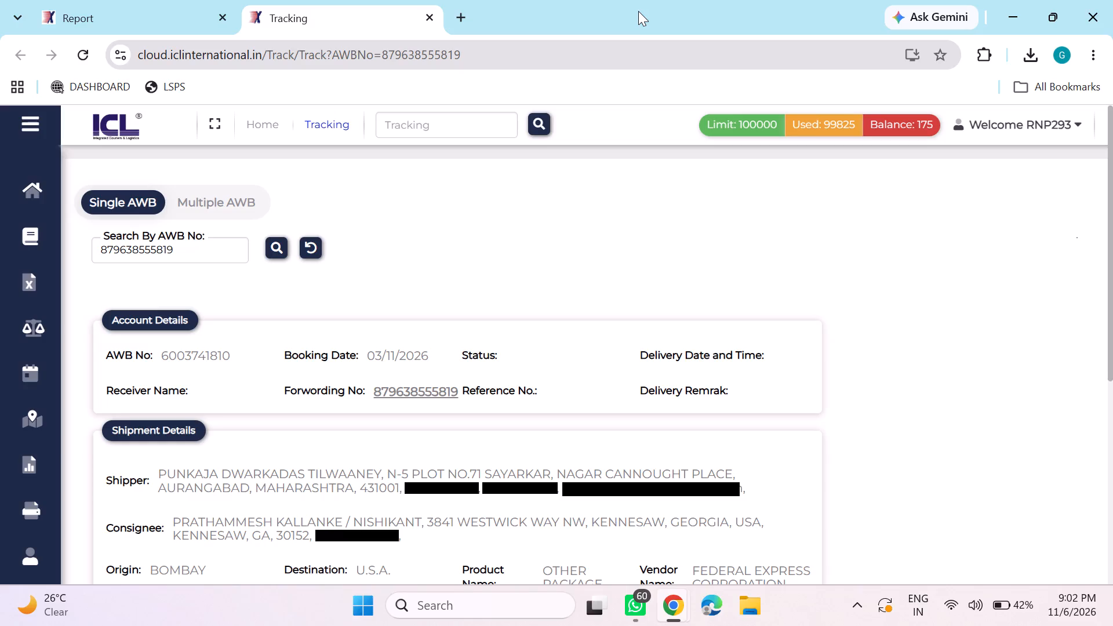
Review the tracked shipment's account and shipment details, from the AWB number down to the content description.
scroll(687, 198, "down", 1)
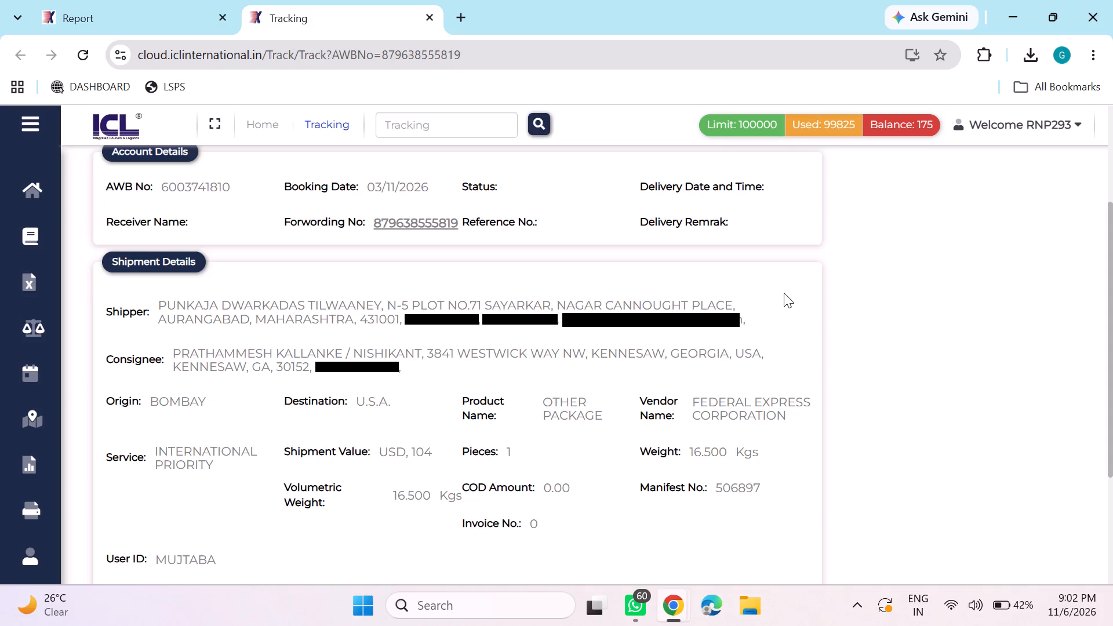
scroll(753, 312, "down", 2)
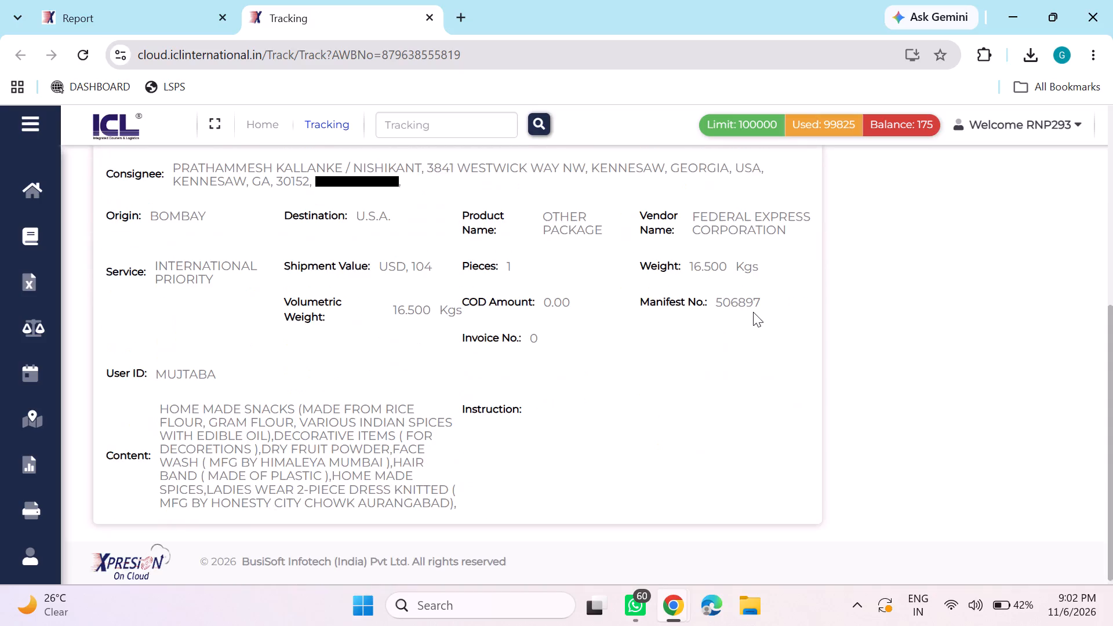
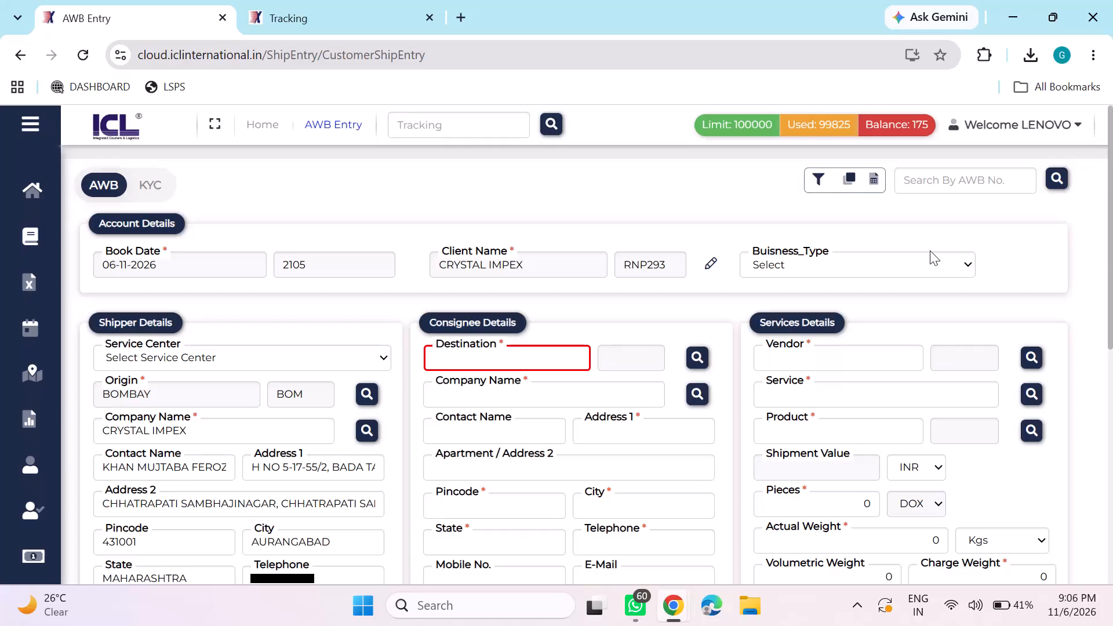
Set the business type in the AWB entry's account details to B2B.
left_click(929, 264)
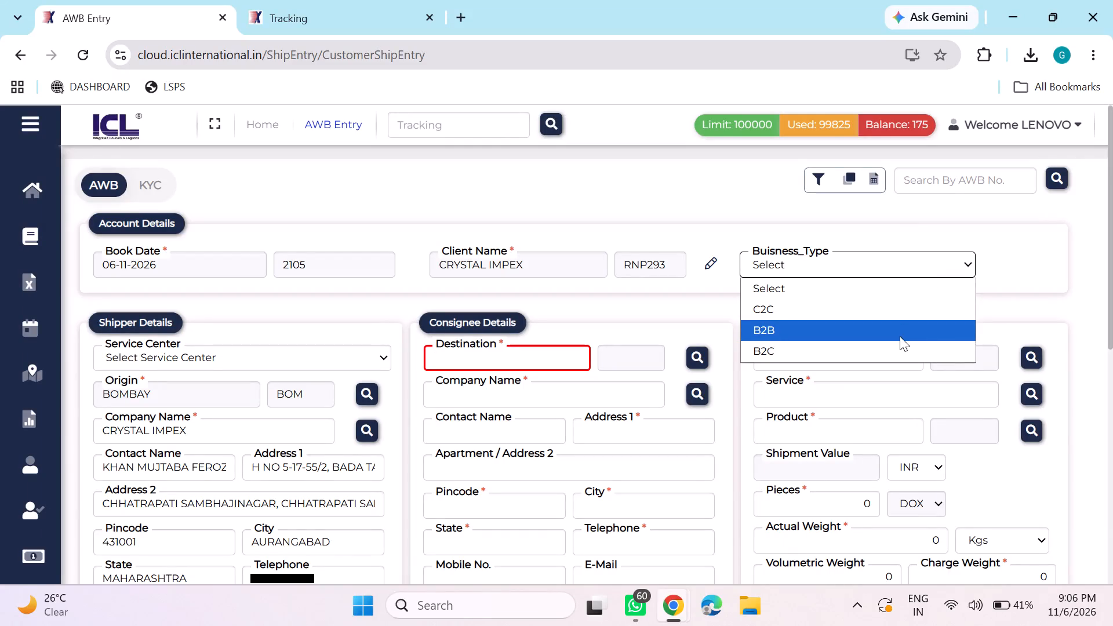
left_click(900, 336)
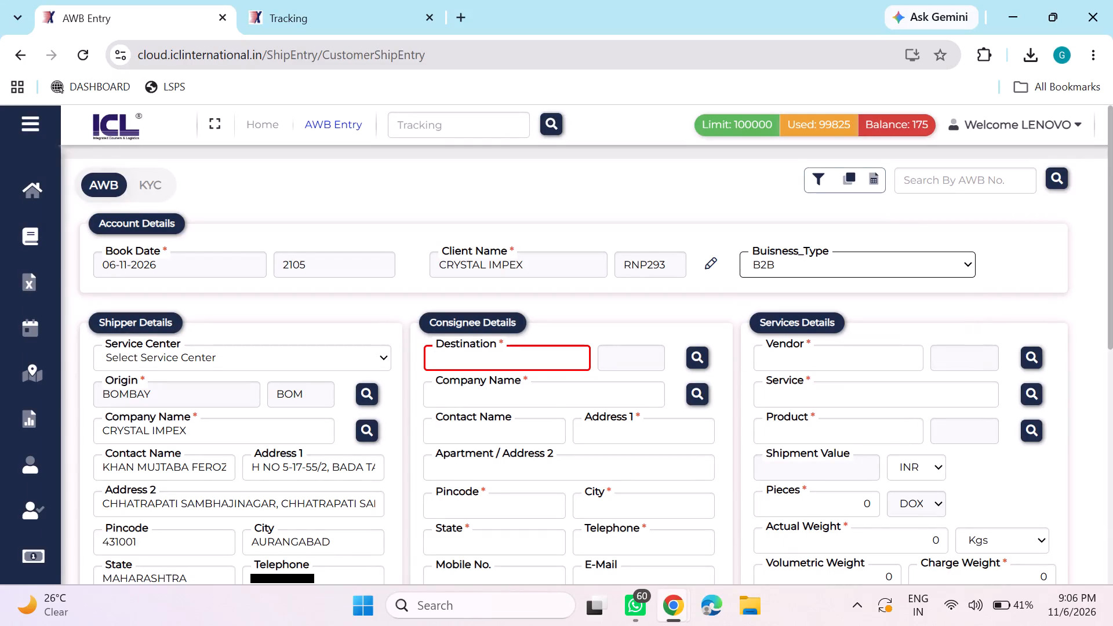
Replace the shipper company by searching for RN and choosing the saved RN ENTERPRISES record to fill the shipper details.
left_click(288, 424)
key("ctrl+a")
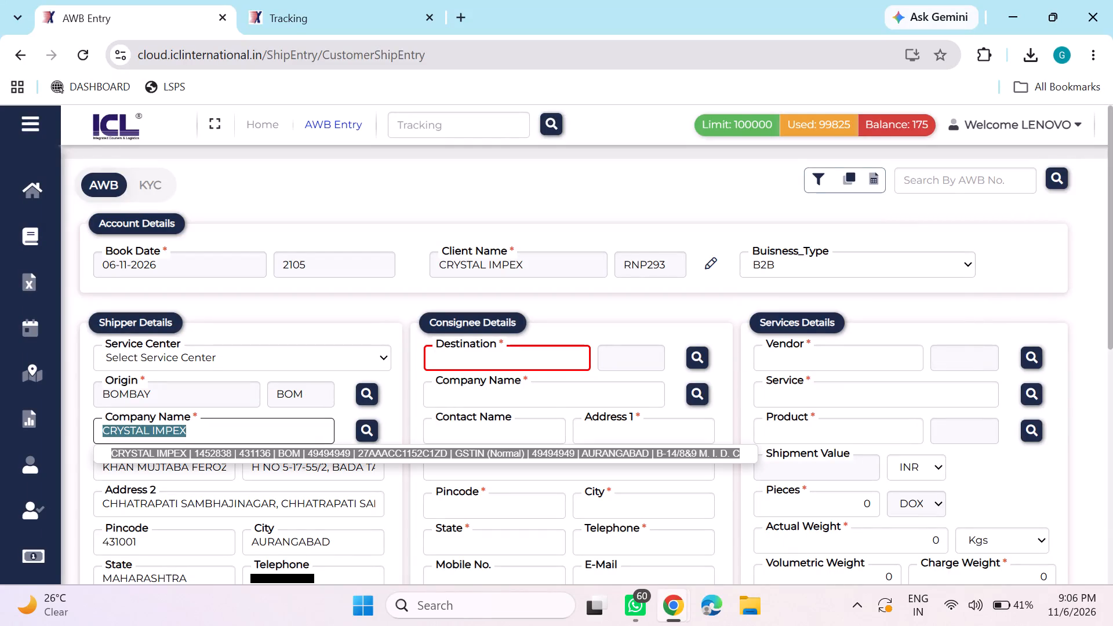
type("RN")
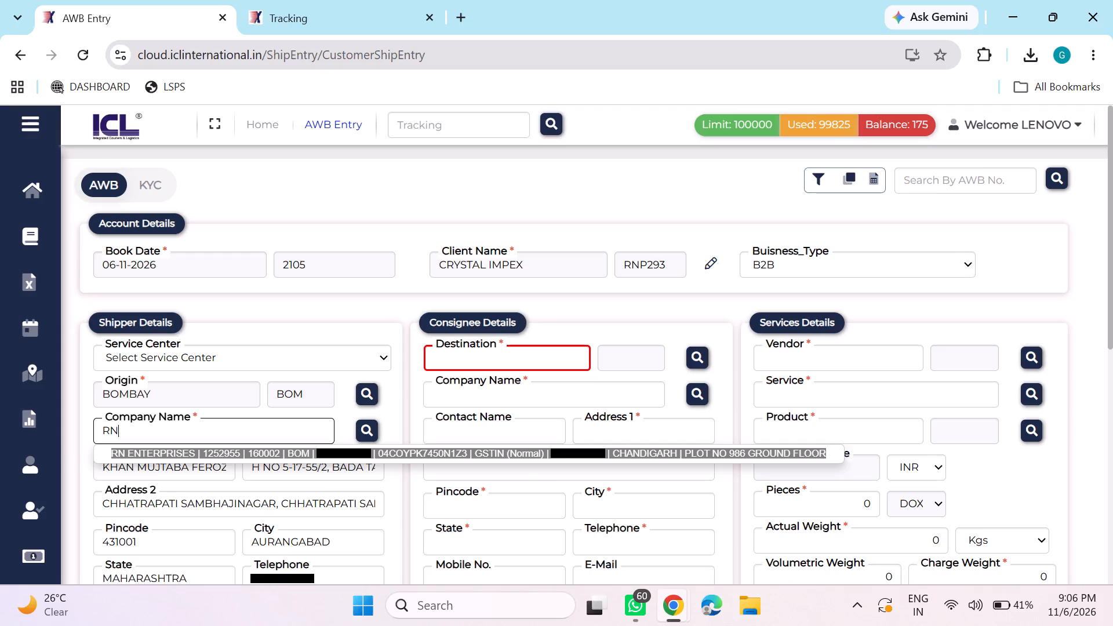
key("Return")
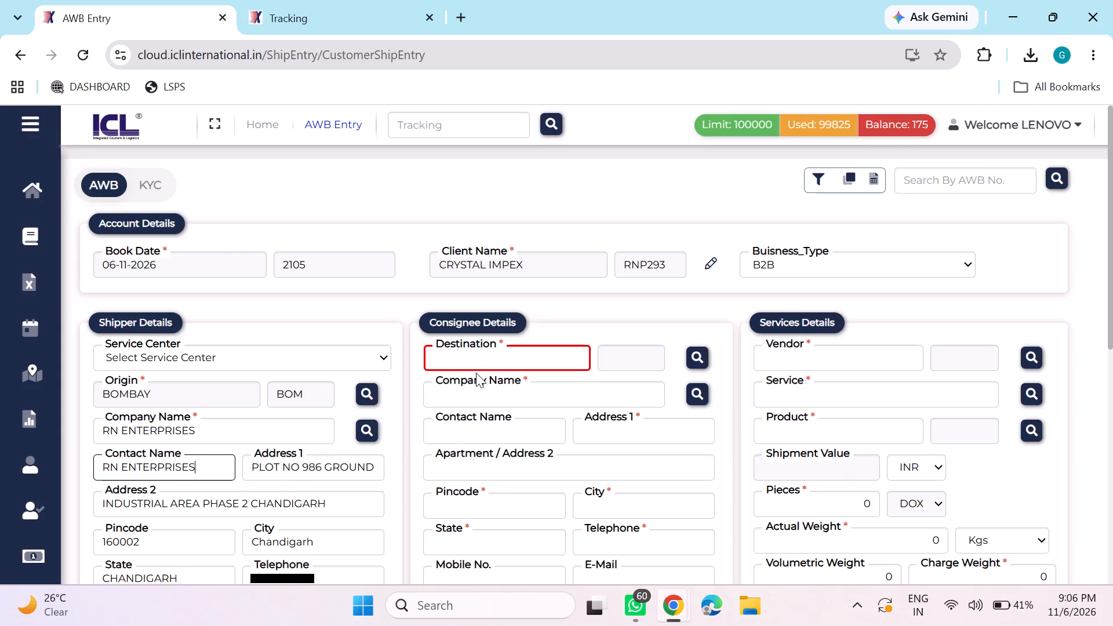
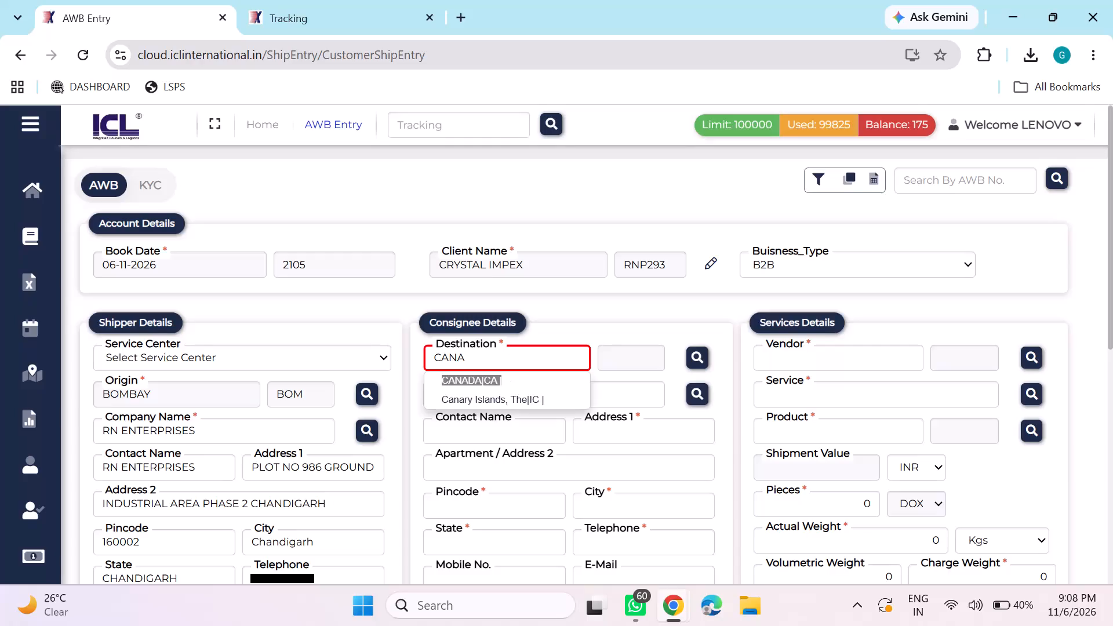
Set the consignee destination to CANADA.
key("Return")
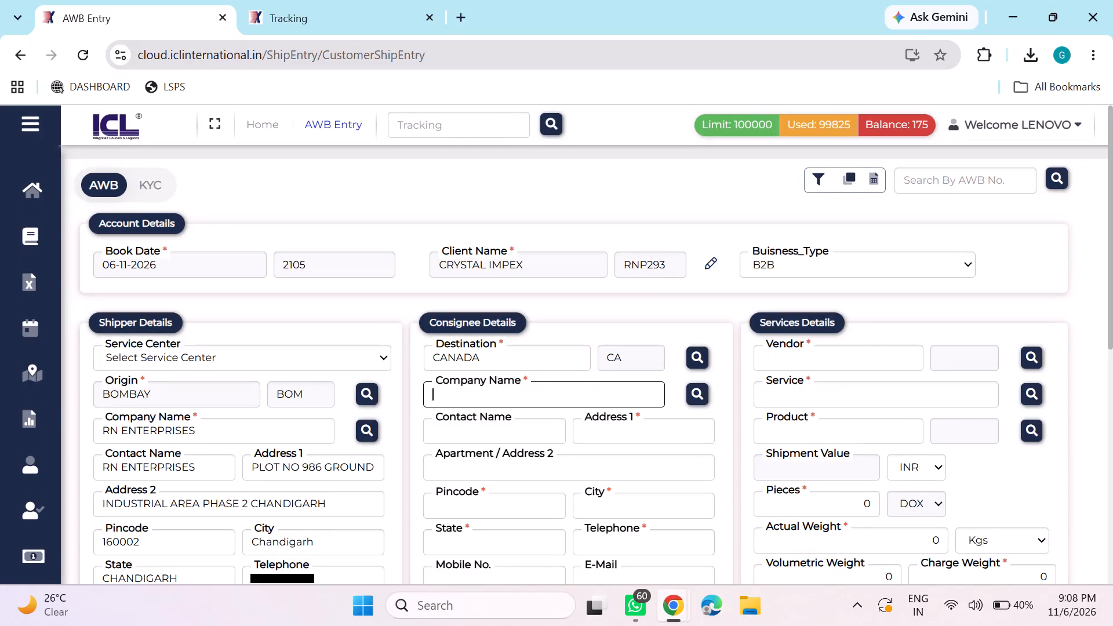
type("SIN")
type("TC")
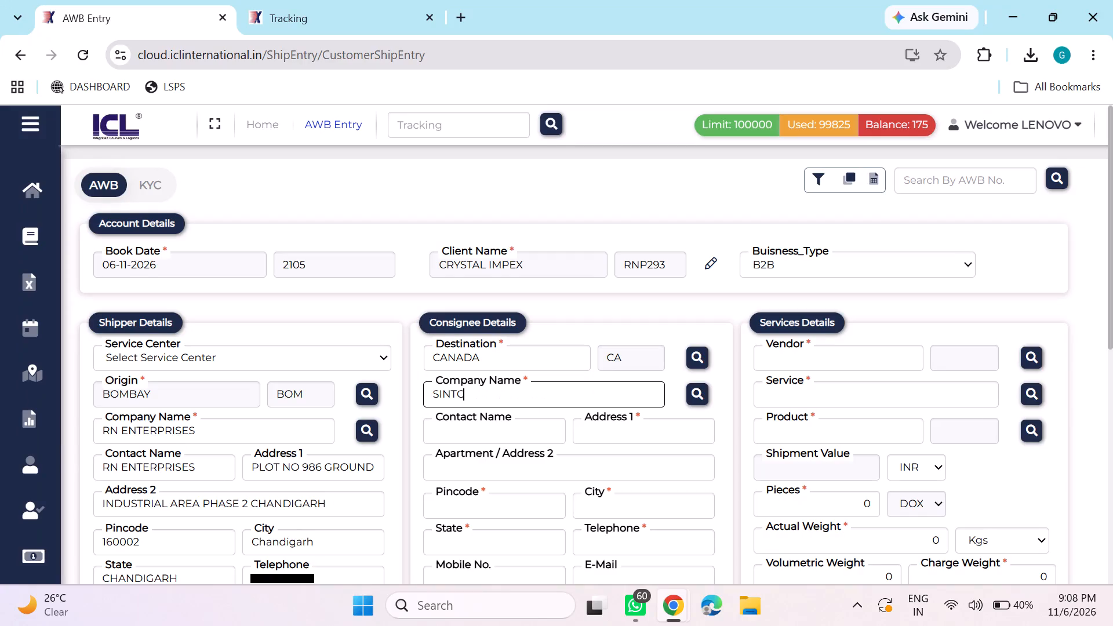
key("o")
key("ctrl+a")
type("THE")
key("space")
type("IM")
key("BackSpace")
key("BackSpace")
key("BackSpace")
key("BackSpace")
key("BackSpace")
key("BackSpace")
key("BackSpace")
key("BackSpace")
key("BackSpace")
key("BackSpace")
Open a new browser tab.
key("ctrl+t")
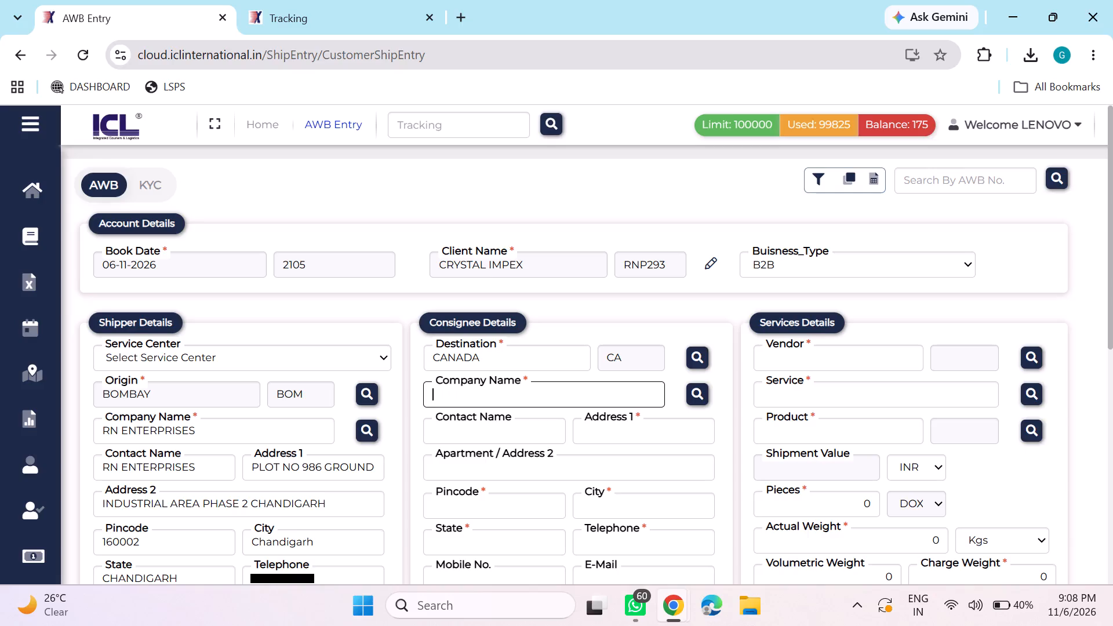
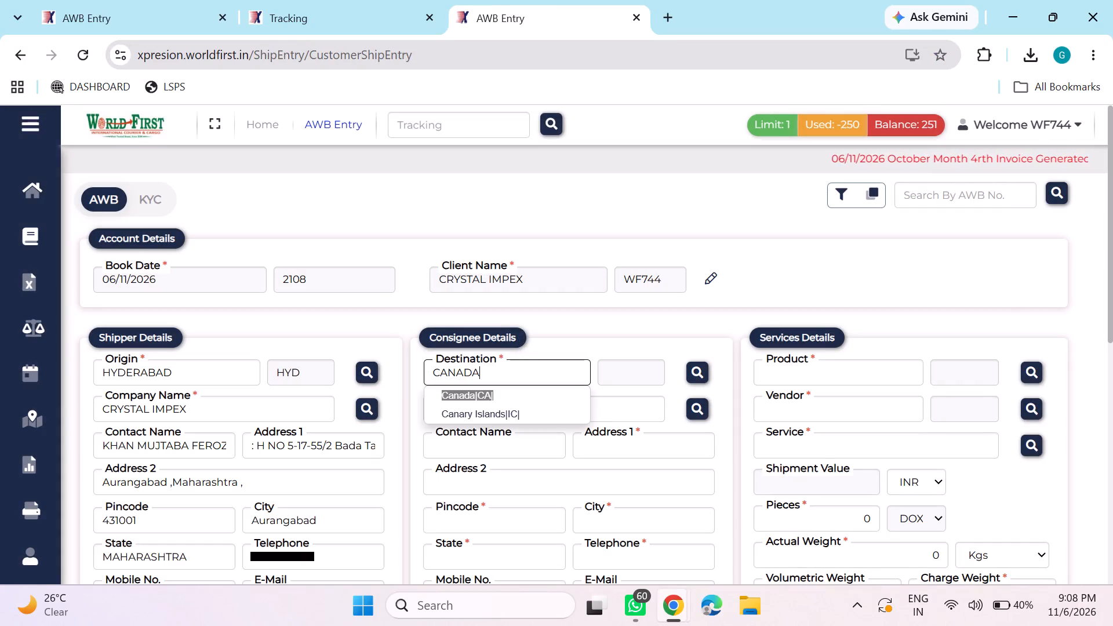
Set the World First consignee destination to Canada and fill the consignee details from the saved SINTCO DENTAL record.
key("Return")
type("THE")
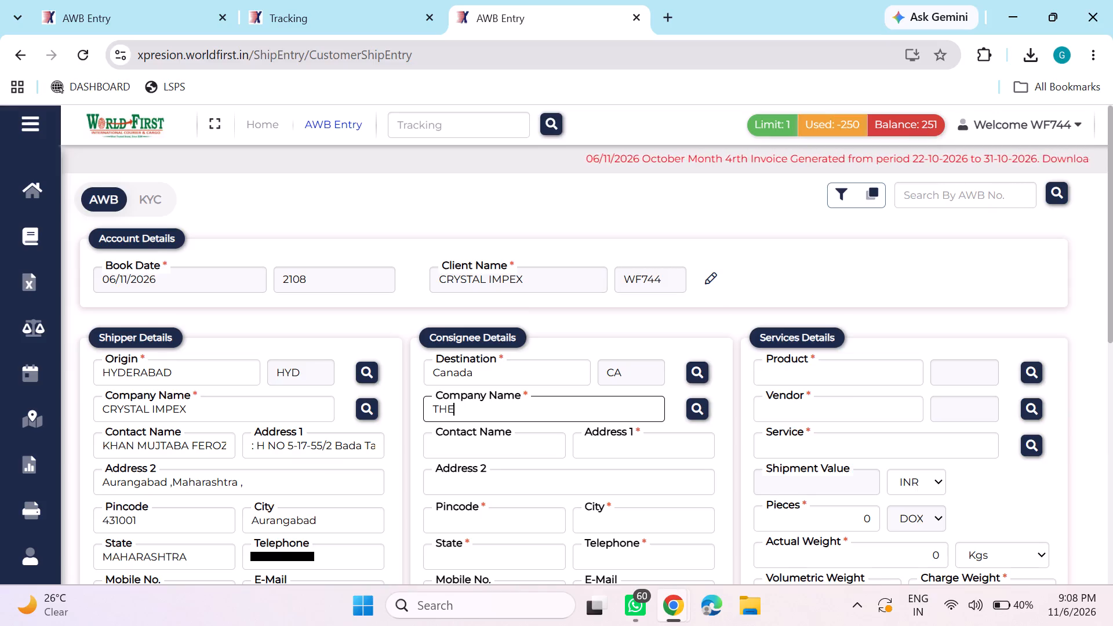
key("ctrl+a")
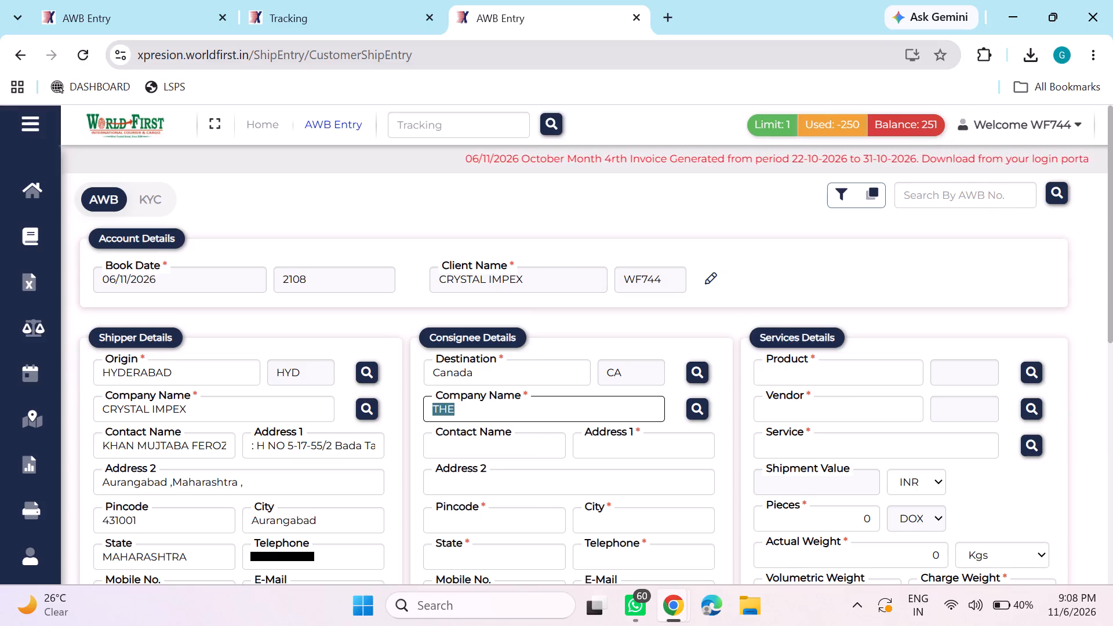
type("SINT")
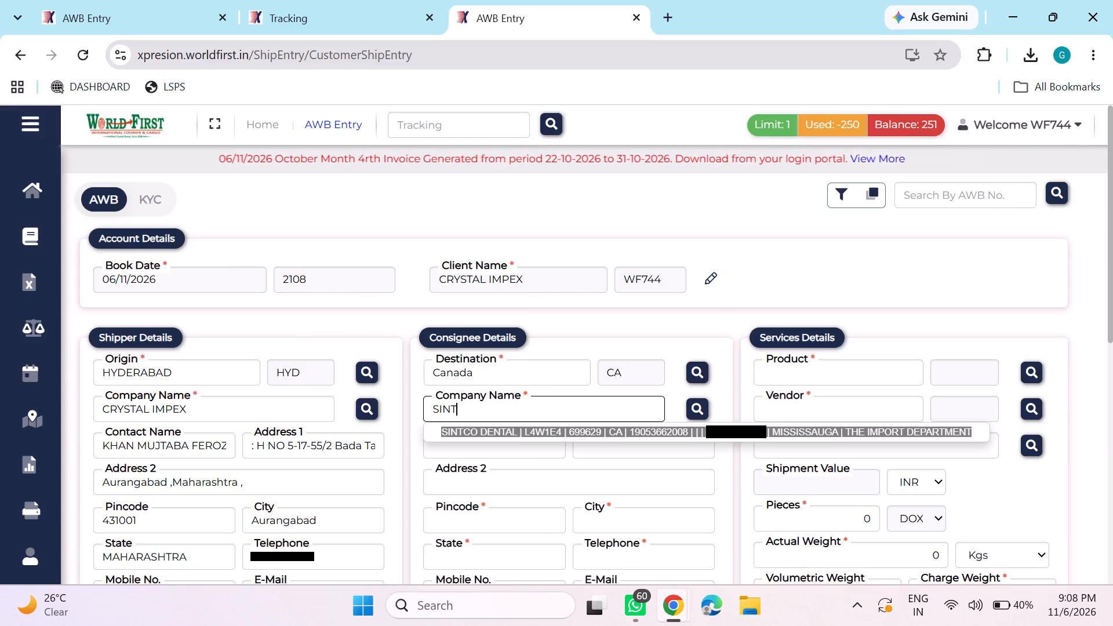
key("Return")
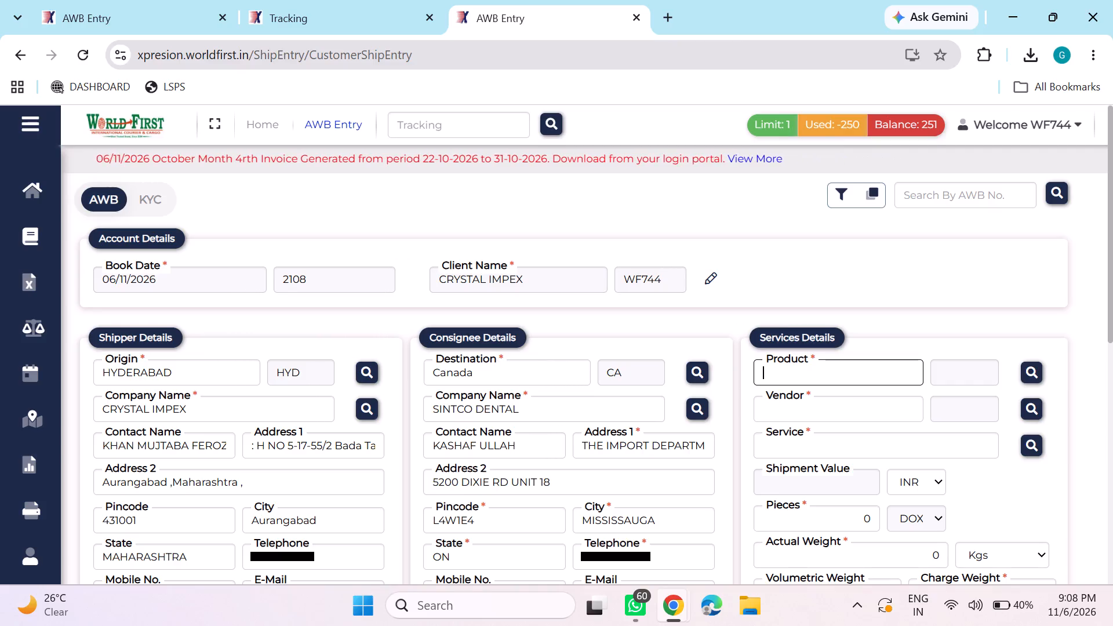
Copy the consignee company name SINTCO DENTAL from the World First entry into the ICL AWB entry's consignee company name.
left_click(539, 411)
key("ctrl+a")
key("ctrl+c")
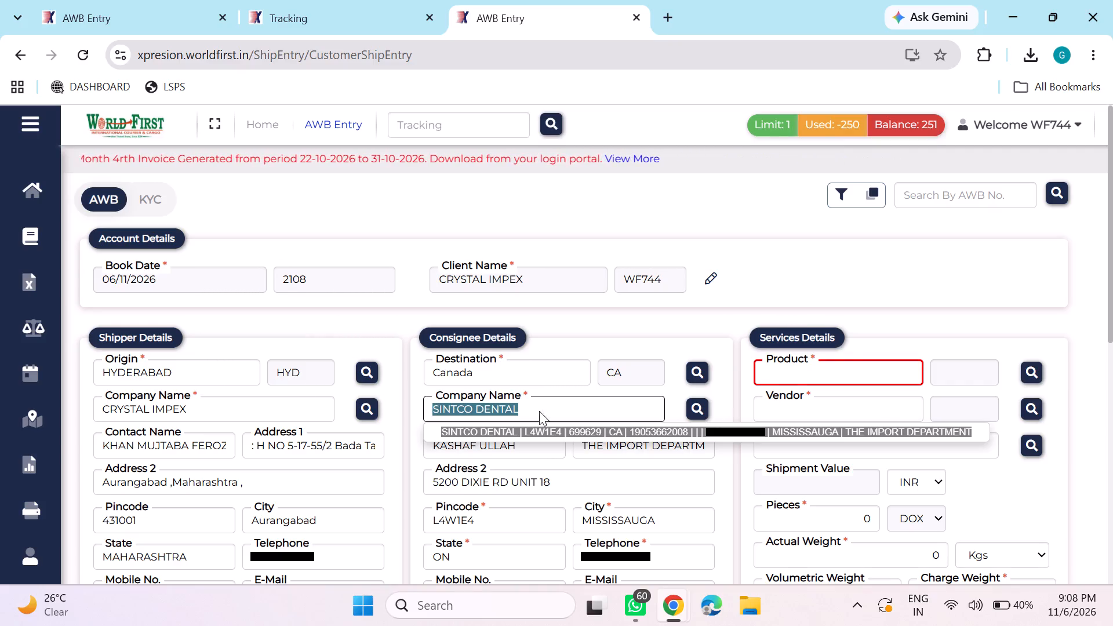
left_click(174, 0)
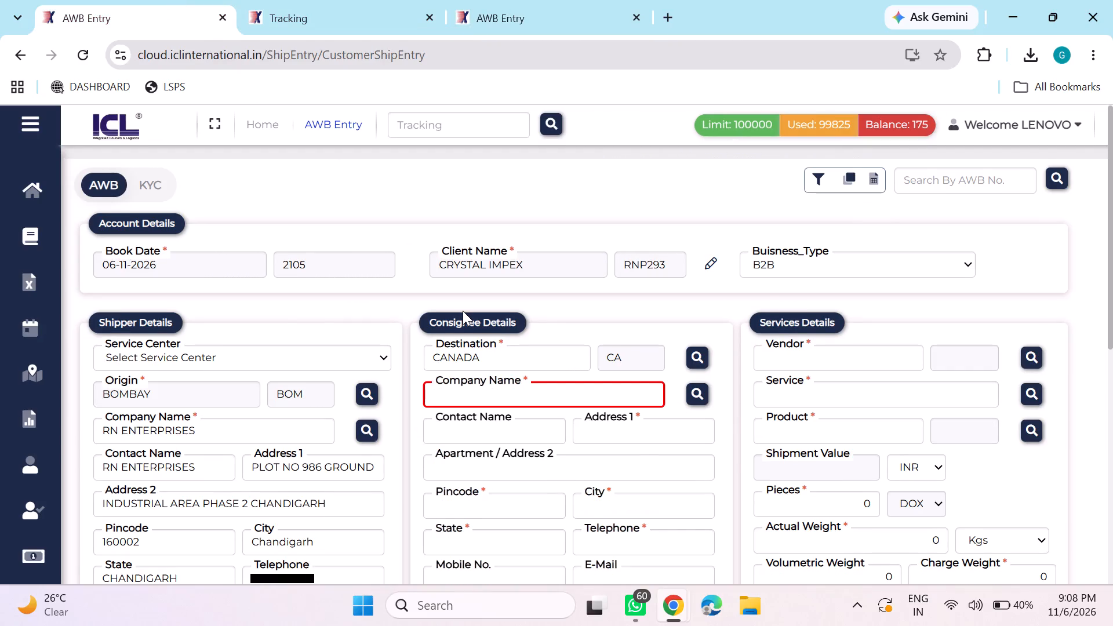
key("ctrl+v")
key("Tab")
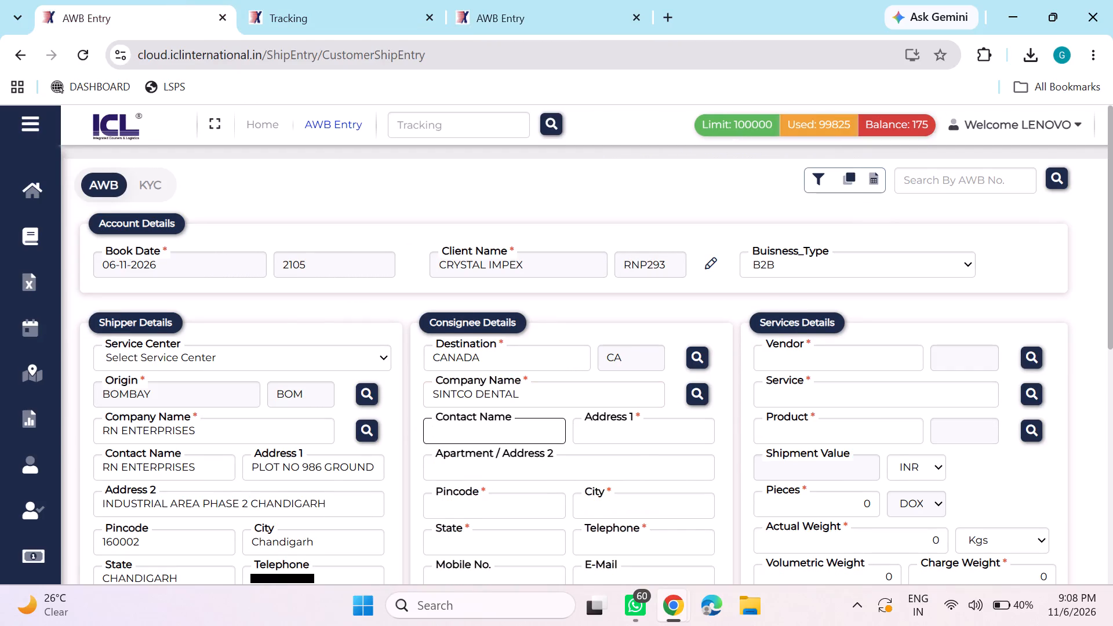
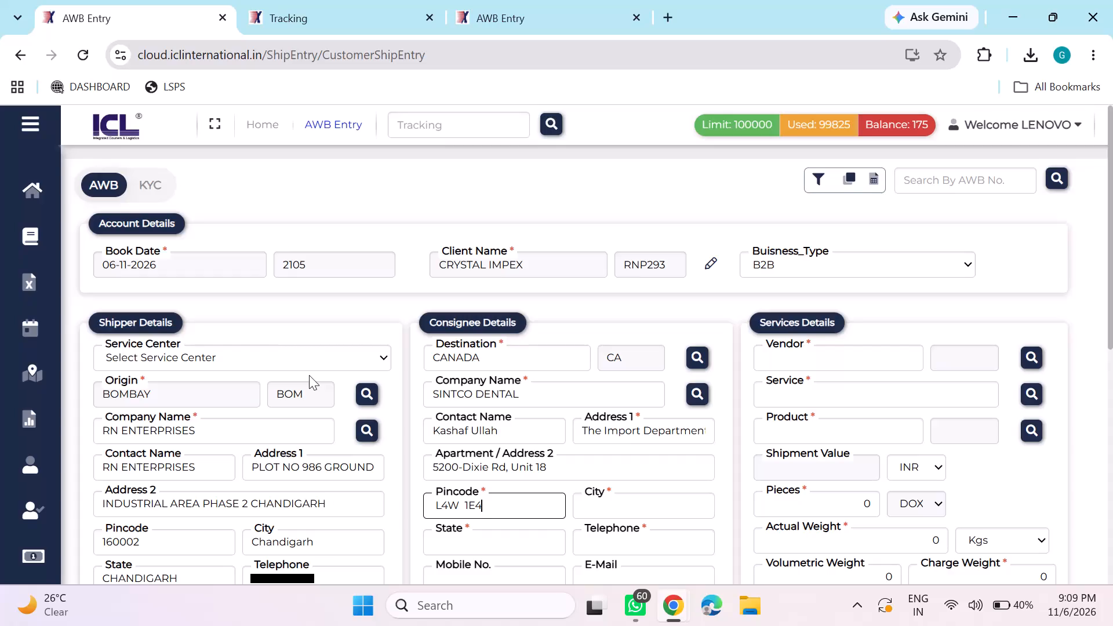
Remove all the spaces from the consignee pincode so its characters run together without gaps.
key("ctrl+Left")
key("BackSpace")
key("BackSpace")
key("ctrl+Left")
key("BackSpace")
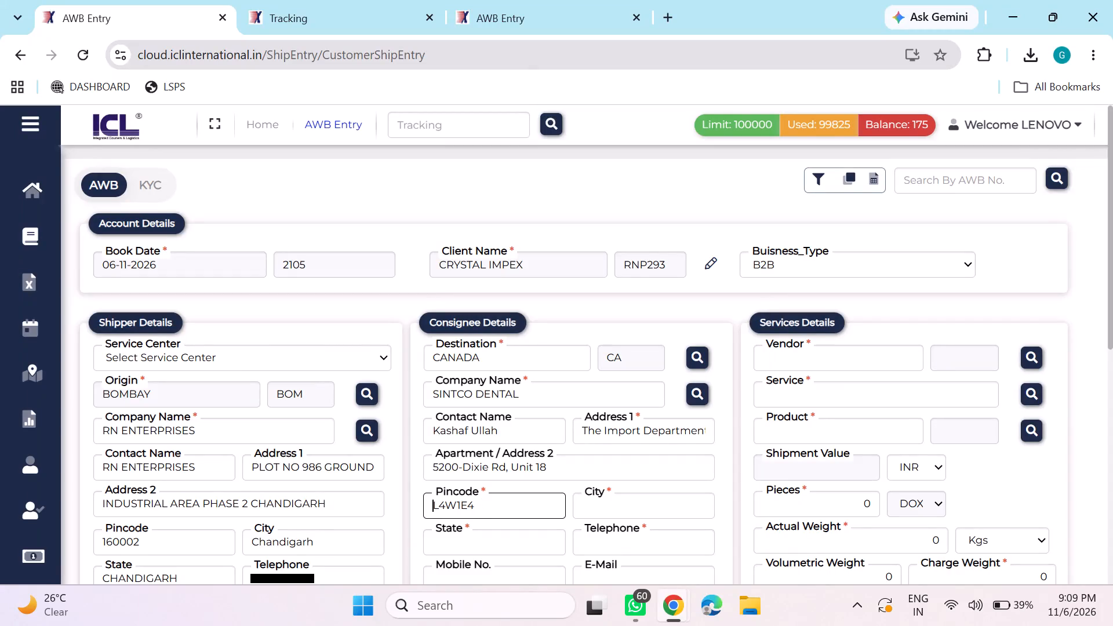
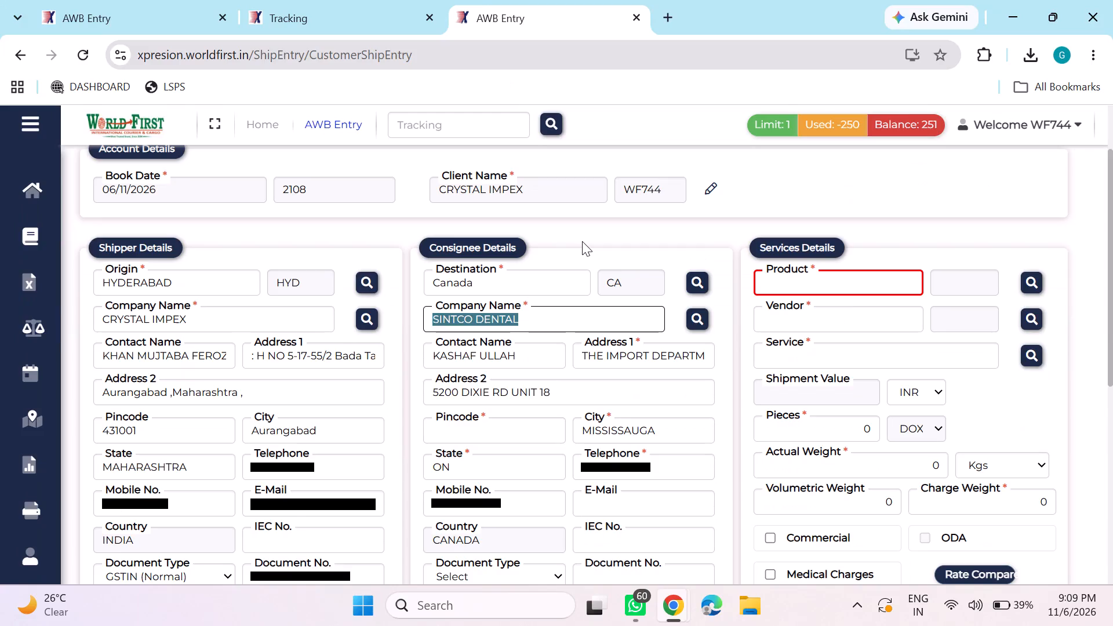
Copy SINTCO DENTAL's telephone number from the World First record into the ICL entry's consignee Telephone and Mobile No. fields.
left_click(668, 469)
key("ctrl+a")
key("ctrl+c")
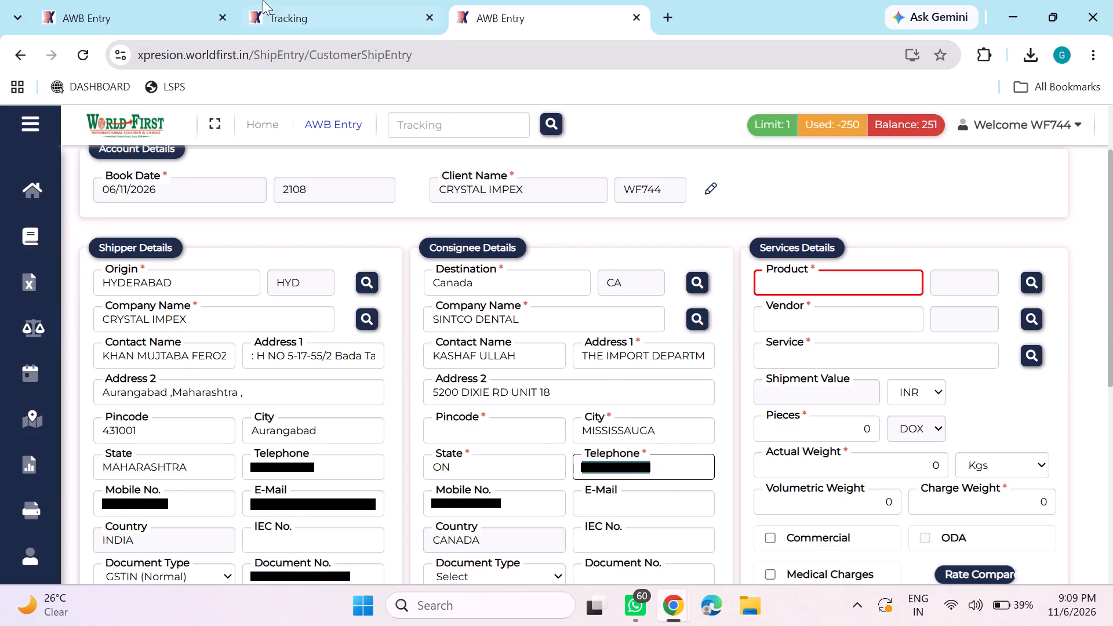
left_click(201, 1)
key("ctrl+v")
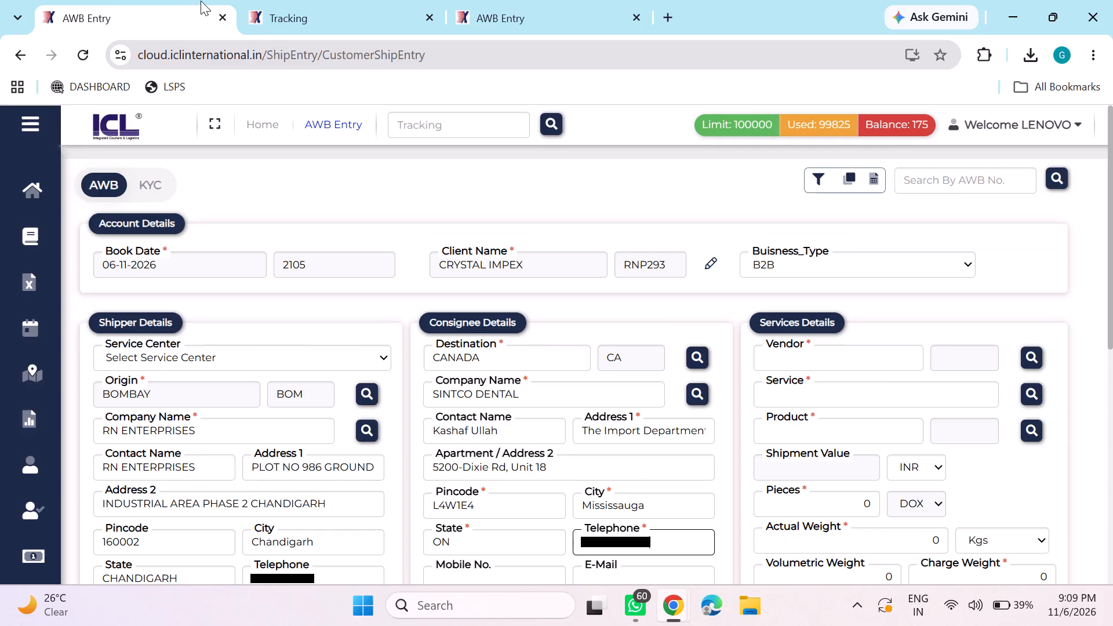
key("Tab")
key("ctrl+v")
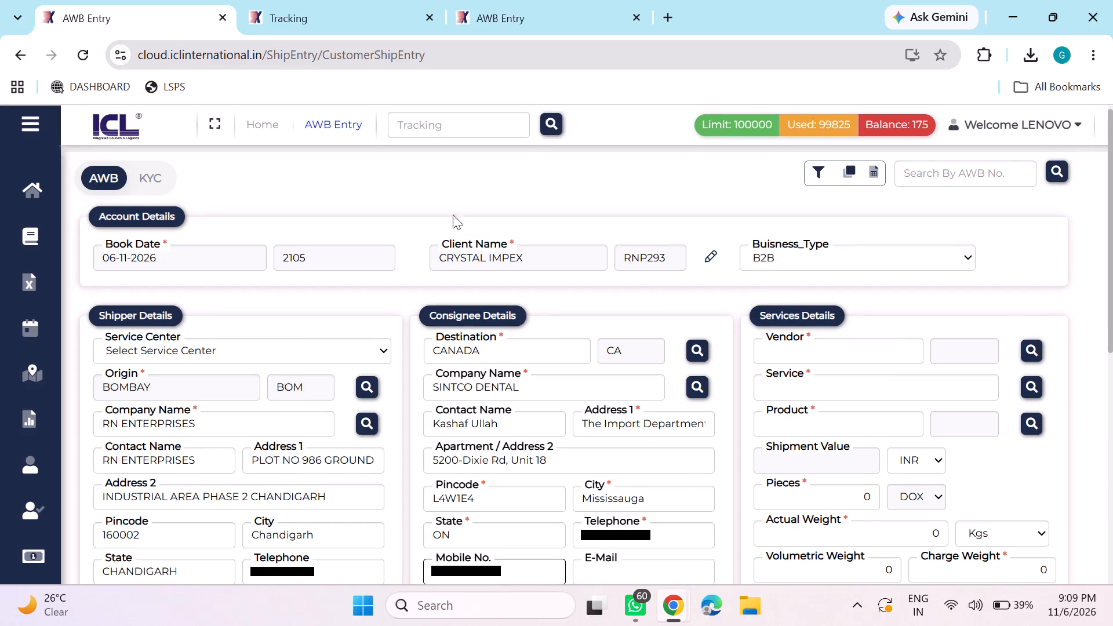
Search the consignee company names in the World First AWB entry for SAM.
scroll(483, 231, "down", 2)
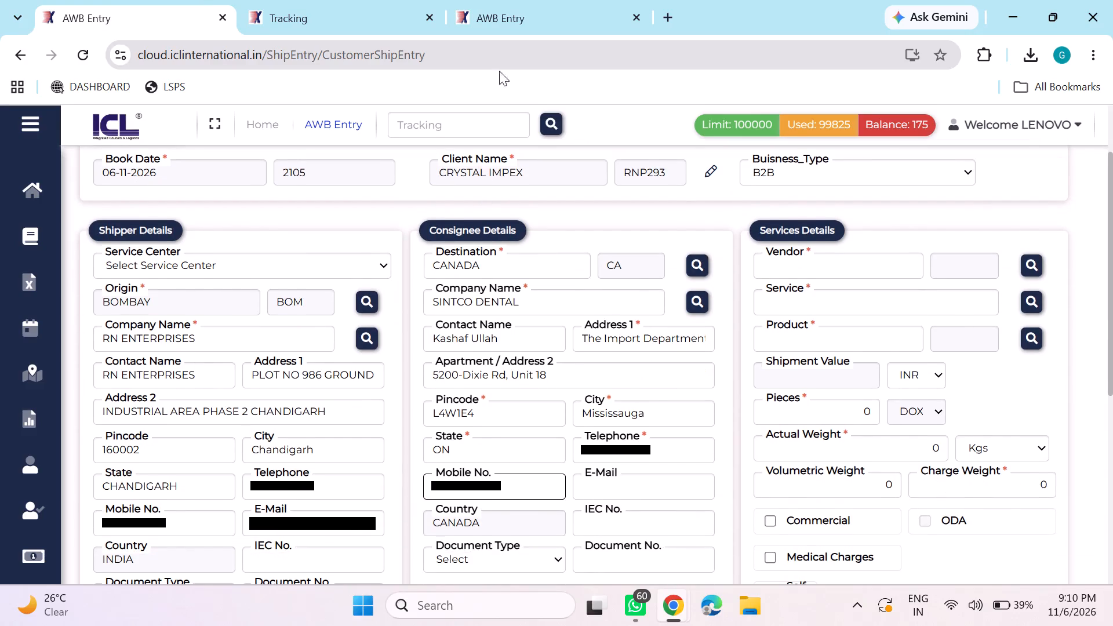
left_click(530, 0)
scroll(561, 352, "down", 1)
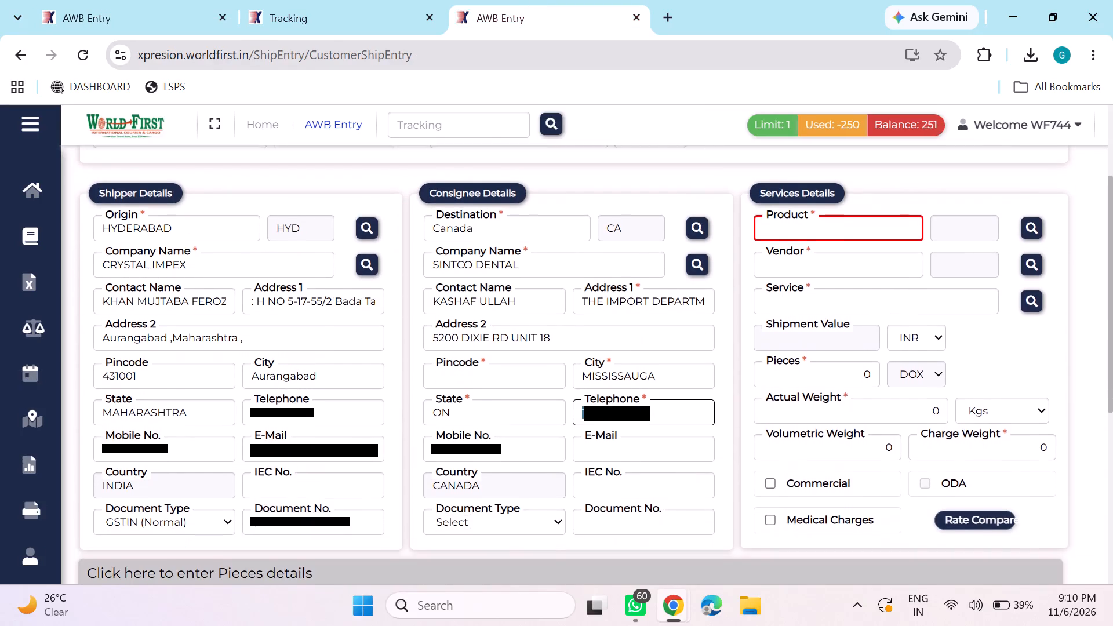
scroll(561, 352, "down", 1)
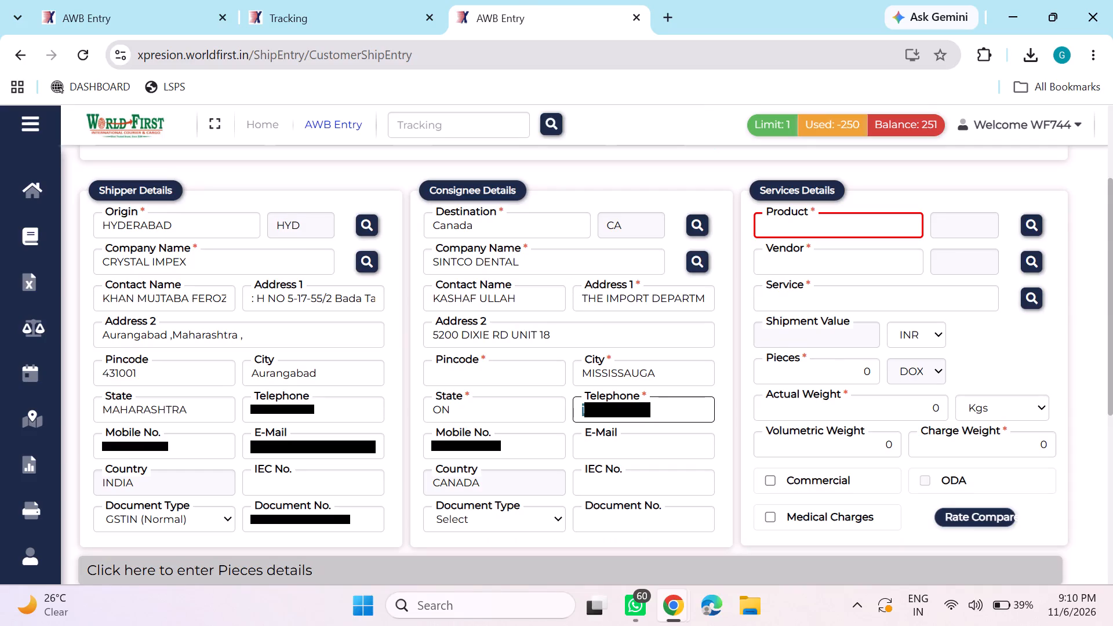
left_click(564, 268)
key("ctrl+a")
type("SAM")
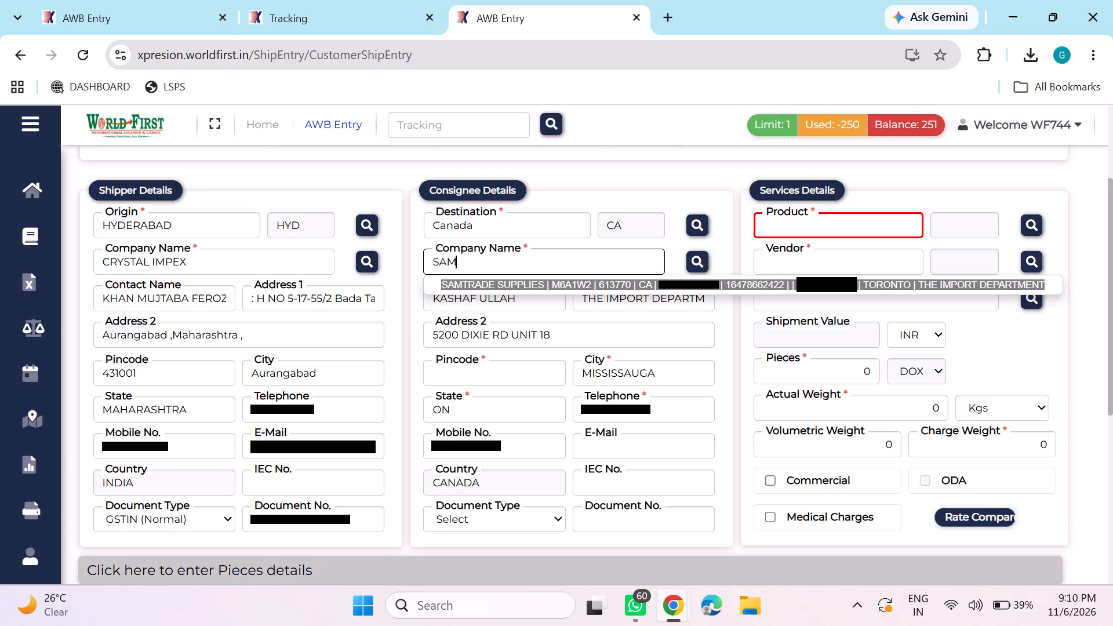
Return to the ICL AWB entry to continue with the remaining shipment details.
left_click(114, 0)
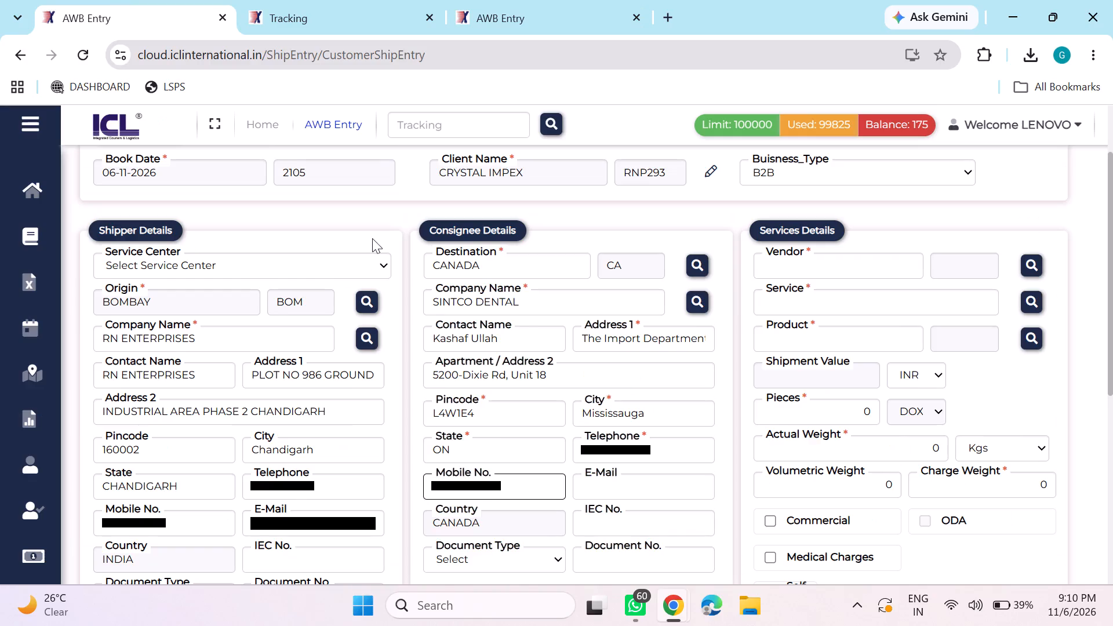
scroll(514, 318, "down", 1)
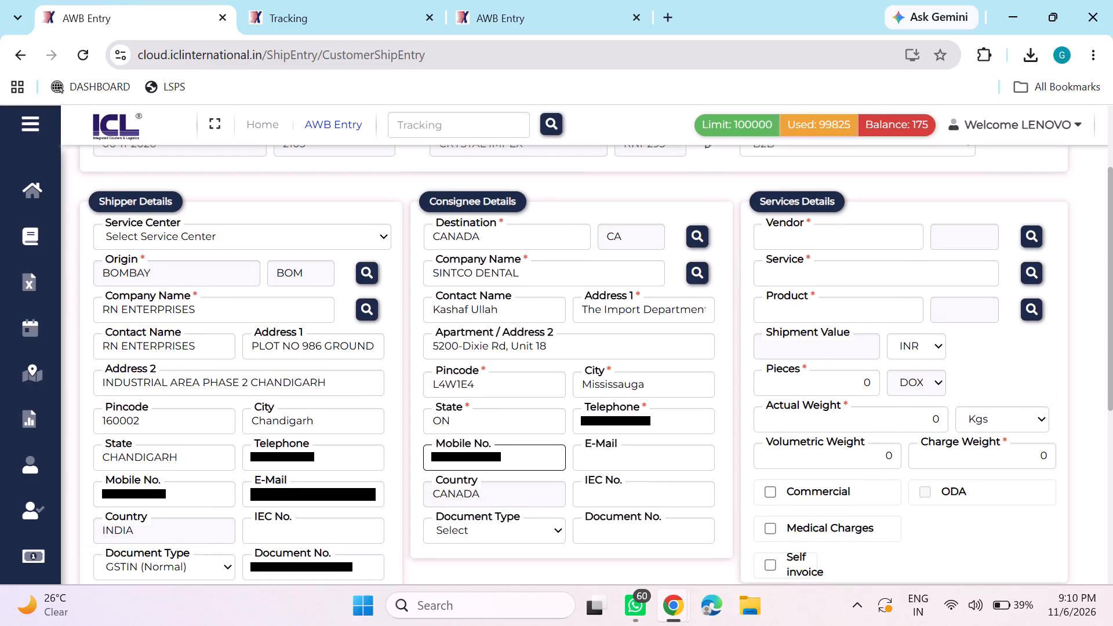
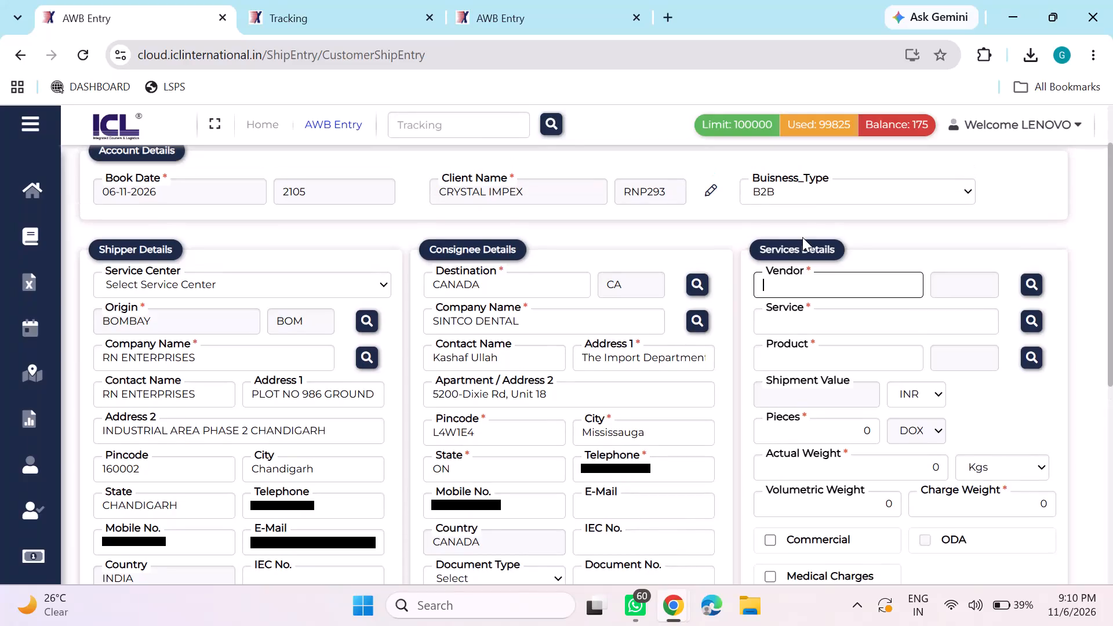
Enter FED as the vendor in the services details.
type("FED")
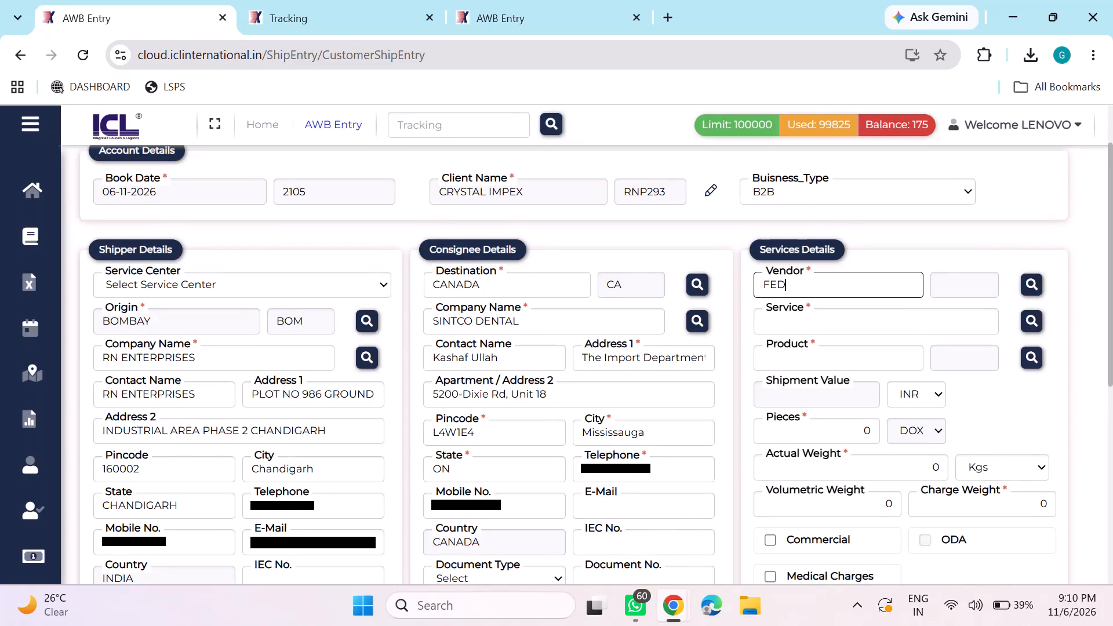
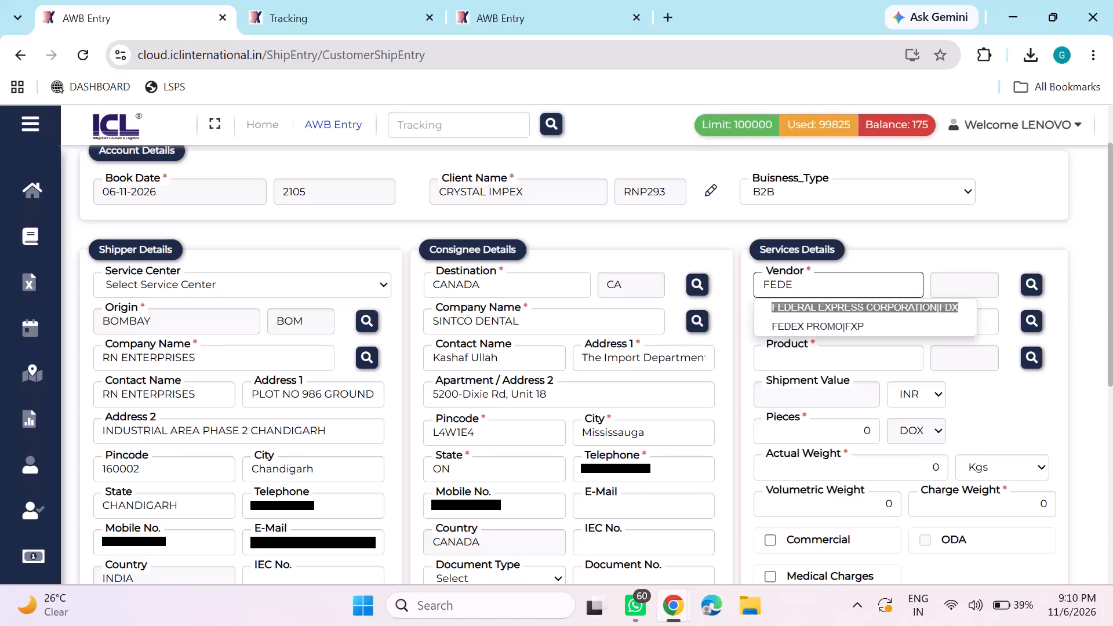
Select Federal Express Corporation (FDX) as the vendor, with International Priority service and Other Package (SPX) as the product.
key("Return")
type("INT")
key("Return")
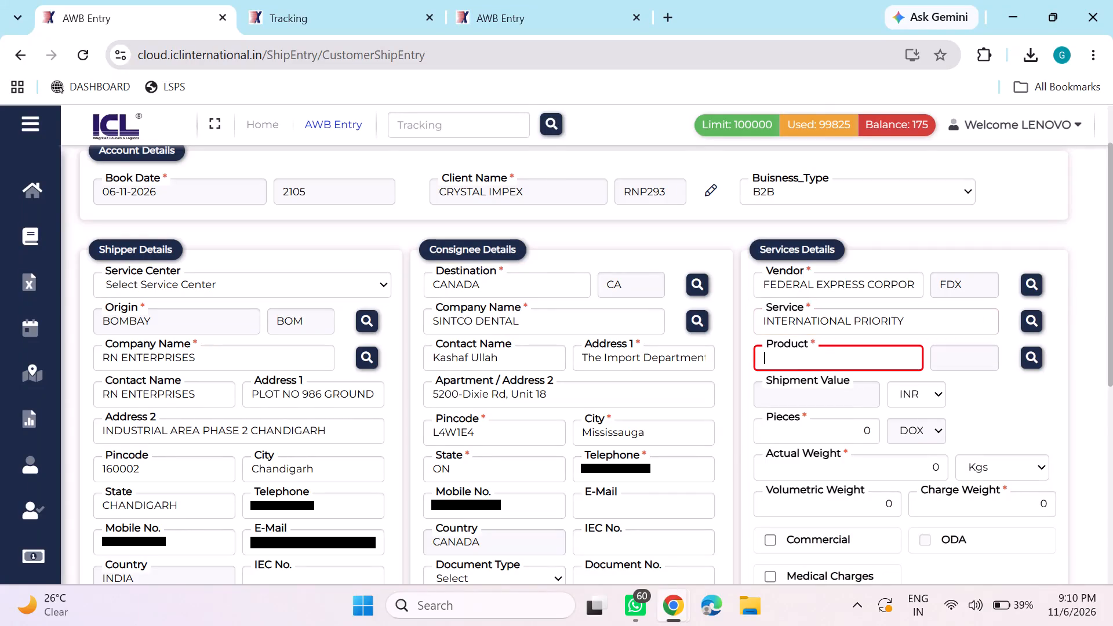
type("OTH")
key("Return")
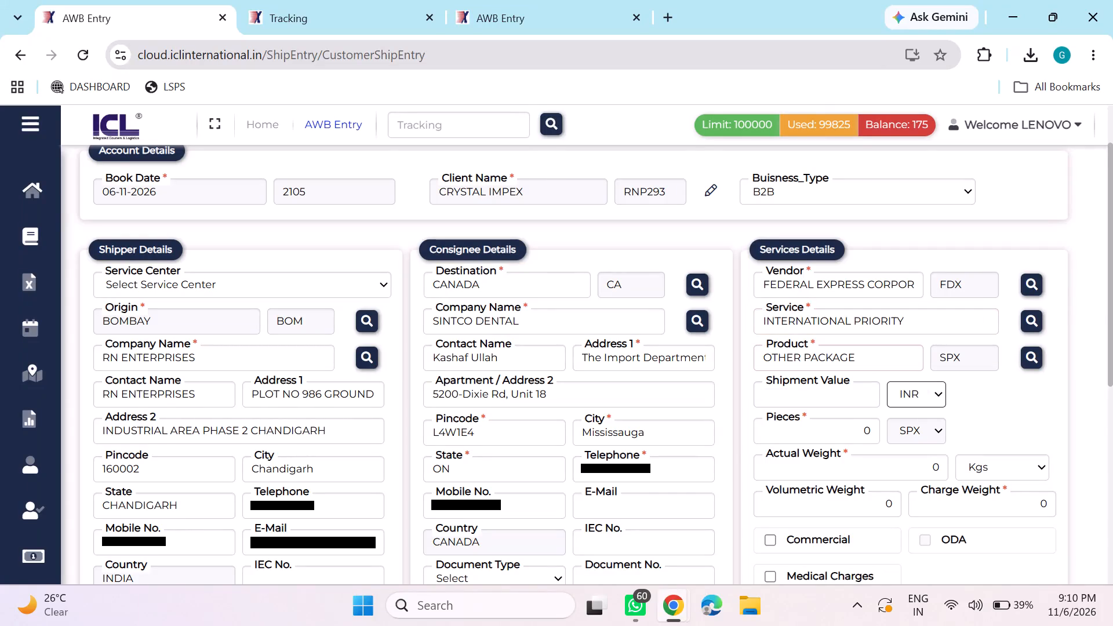
Set the shipment value currency to USD and the number of pieces to 2 in the services details.
type("USD")
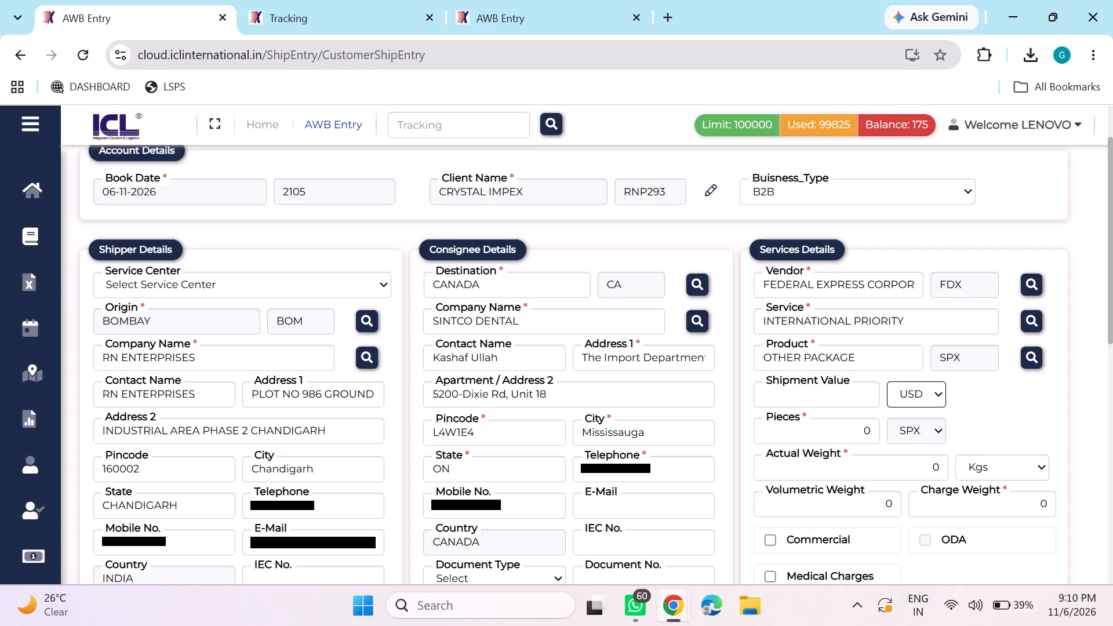
key("Tab")
key("2")
scroll(802, 237, "down", 2)
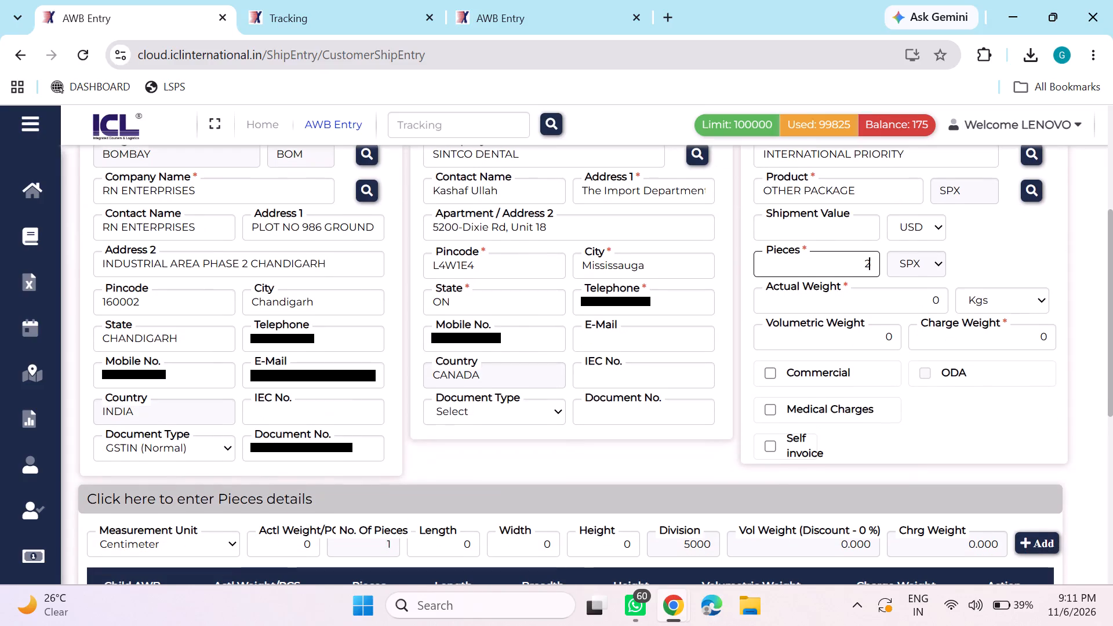
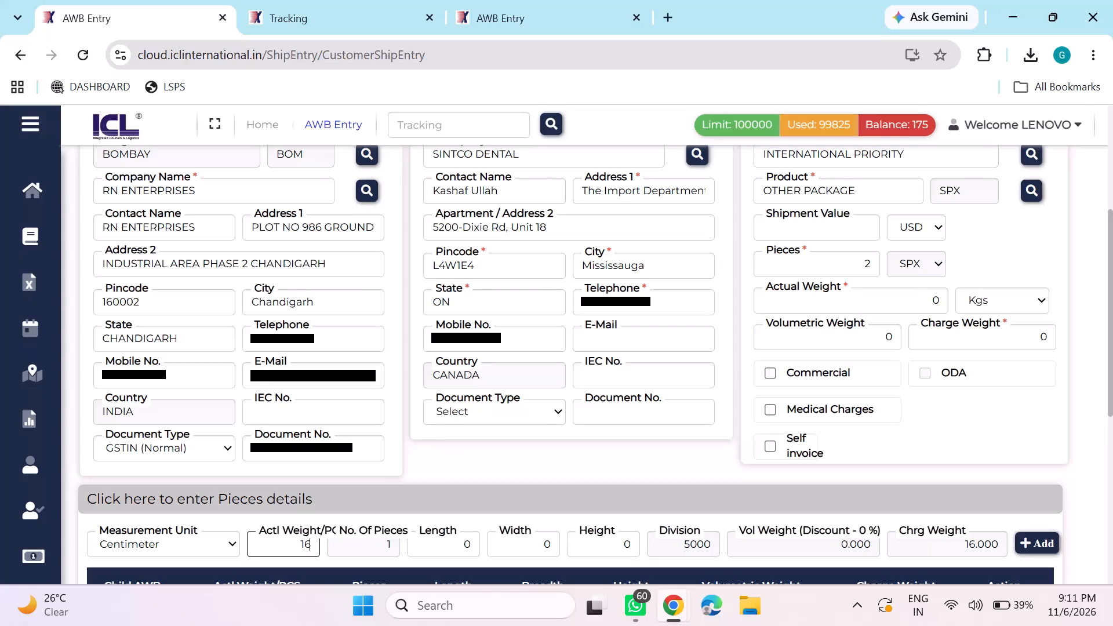
Fill in the first piece's details with an actual weight of 16, continuing to its length.
key("Tab")
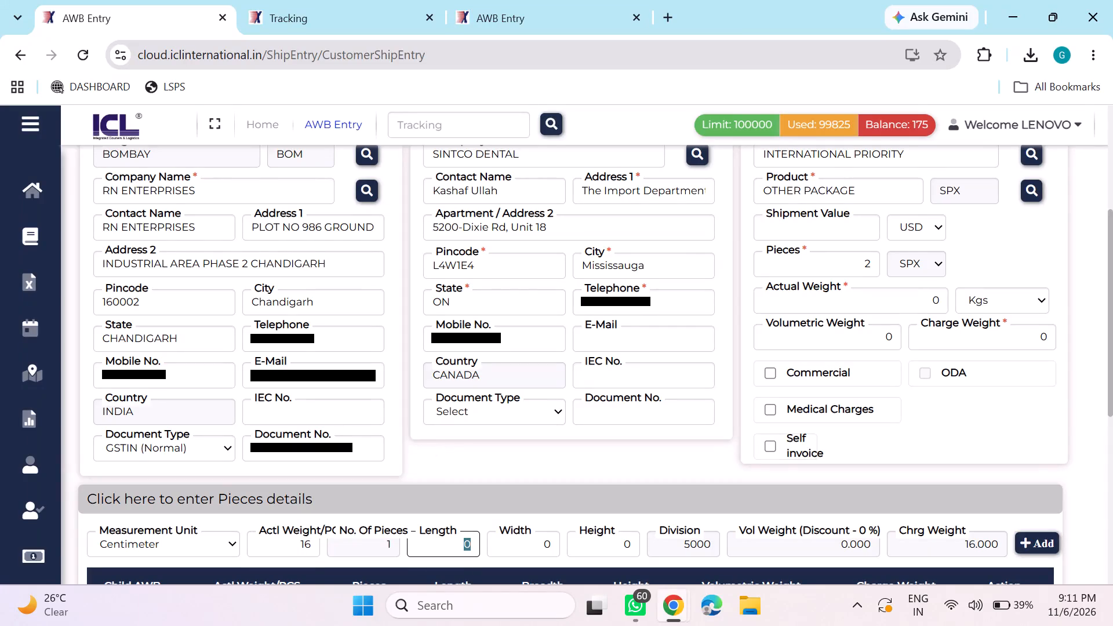
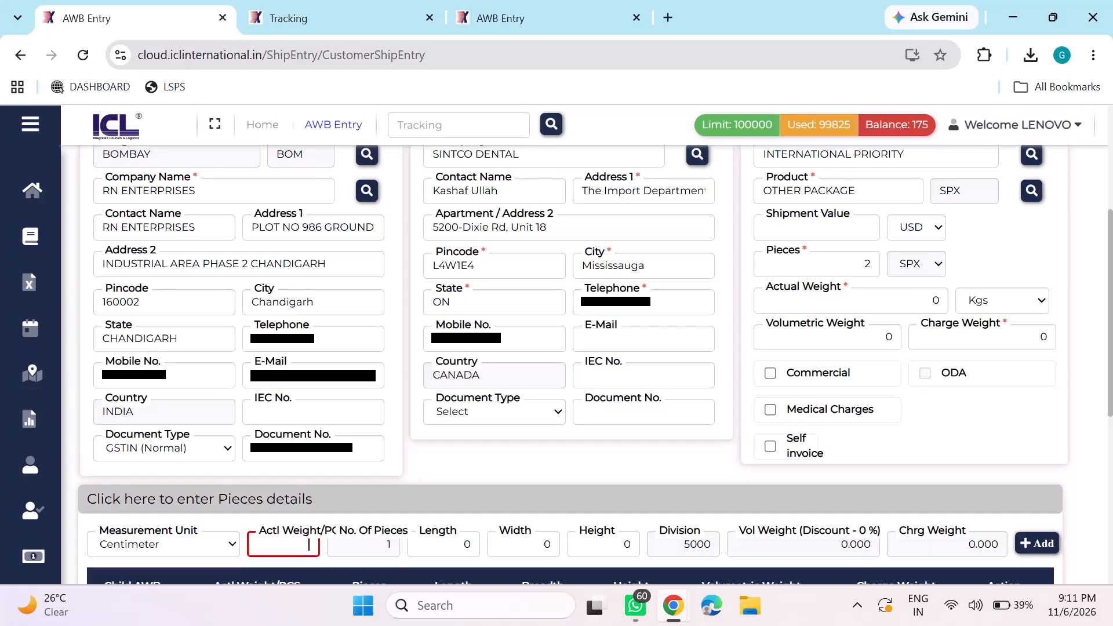
Enter an actual weight of 10 for the first piece in the pieces details, continuing to its length.
type("10")
key("Tab")
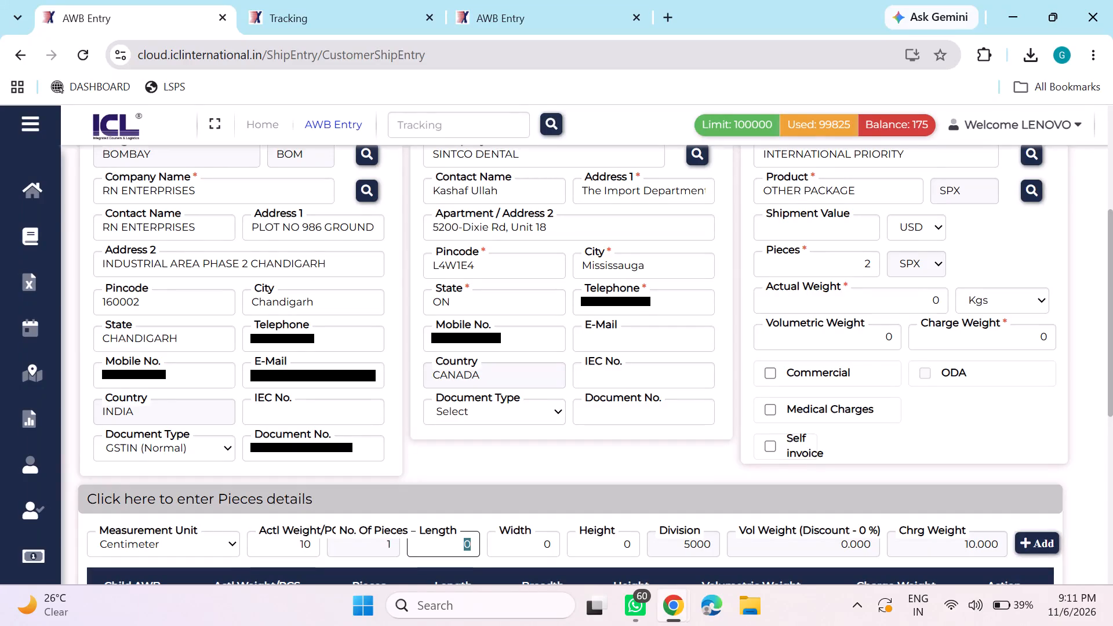
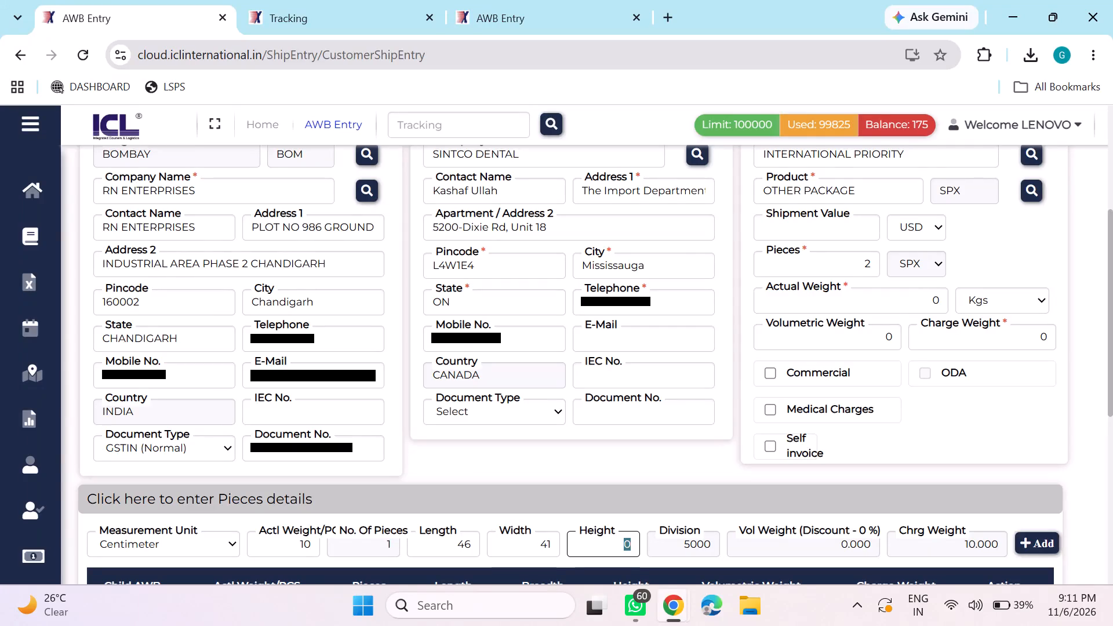
Set the first piece's height to 31 cm and change its actual weight to 12 in the pieces details.
type("31")
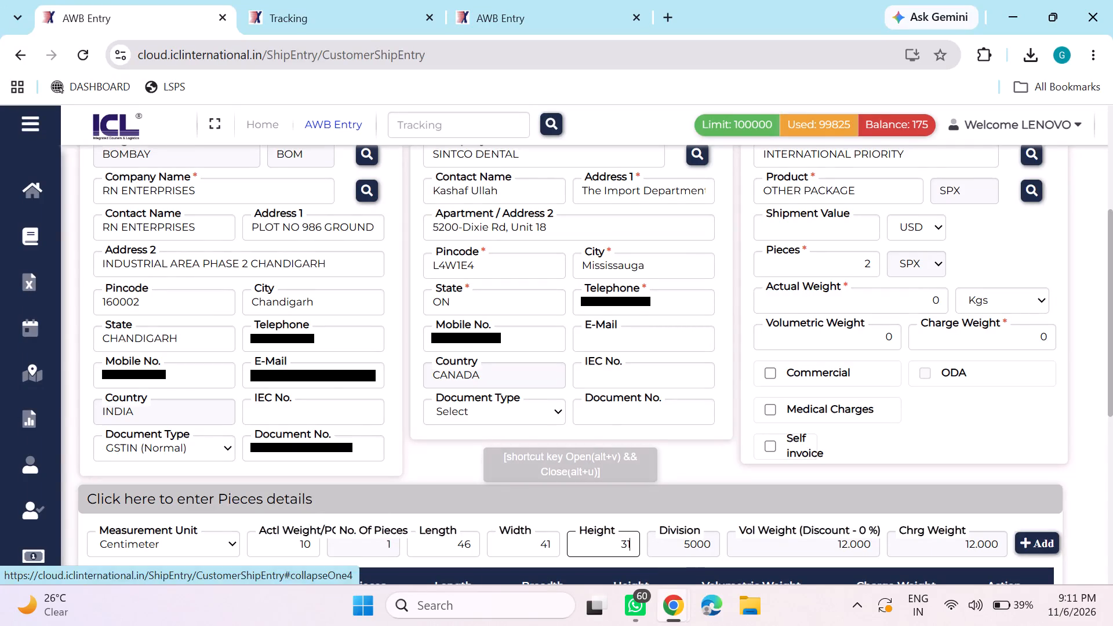
left_click_drag(314, 545, 291, 545)
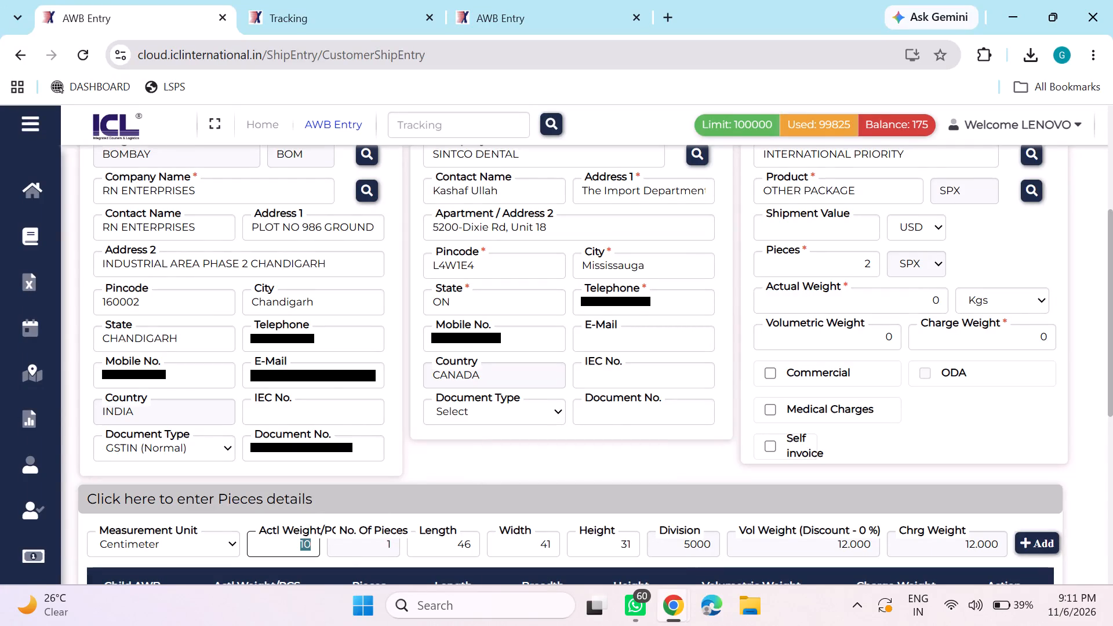
left_click_drag(291, 545, 292, 545)
type("12")
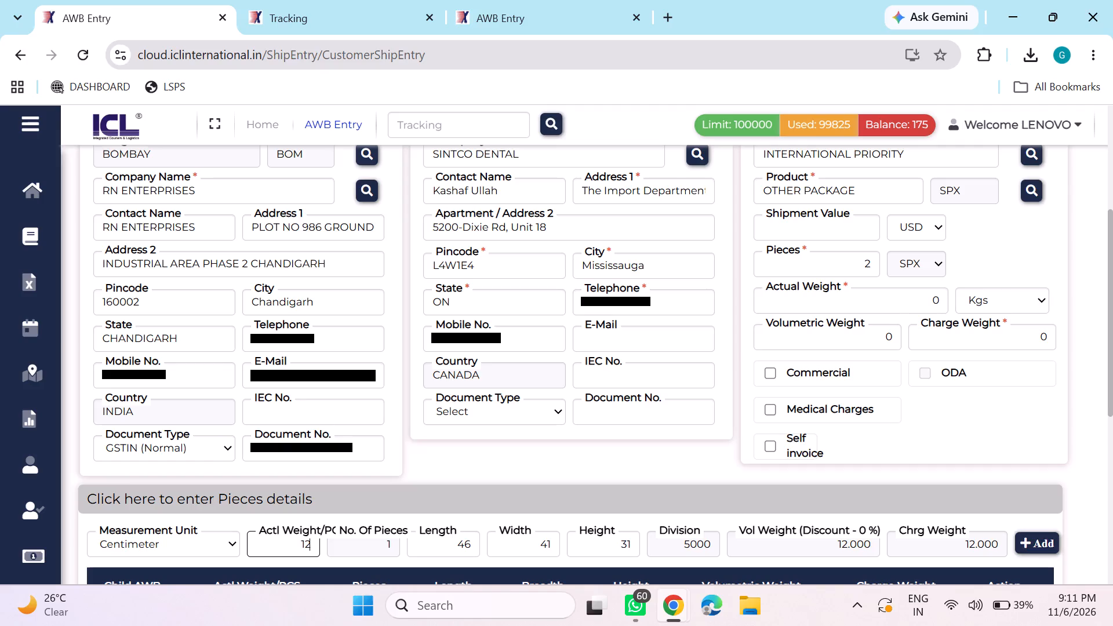
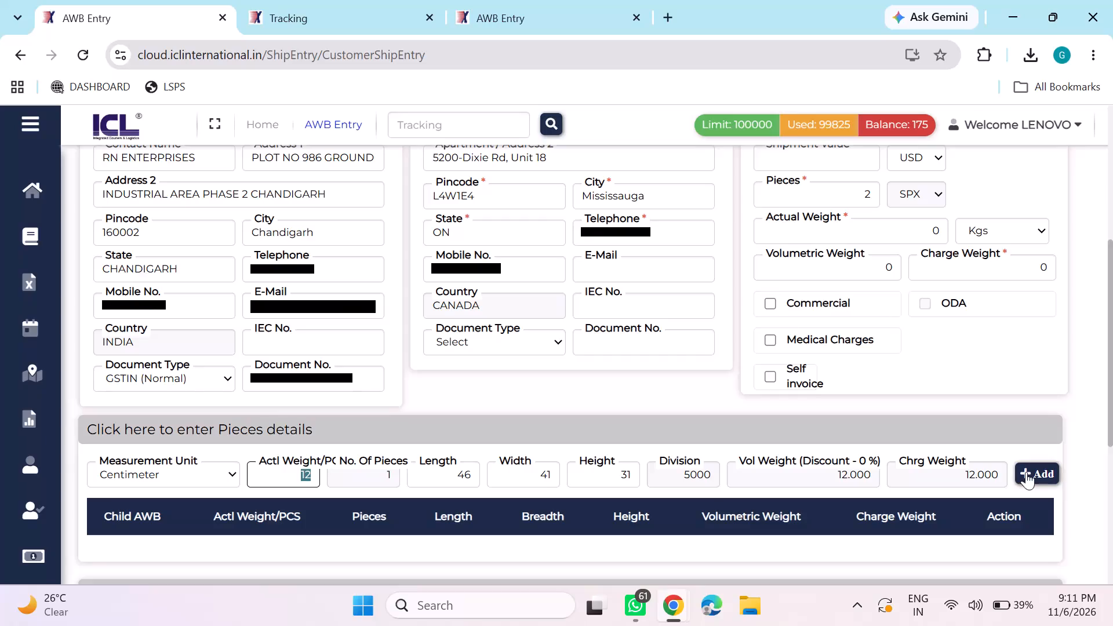
Add the first piece, 46 x 41 x 31 cm with actual weight 12, to the pieces list.
left_click(1026, 472)
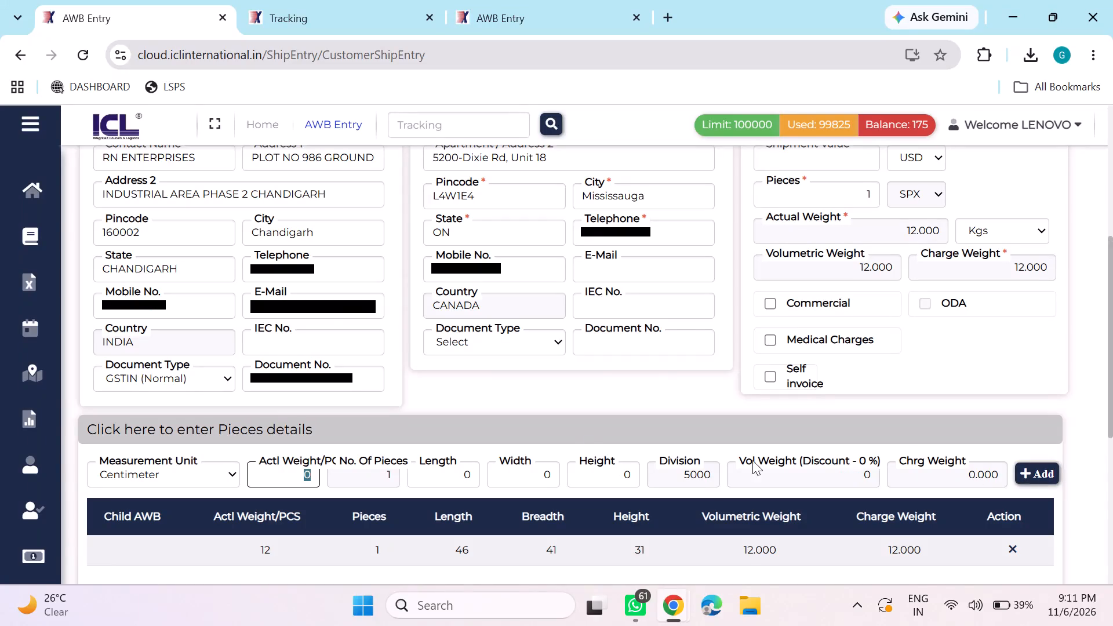
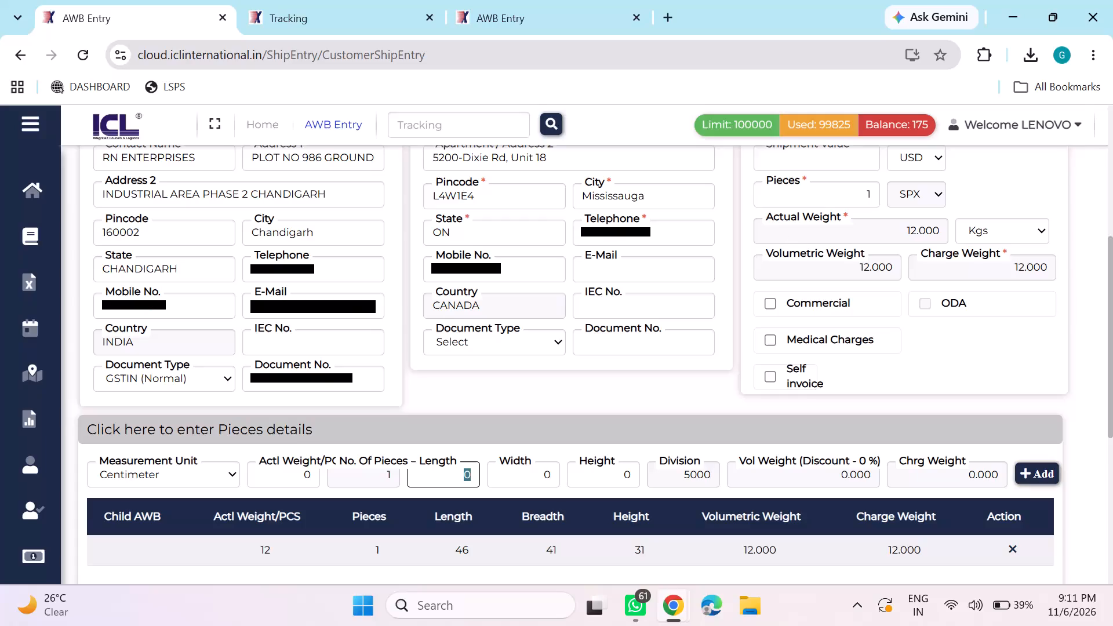
Enter the second piece's dimensions as 46 cm length, 41 cm width and 31 cm height.
type("46")
key("Tab")
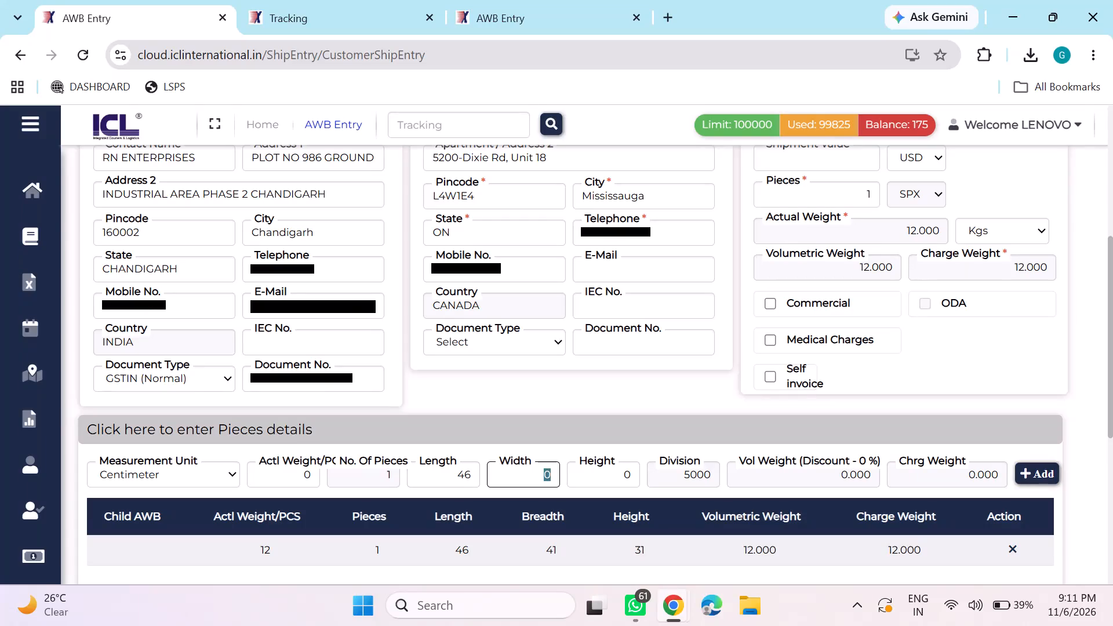
type("41")
key("Tab")
key("4")
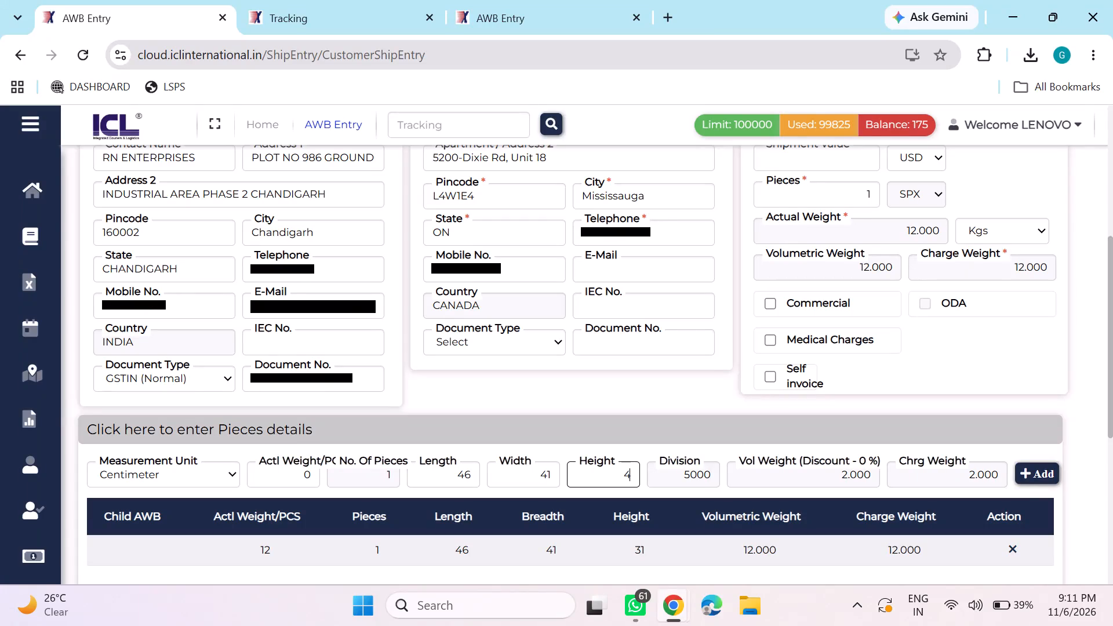
key("BackSpace")
type("21")
key("Tab")
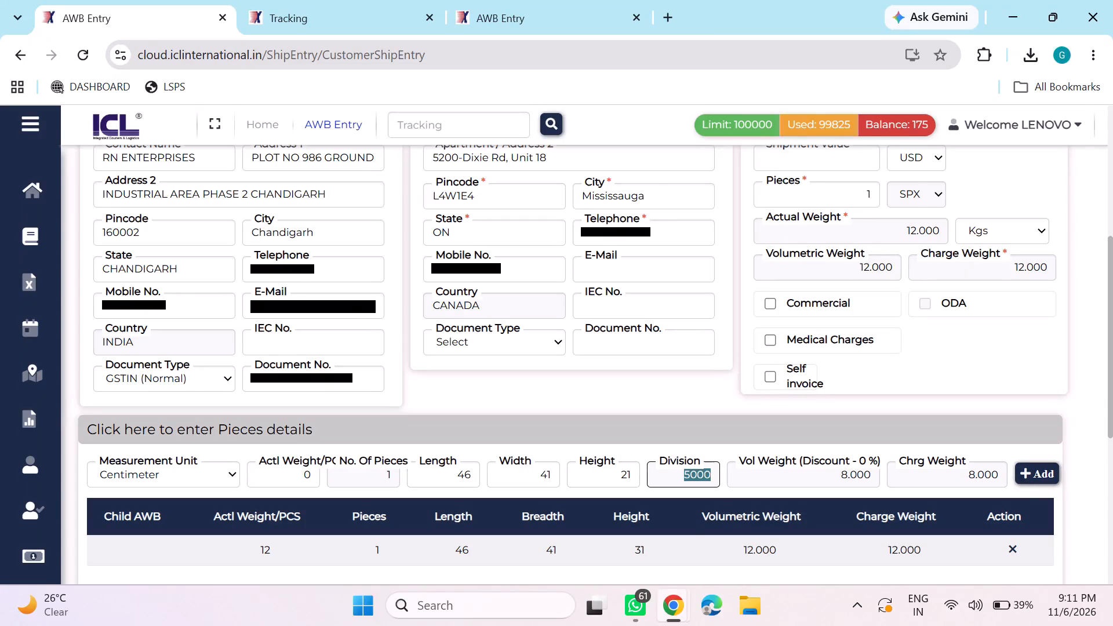
left_click(634, 477)
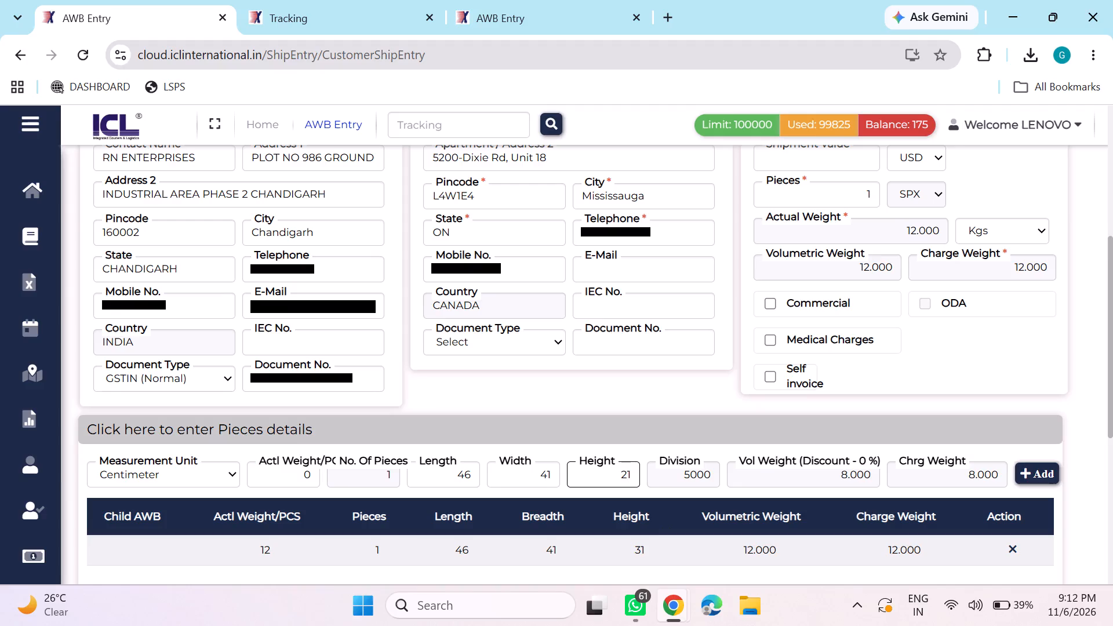
key("BackSpace")
key("BackSpace")
type("31")
Set the second piece's actual weight to 12 and add it to the pieces list.
left_click(1037, 472)
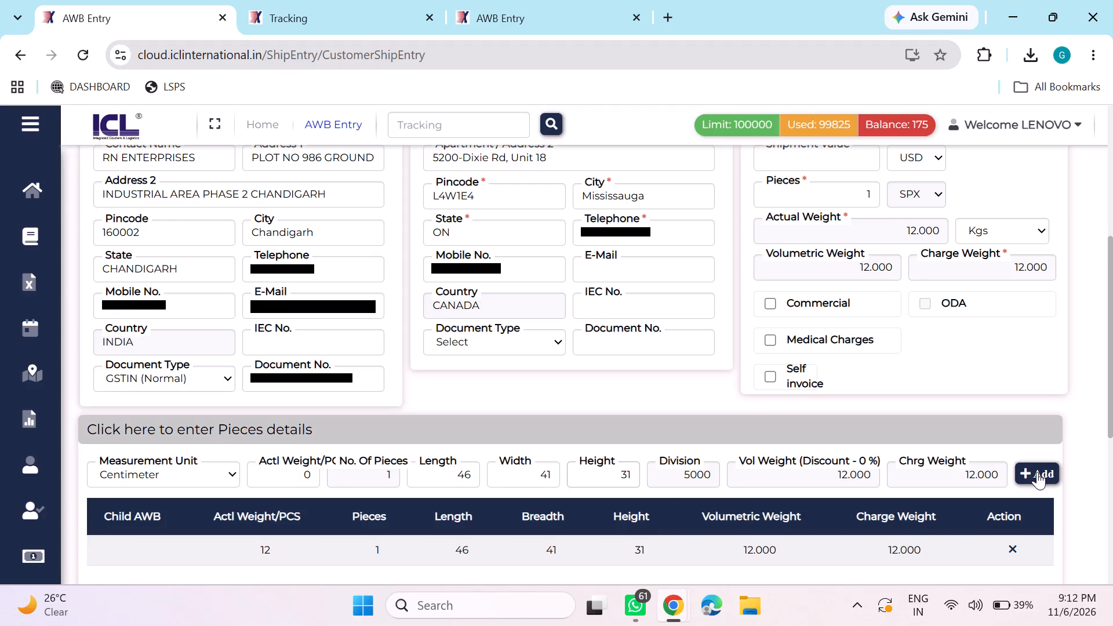
left_click(578, 444)
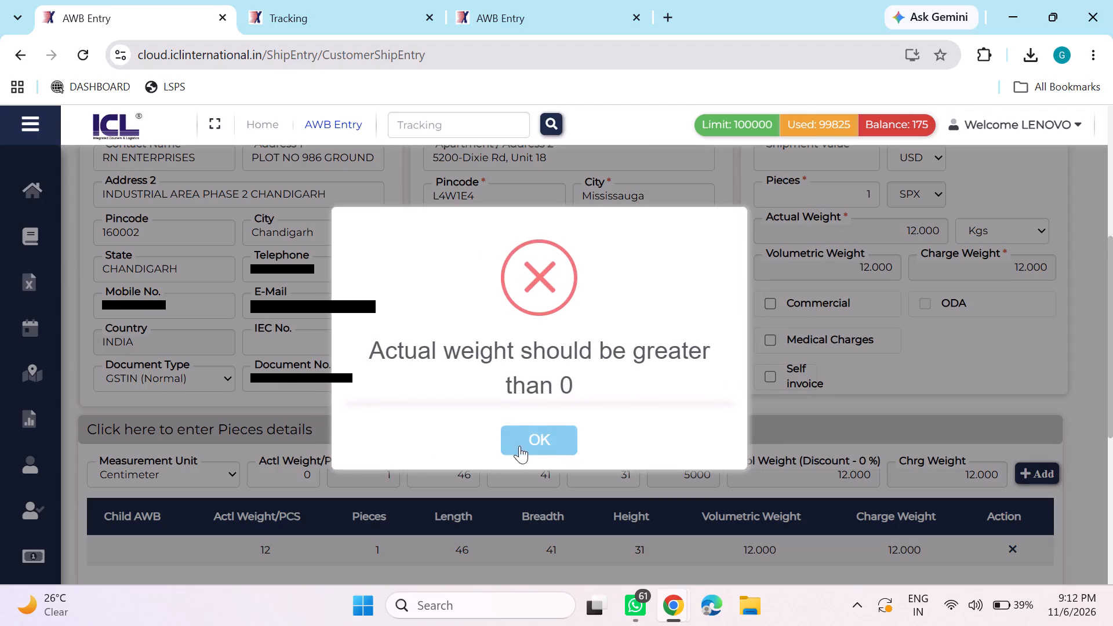
left_click(541, 440)
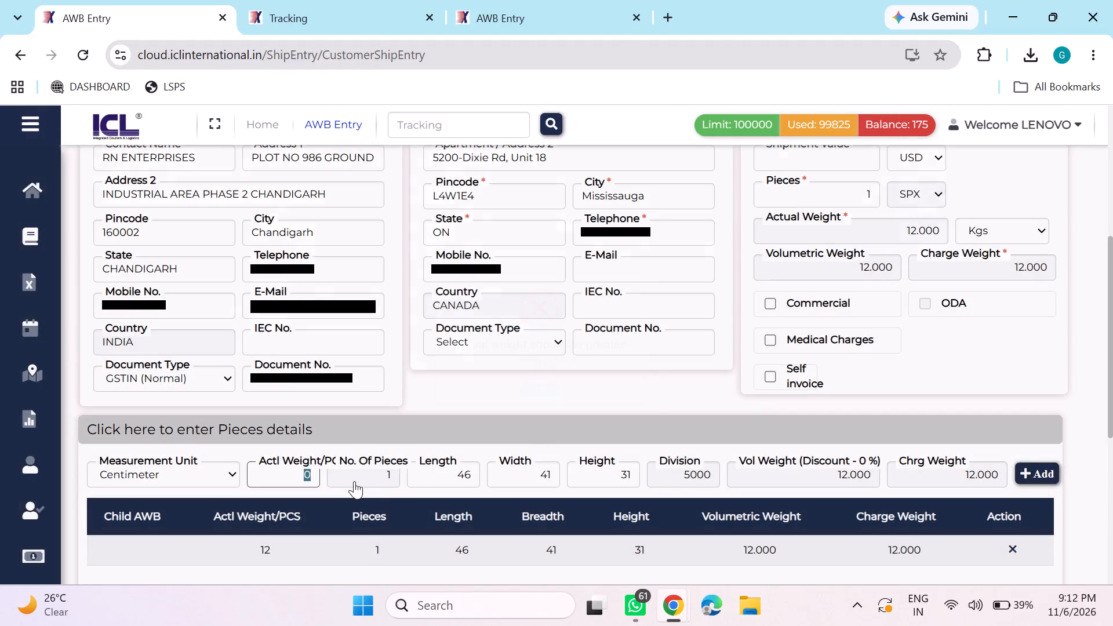
type("12")
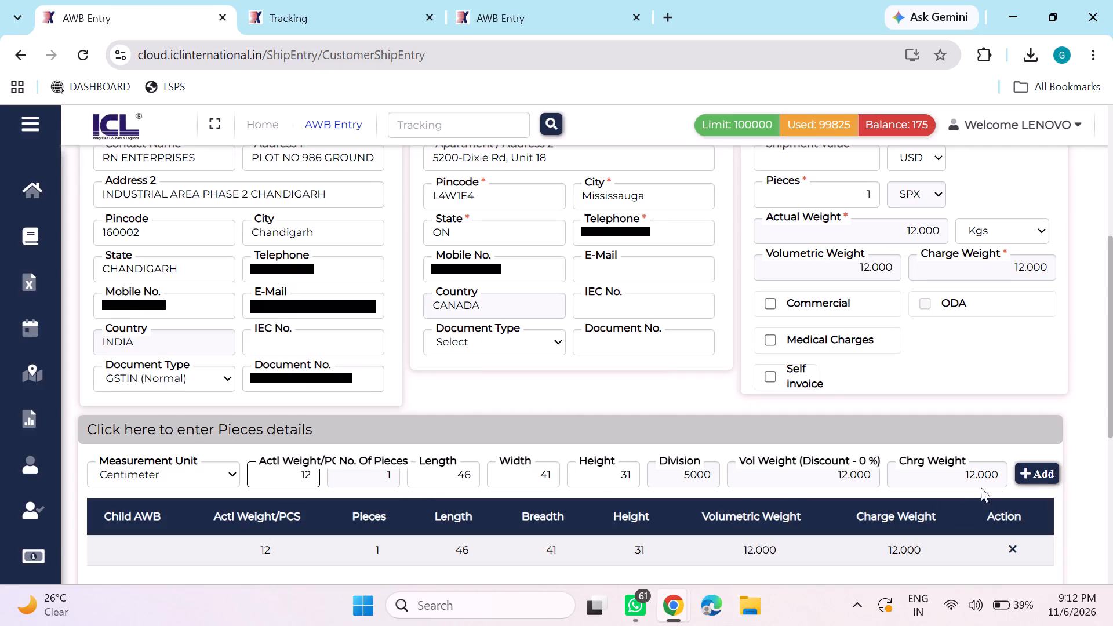
left_click(1039, 464)
Expand the performa details section below the pieces list.
scroll(904, 378, "down", 2)
scroll(904, 378, "up", 2)
scroll(904, 378, "down", 2)
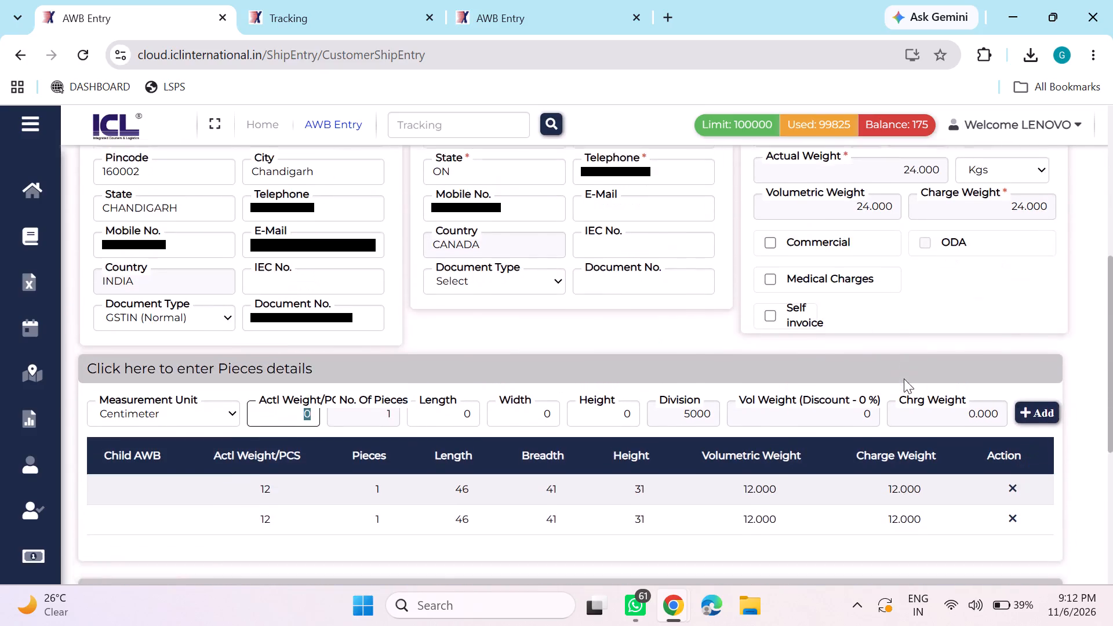
scroll(554, 361, "down", 1)
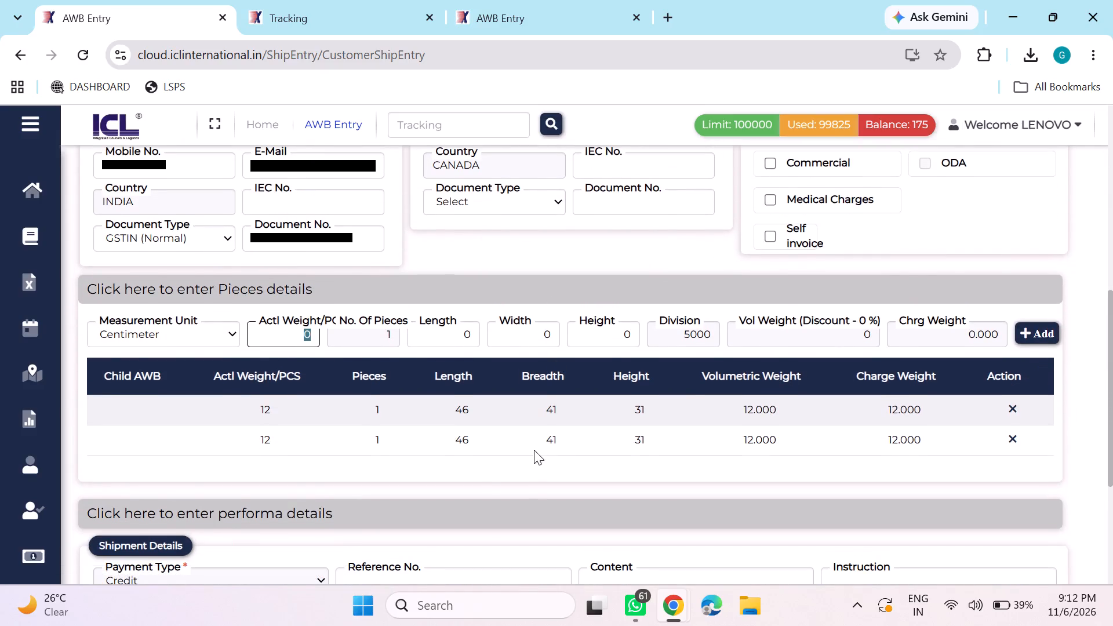
scroll(688, 384, "up", 2)
scroll(688, 384, "down", 3)
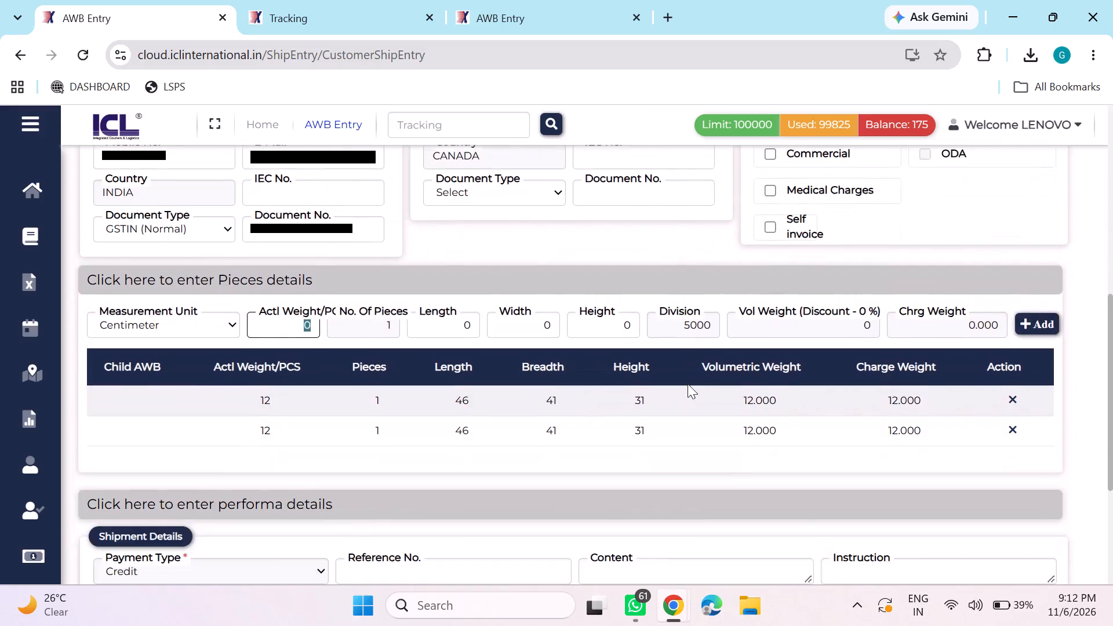
scroll(688, 384, "down", 1)
left_click(599, 481)
Set the CSB type to COMMERCIAL and the term of invoice to Delivered at Place (DAP) in the manifest GST details.
scroll(599, 481, "down", 1)
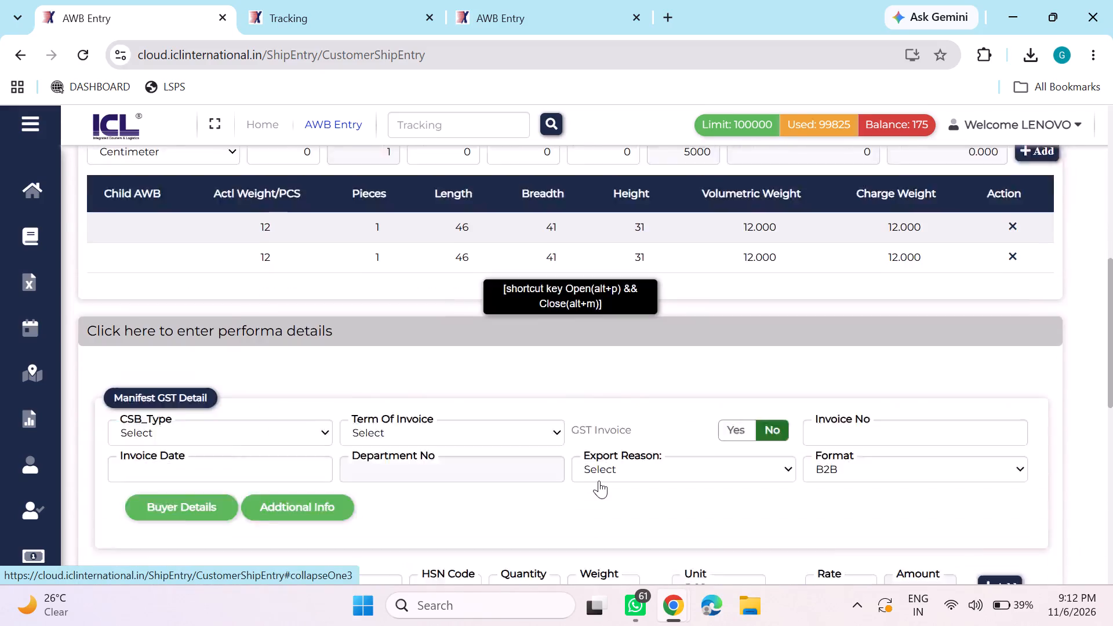
scroll(599, 481, "down", 2)
left_click(275, 348)
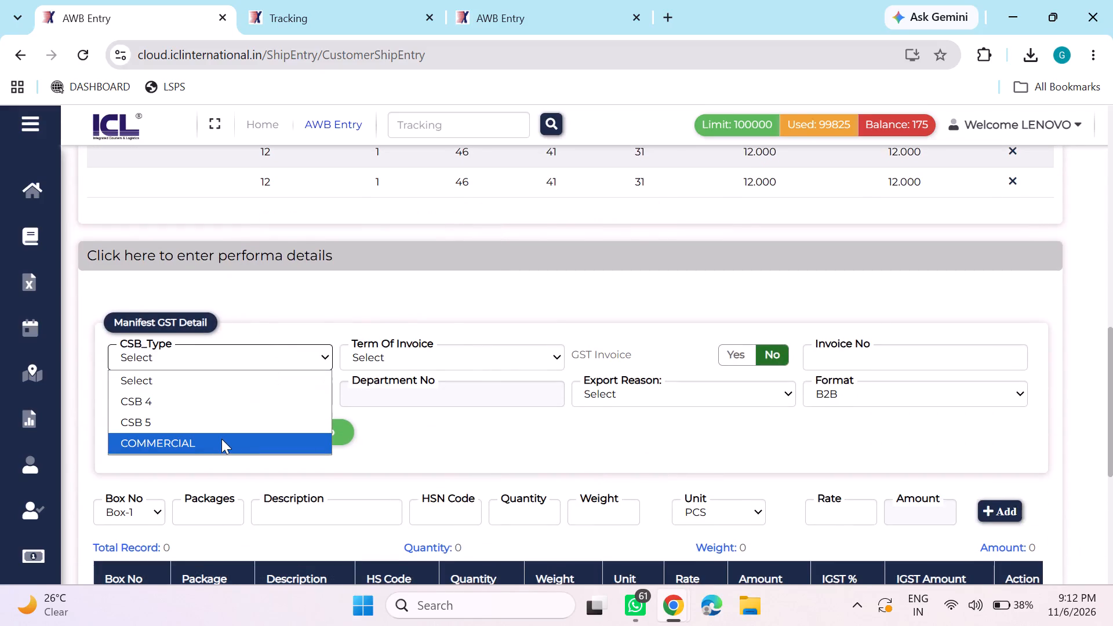
left_click(221, 439)
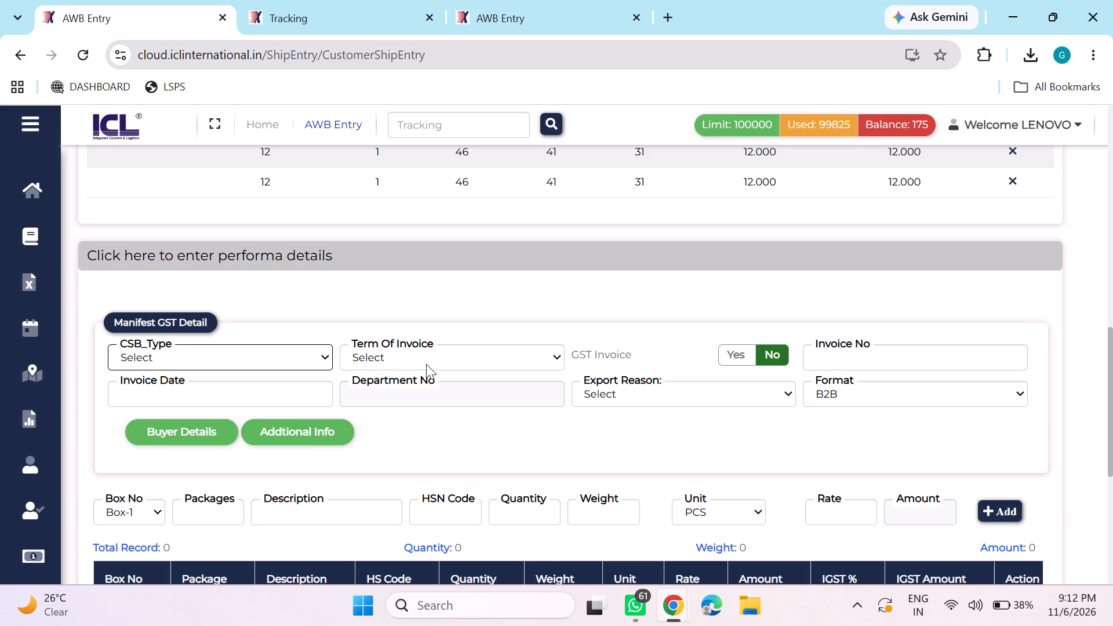
left_click(450, 353)
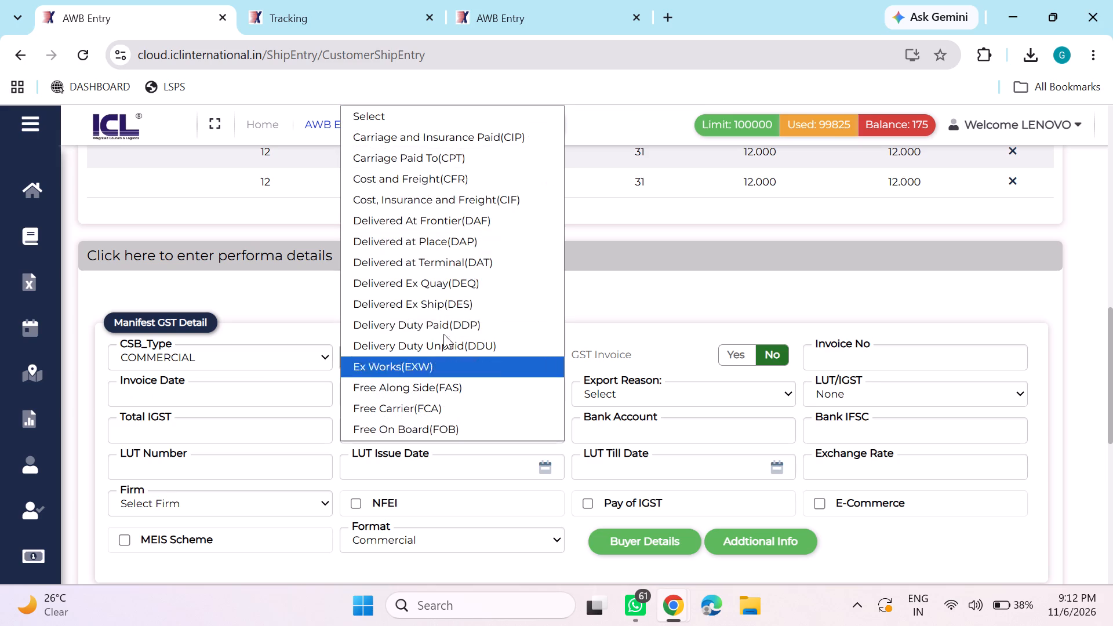
left_click(448, 245)
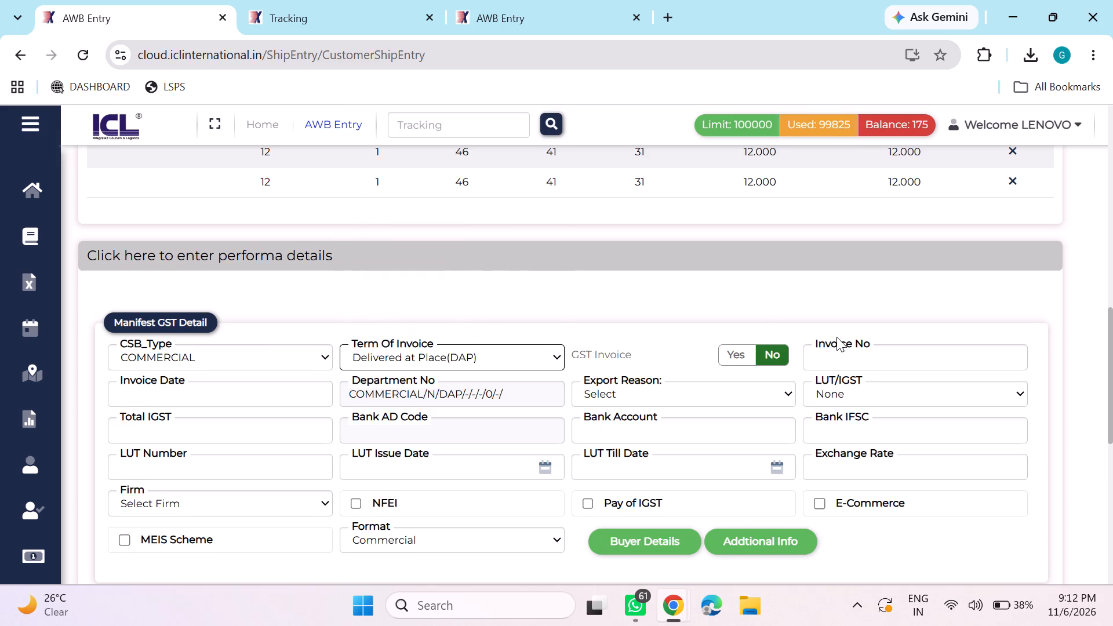
scroll(836, 337, "down", 1)
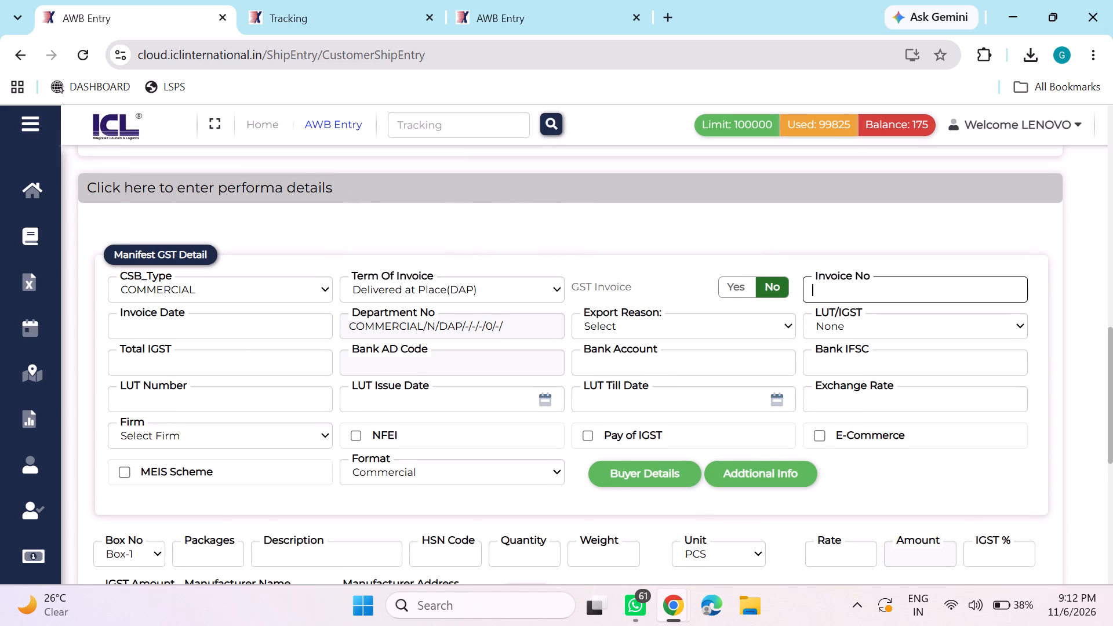
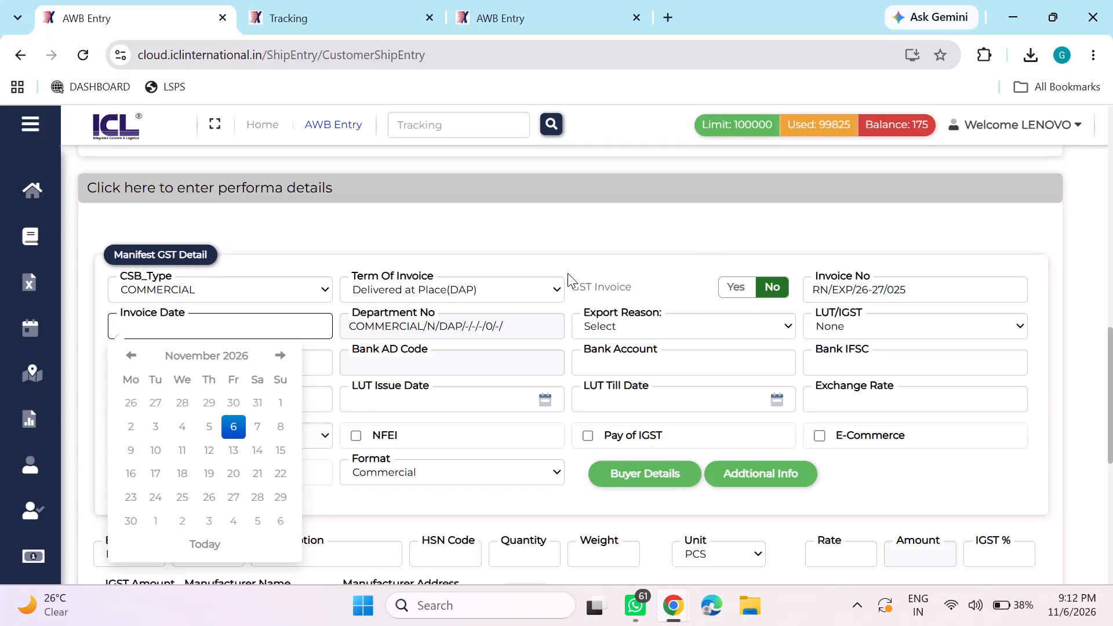
Set the invoice date to 06/11/2026 and the export reason to Commercial in the manifest GST details.
left_click(227, 422)
left_click_drag(609, 330, 632, 416)
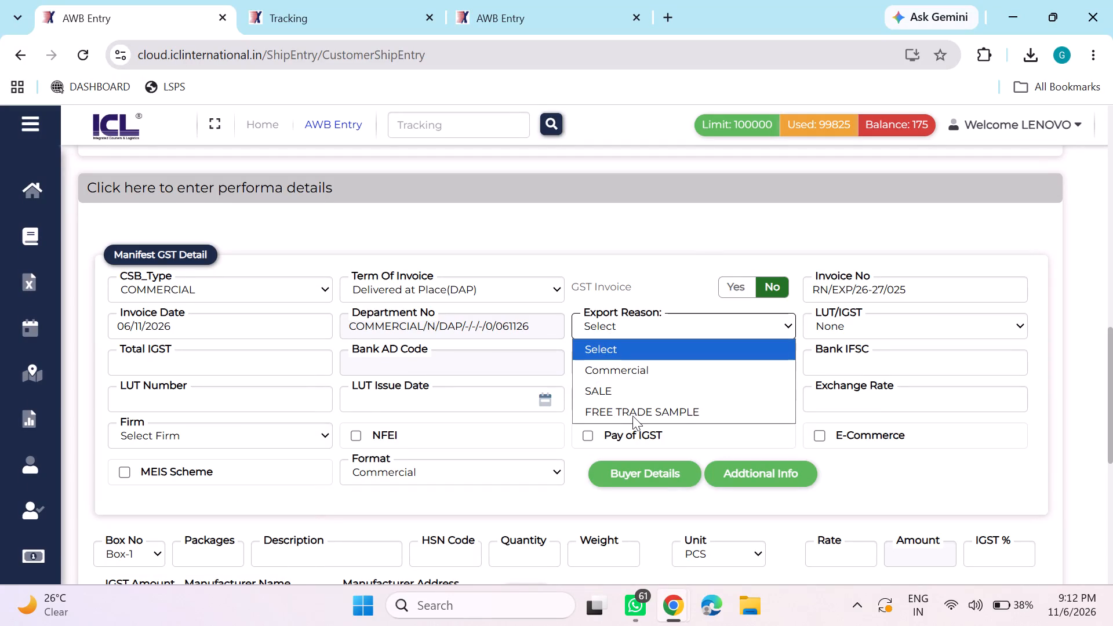
left_click_drag(632, 416, 671, 368)
left_click(671, 368)
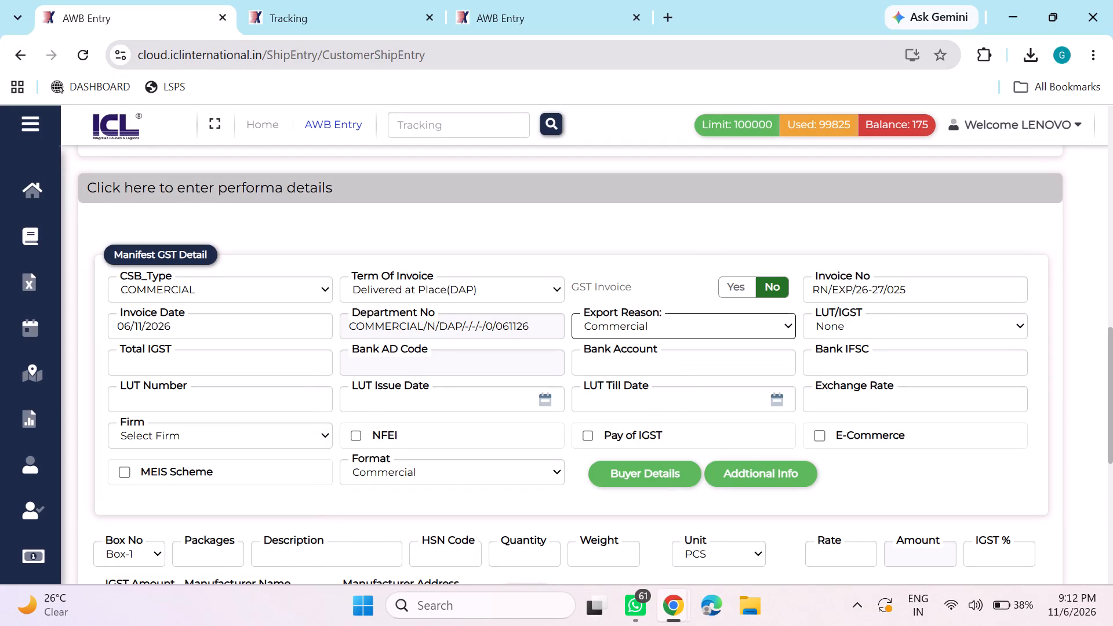
Set LUT/IGST to EXPORT AGAINST LUT and the firm to Non Govt in the manifest GST details.
left_click_drag(853, 333, 867, 390)
left_click(867, 390)
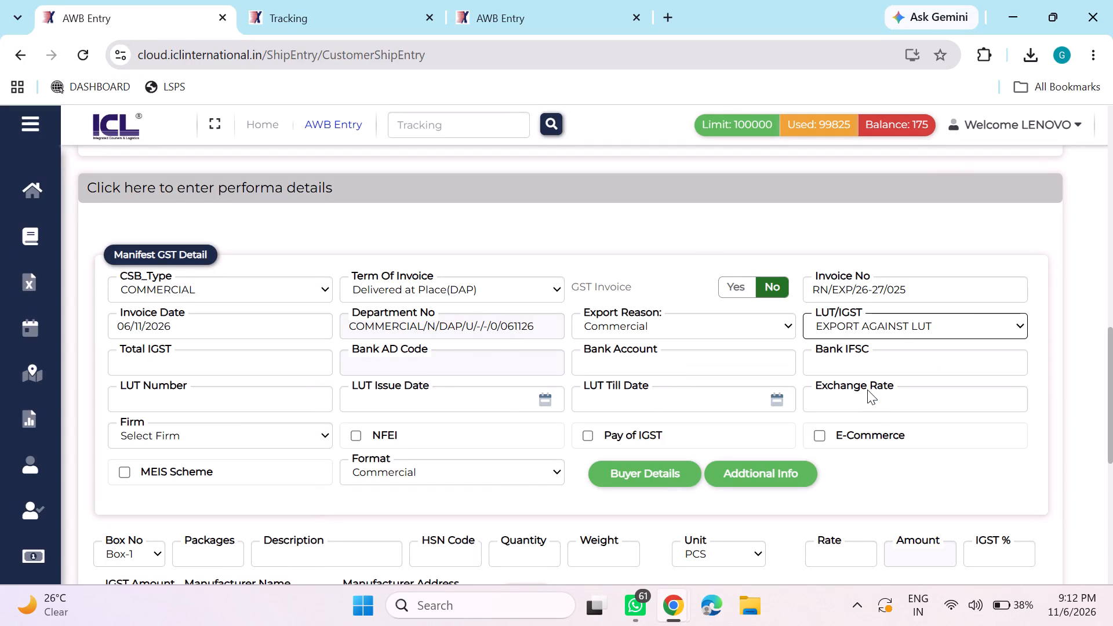
left_click(239, 434)
left_click(230, 500)
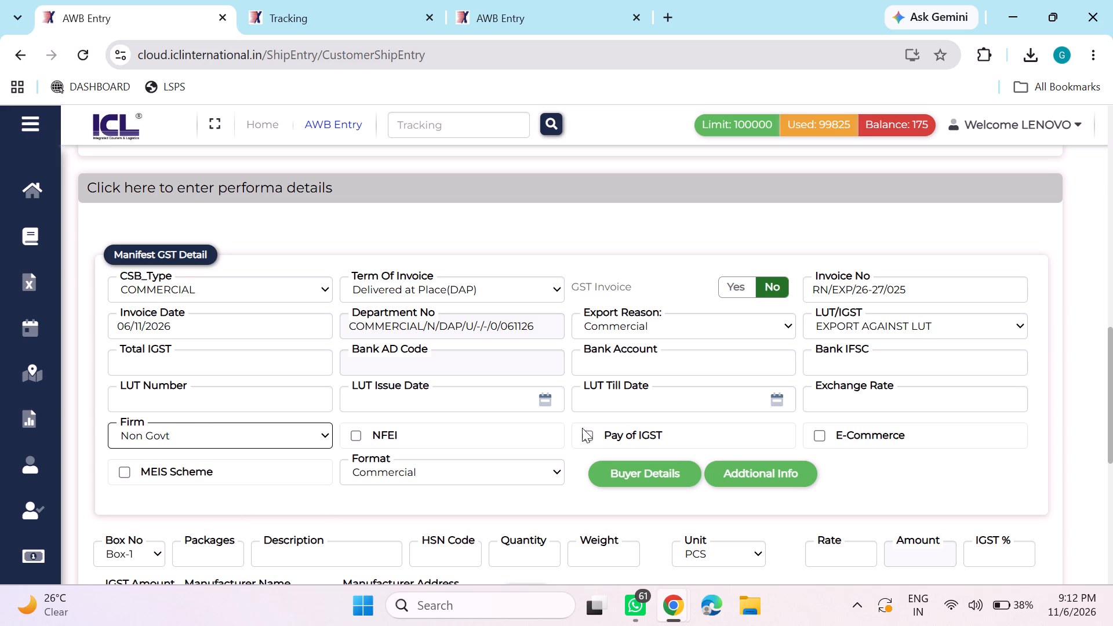
Open the buyer details and enter the buyer name SINTCO DENTAL, copied from the consignee company name in the World First AWB entry.
left_click(616, 475)
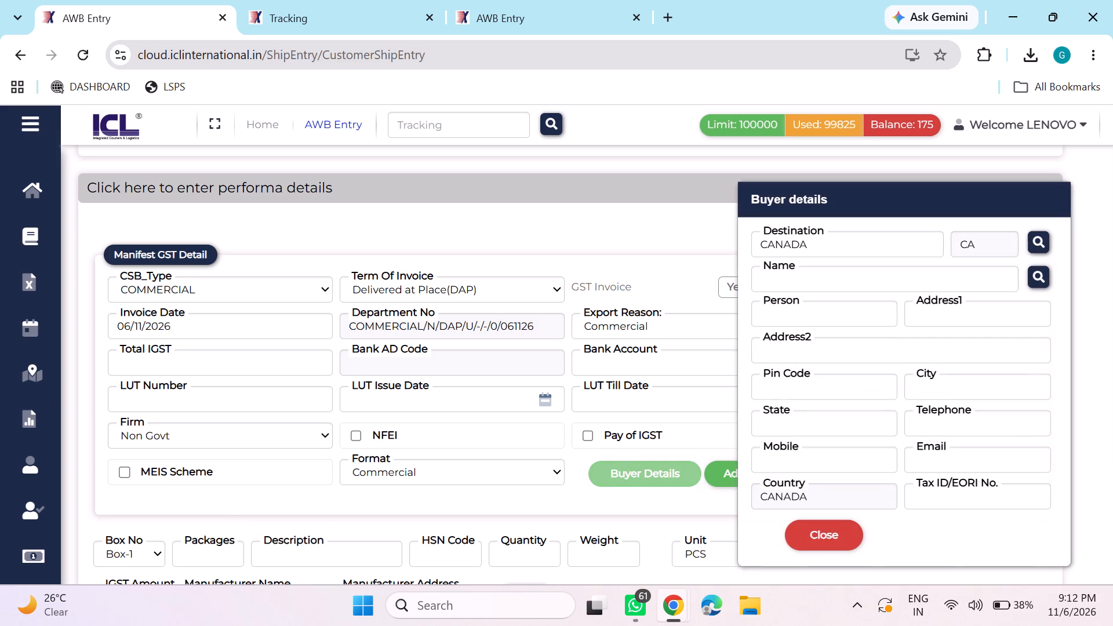
left_click(895, 283)
type("SINTCO")
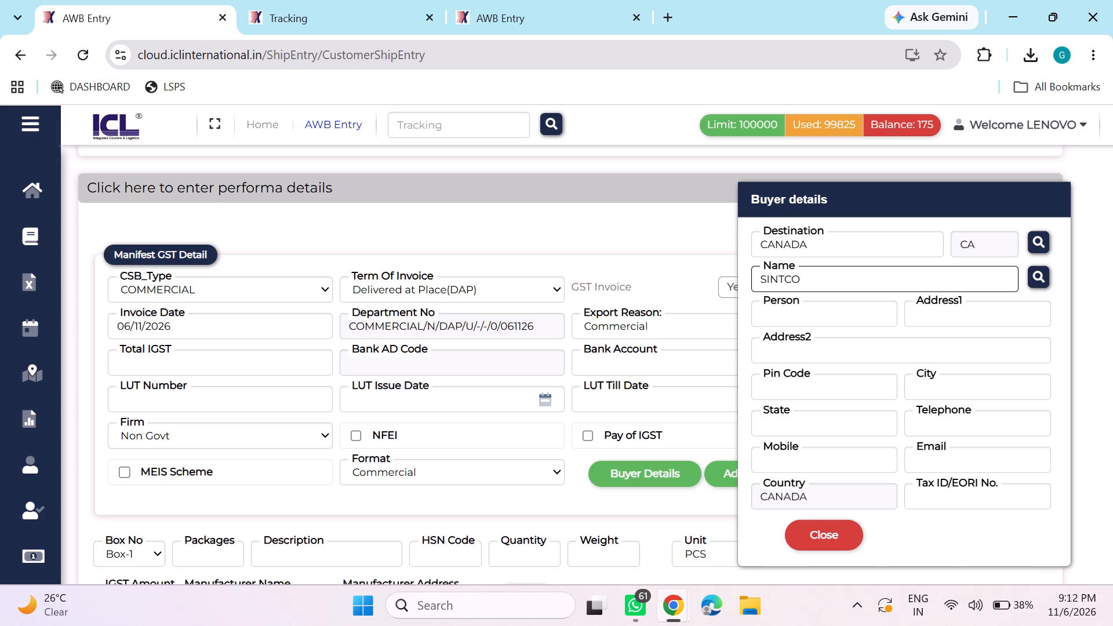
key("ctrl+a")
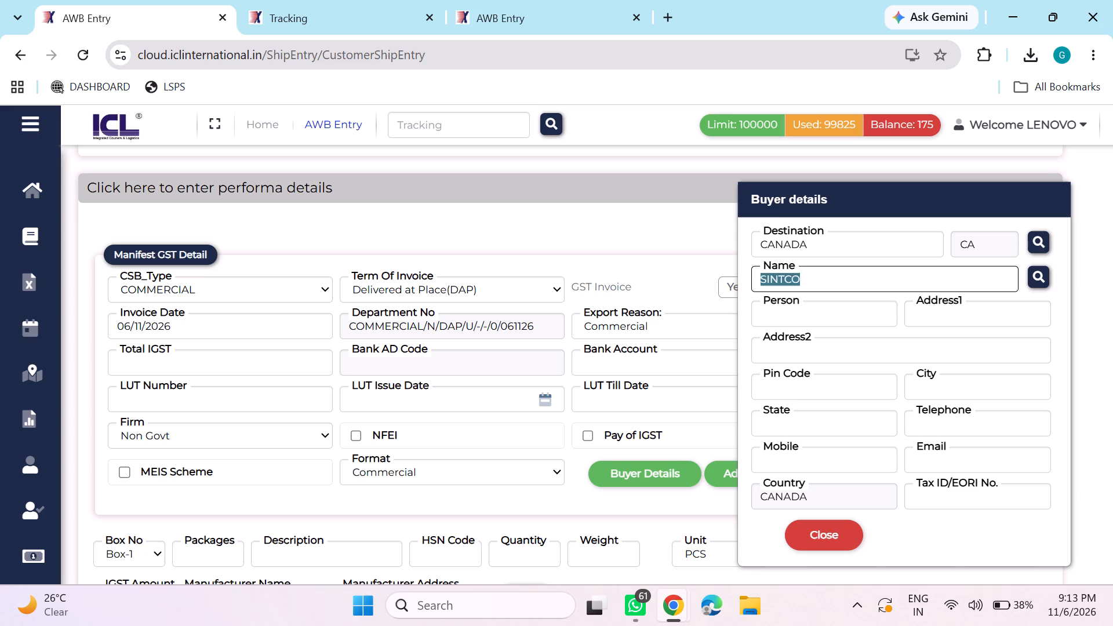
left_click(467, 0)
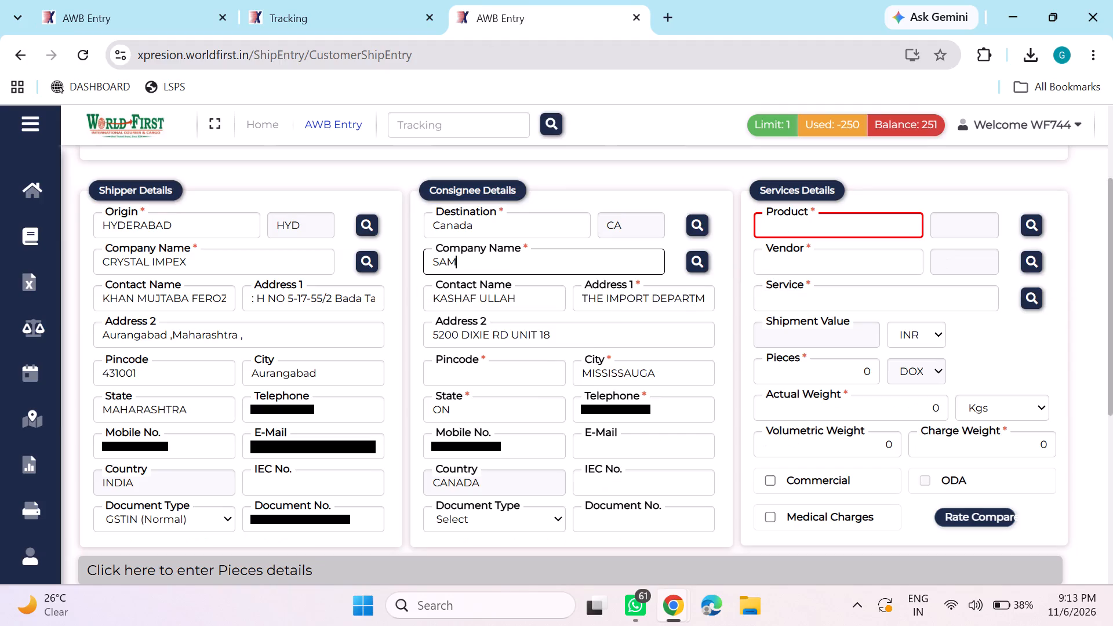
key("ctrl+z")
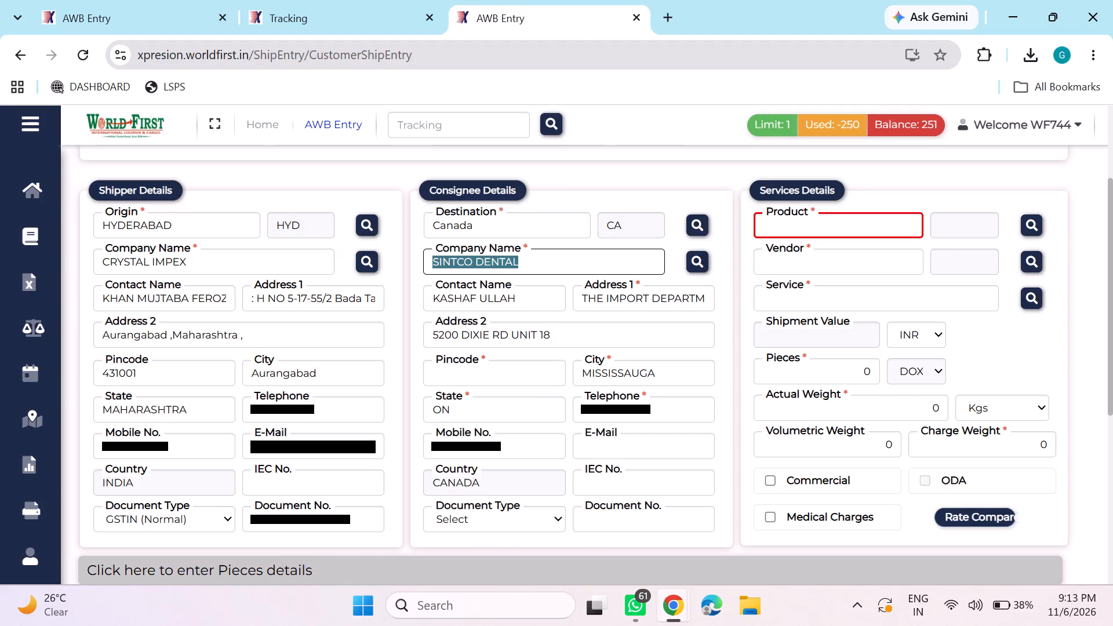
key("ctrl+c")
key("Return")
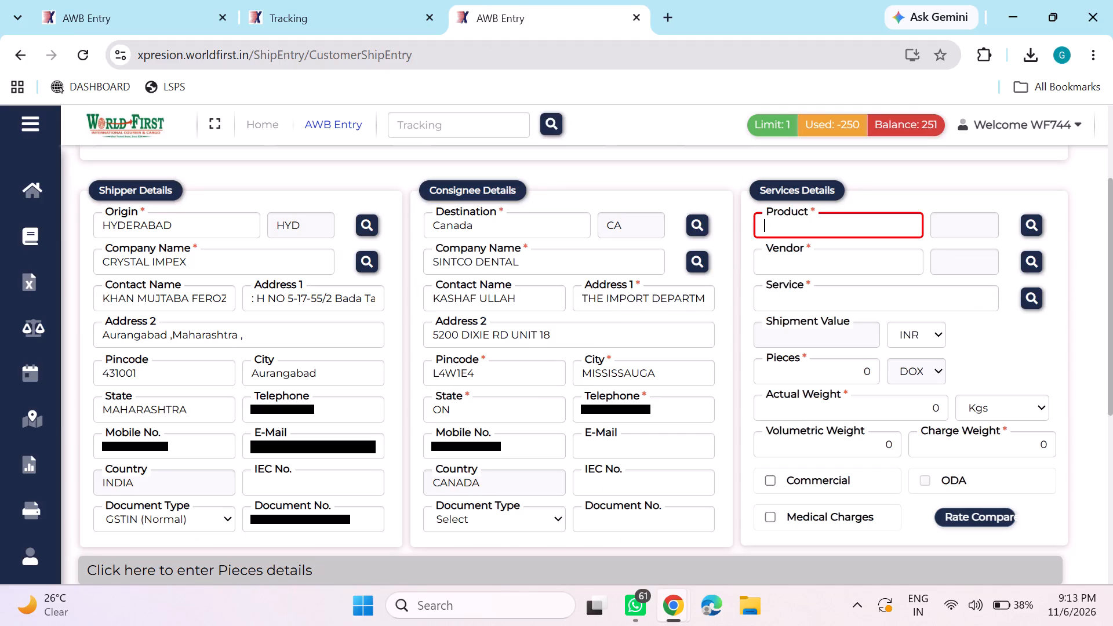
left_click(150, 0)
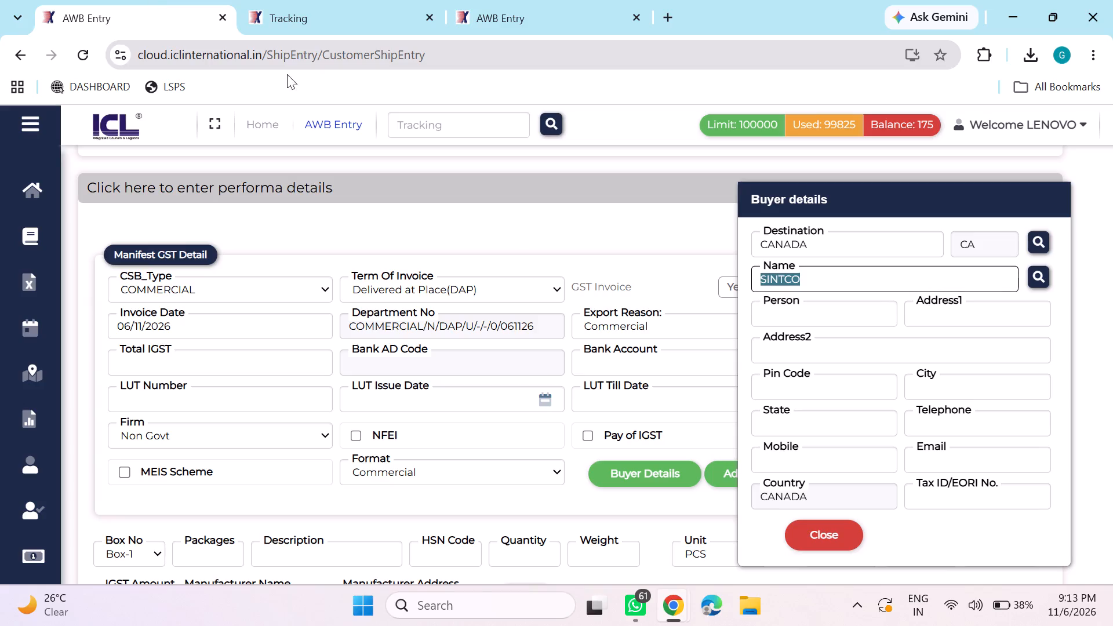
key("ctrl+v")
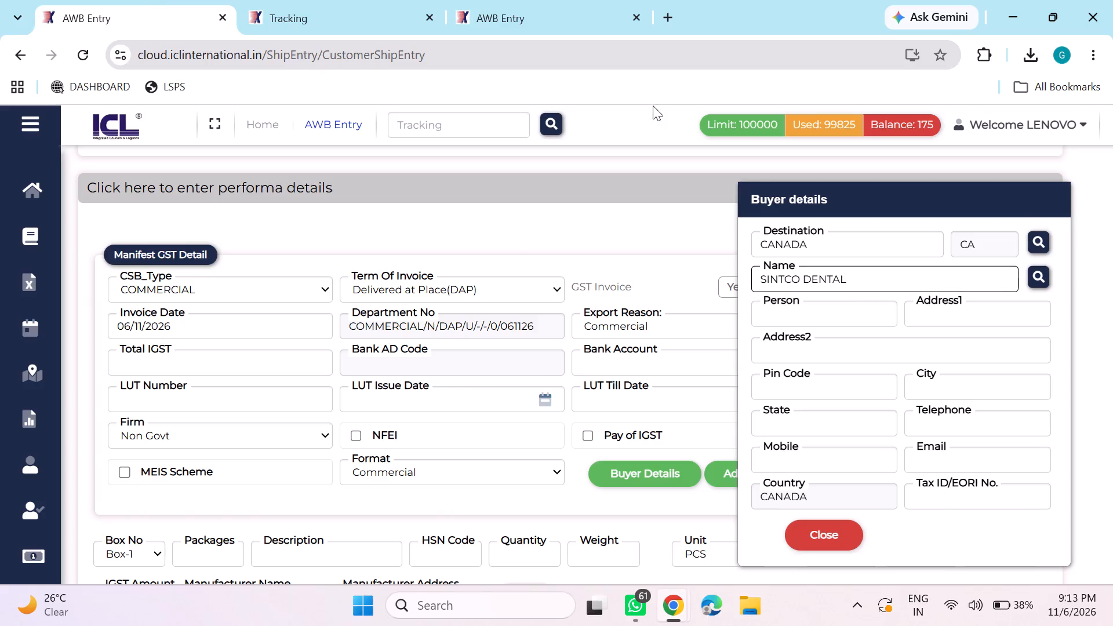
Copy the consignee contact name from the World First entry into the Person field of the ICL buyer details.
left_click(564, 0)
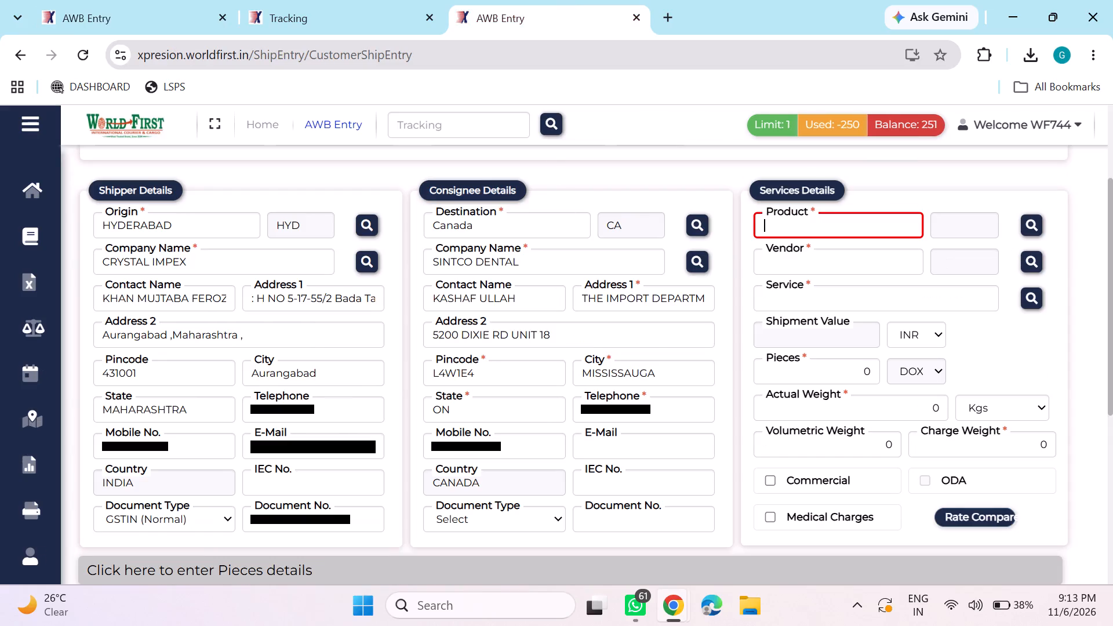
left_click(537, 296)
key("ctrl+a")
key("ctrl+c")
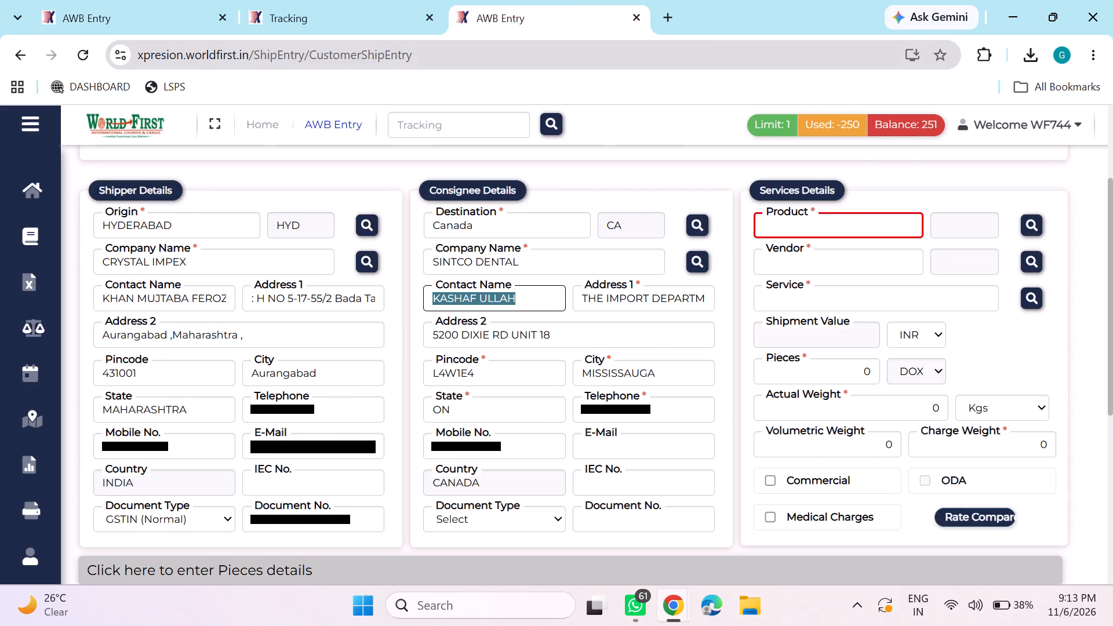
left_click(187, 0)
key("Tab")
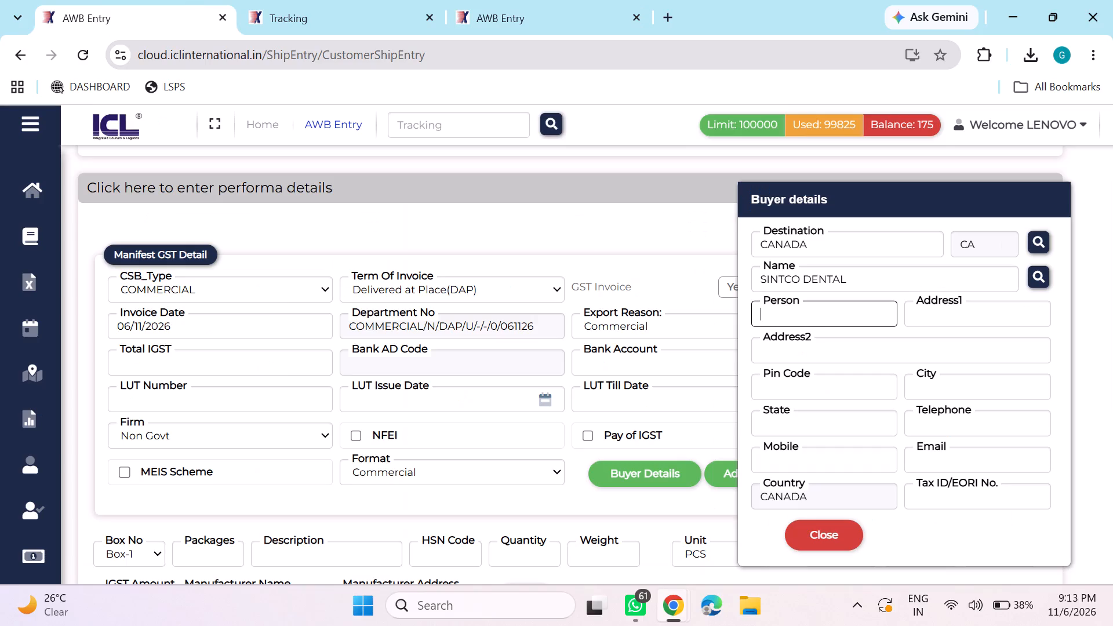
key("ctrl+v")
key("Tab")
Close the Tracking page and copy both consignee address lines from the World First entry into the ICL buyer's Address1 and Address2.
left_click(438, 0)
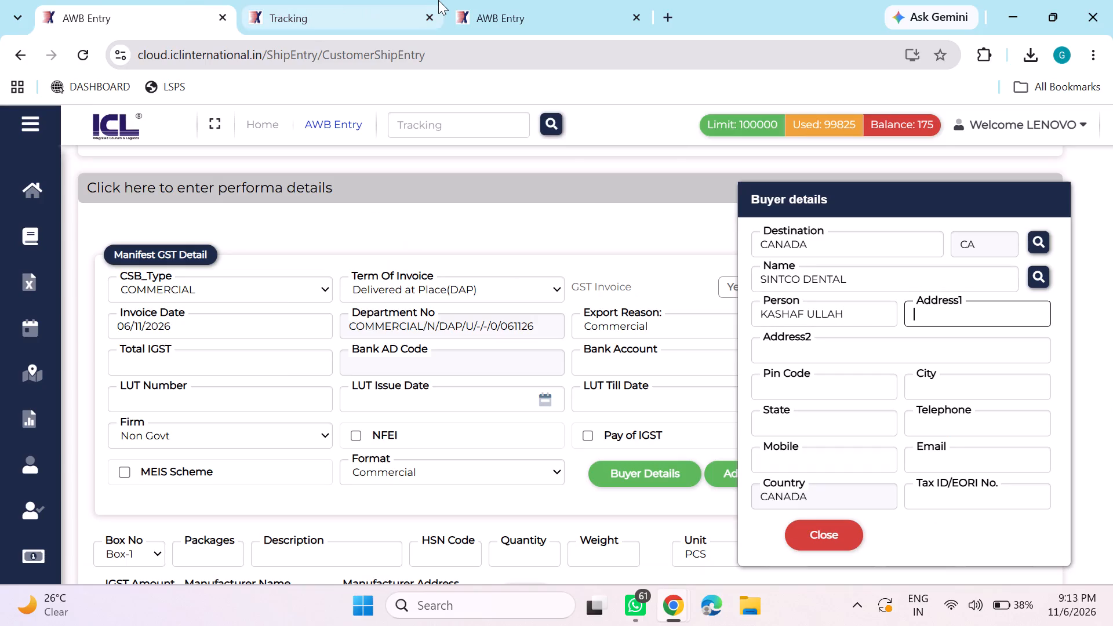
left_click(431, 14)
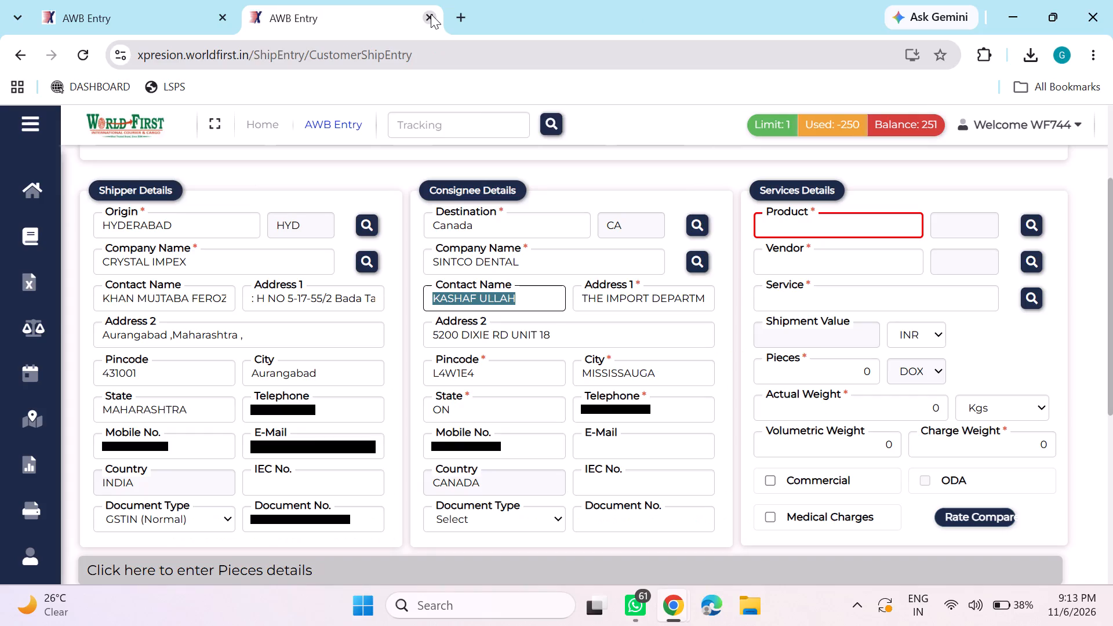
key("Tab")
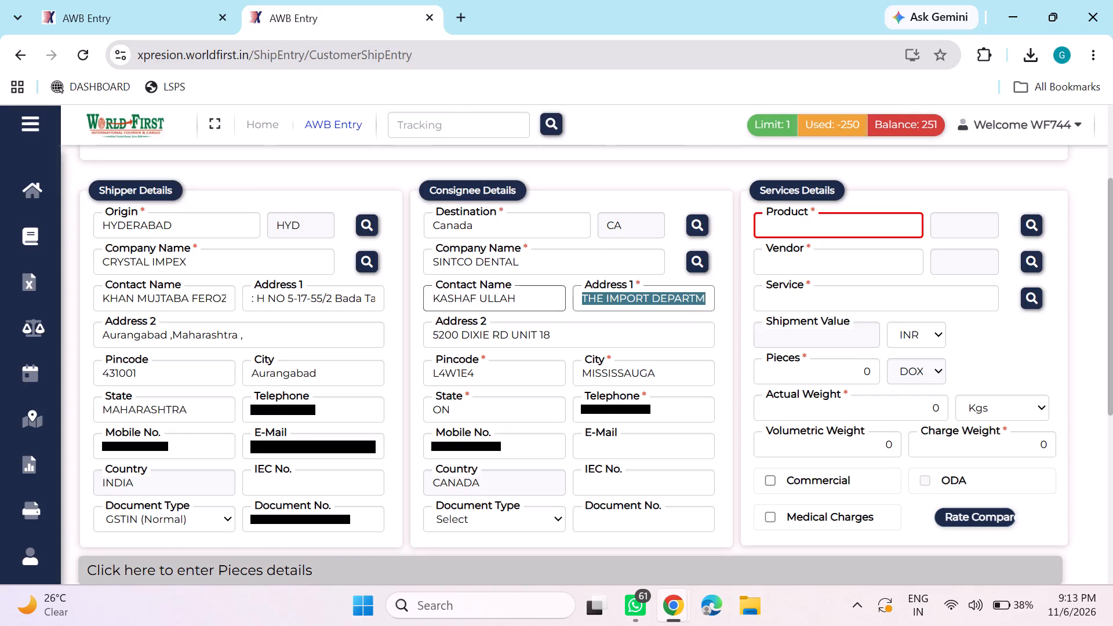
key("ctrl+c")
key("ctrl+Tab")
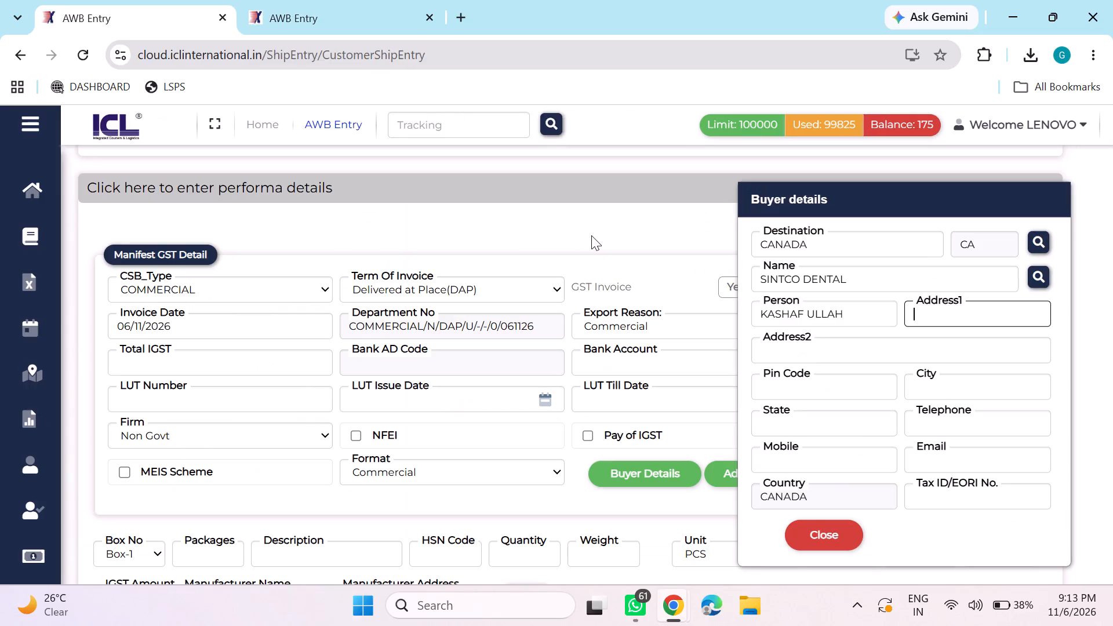
key("ctrl+v")
key("Tab")
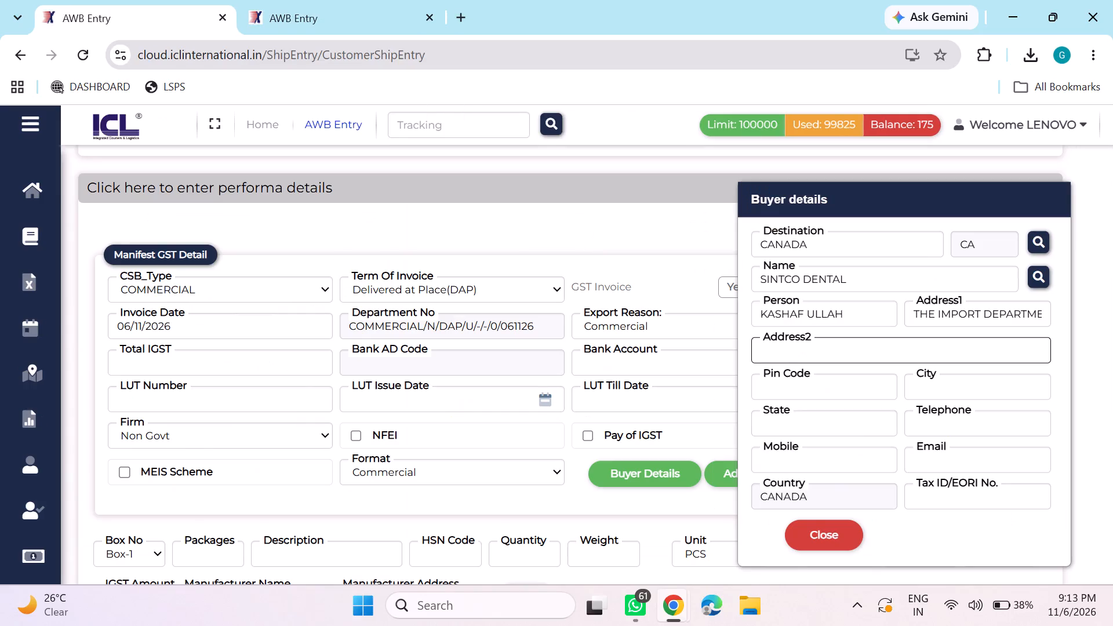
key("ctrl+Tab")
key("Tab")
key("ctrl+c")
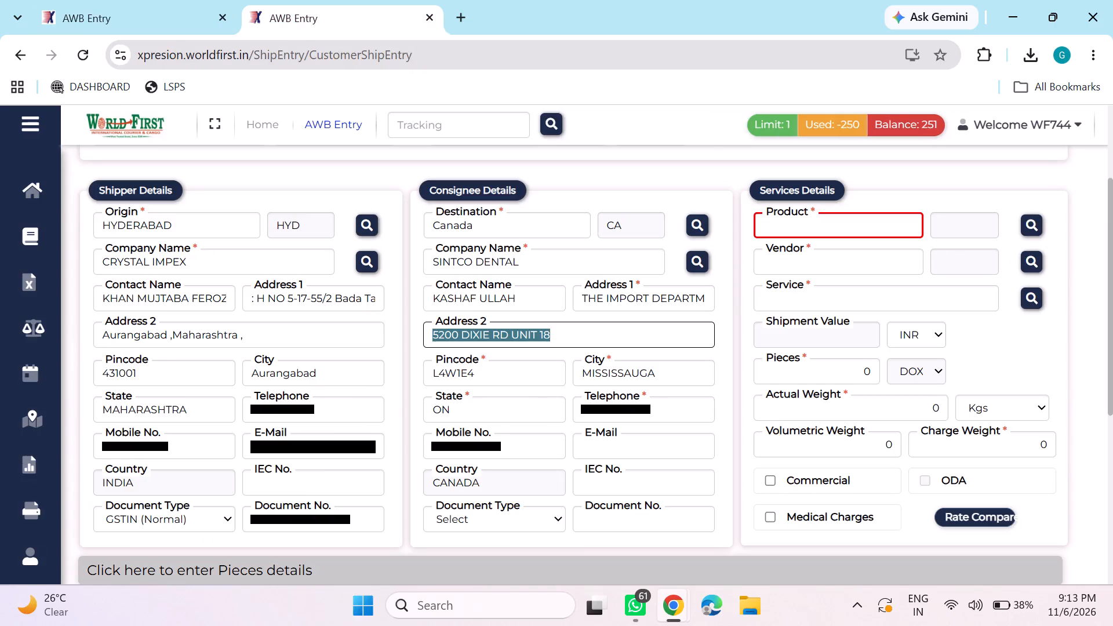
key("ctrl+Tab")
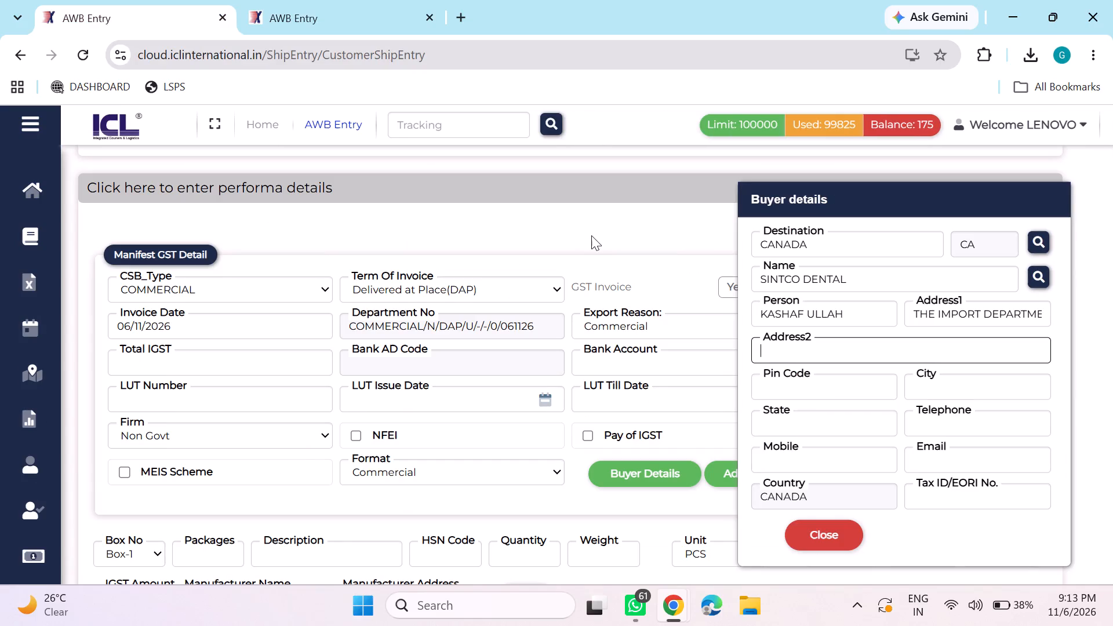
key("ctrl+v")
Copy the consignee pincode from the World First entry into the Pin Code field of the ICL buyer details.
key("ctrl+Tab")
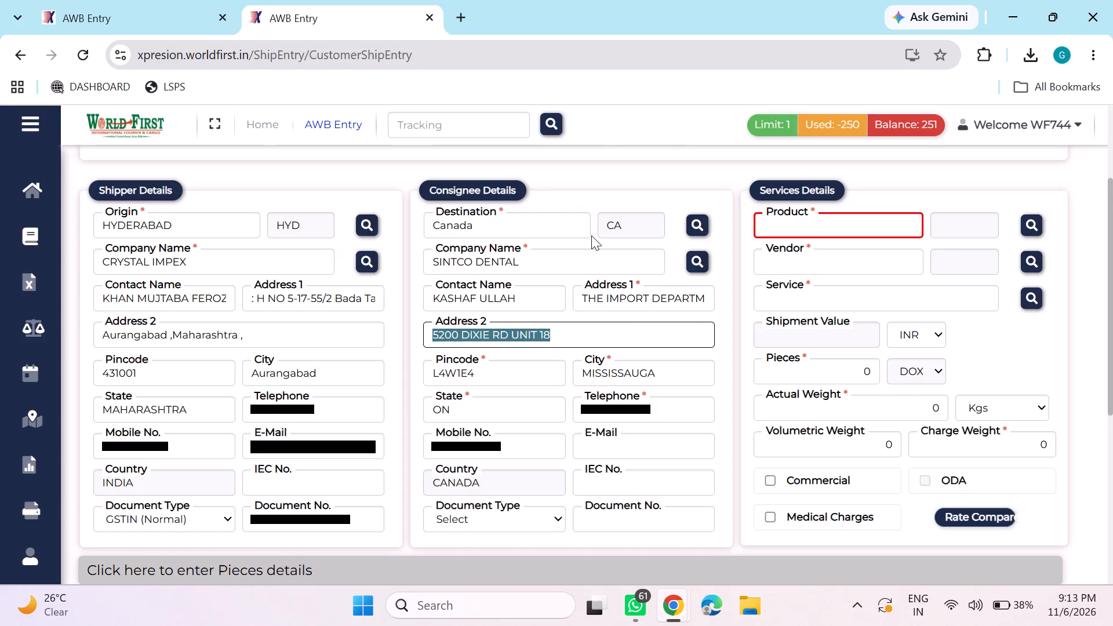
key("Tab")
key("ctrl+c")
key("ctrl+Tab")
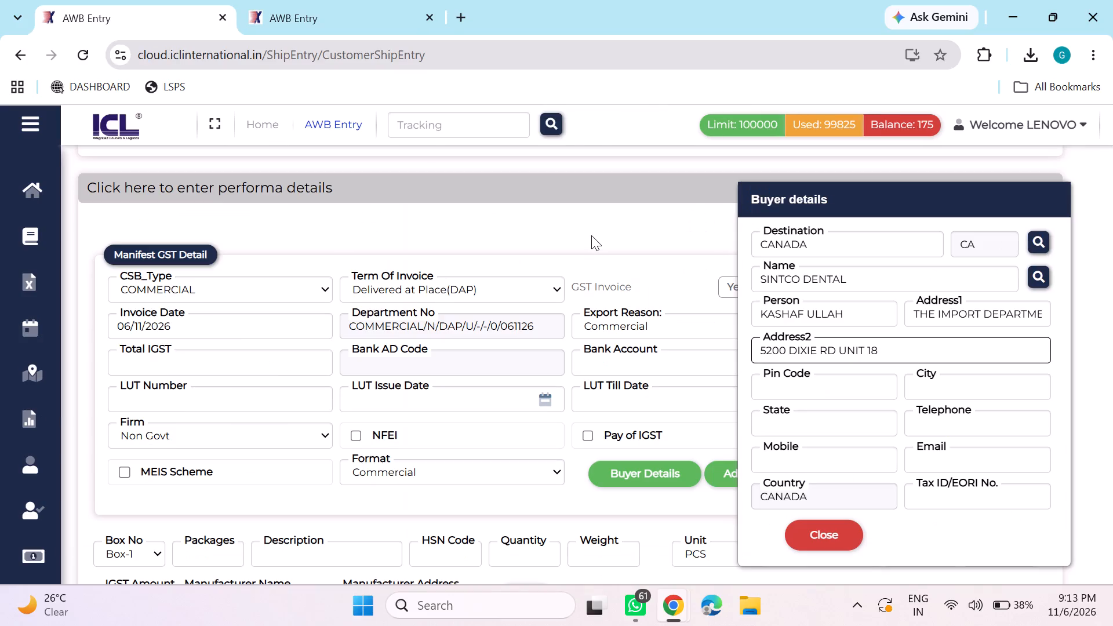
key("Tab")
key("ctrl+v")
key("Tab")
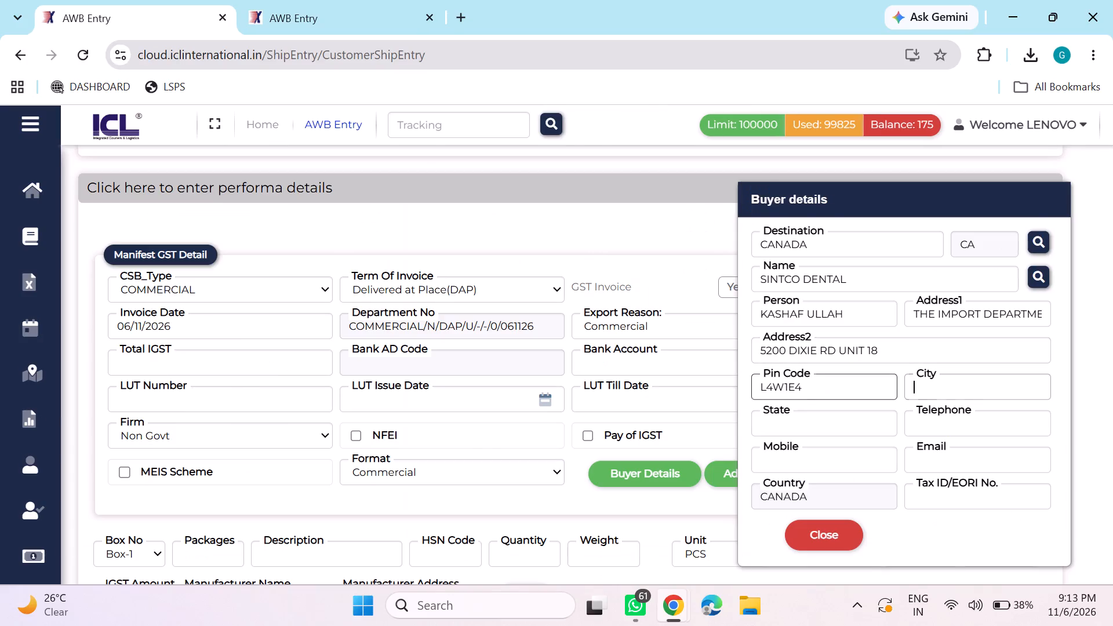
Fill in the buyer's city as MISSISSAUGA, copied from the World First consignee, and the state as ON.
key("ctrl+Tab")
key("Tab")
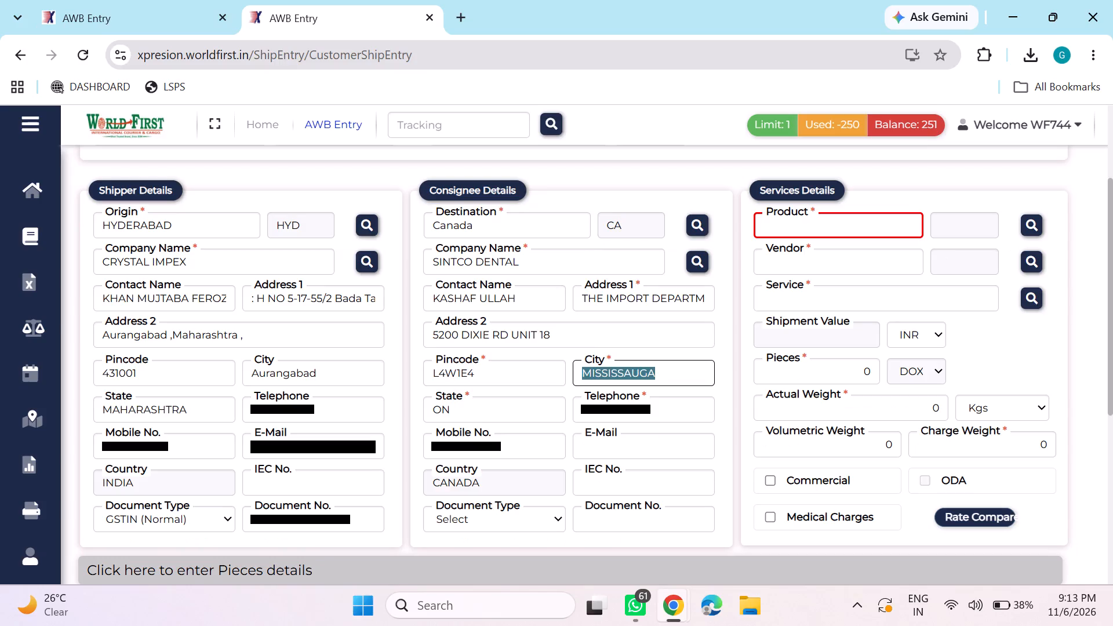
key("ctrl+c")
key("ctrl+Tab")
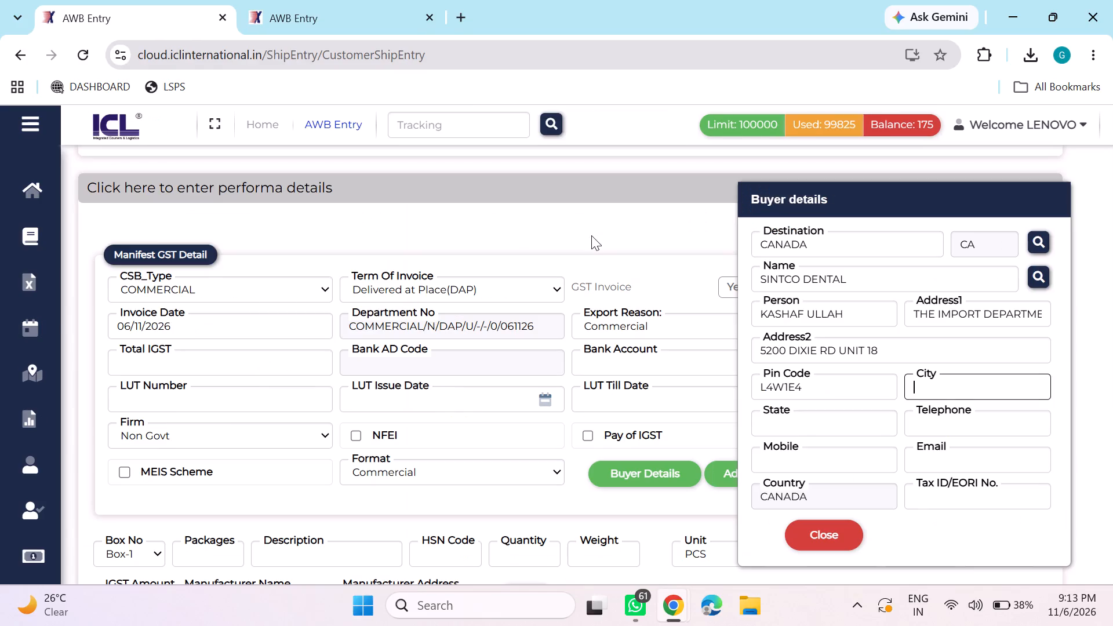
key("ctrl+v")
key("Tab")
key("ctrl+Tab")
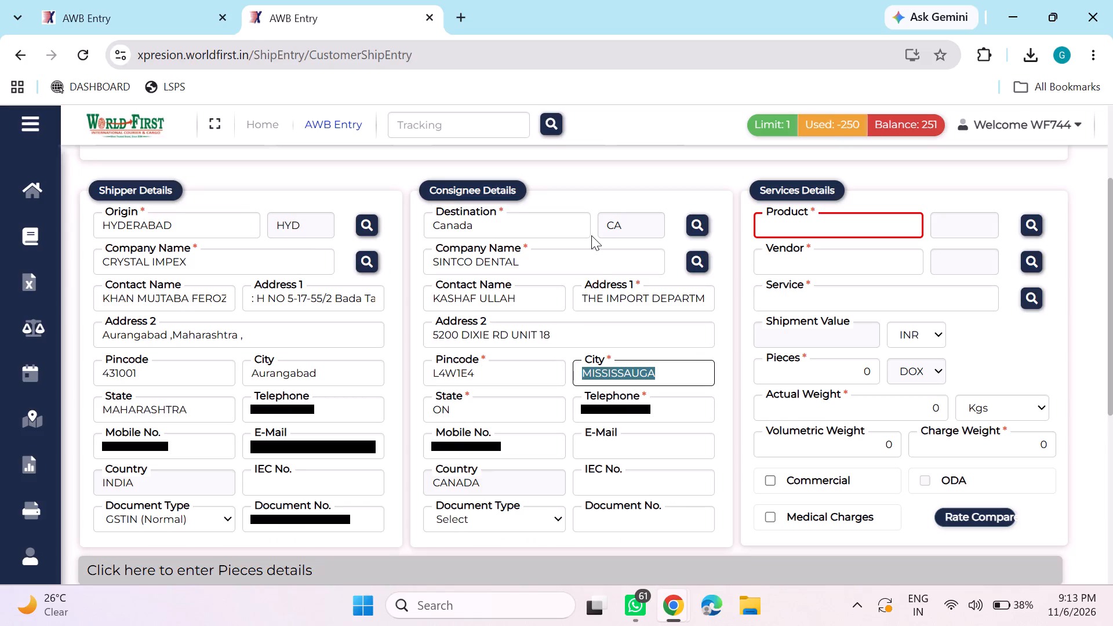
key("ctrl+Tab")
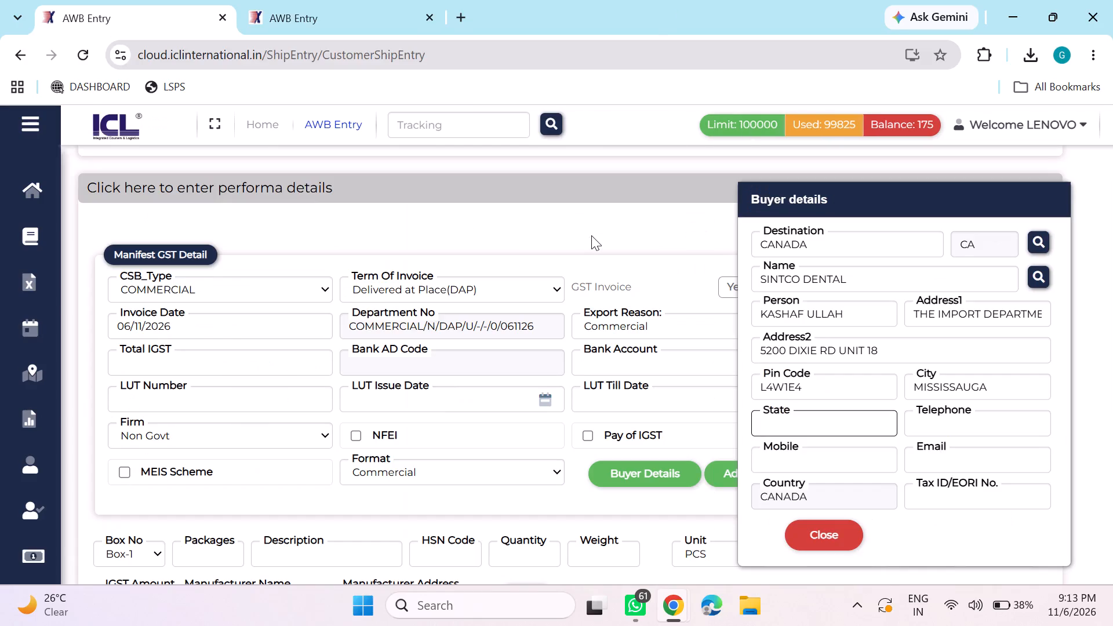
type("ON")
key("Tab")
Copy the World First consignee's telephone number into the buyer's Telephone and Mobile fields, and close the buyer details.
key("ctrl+Tab")
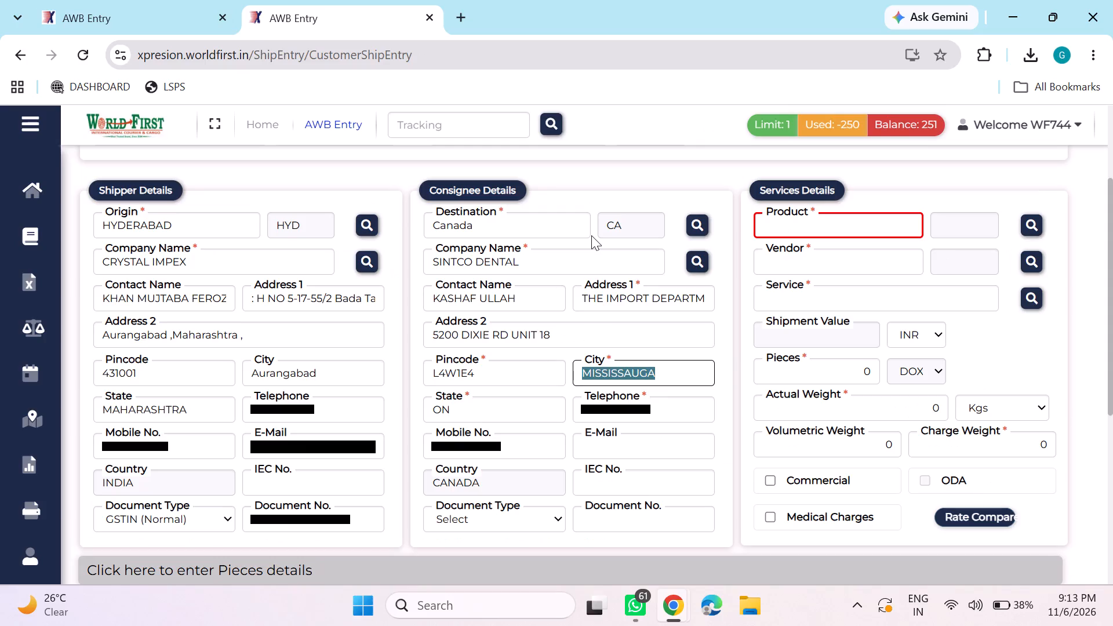
key("Tab")
key("Tab")
key("ctrl+c")
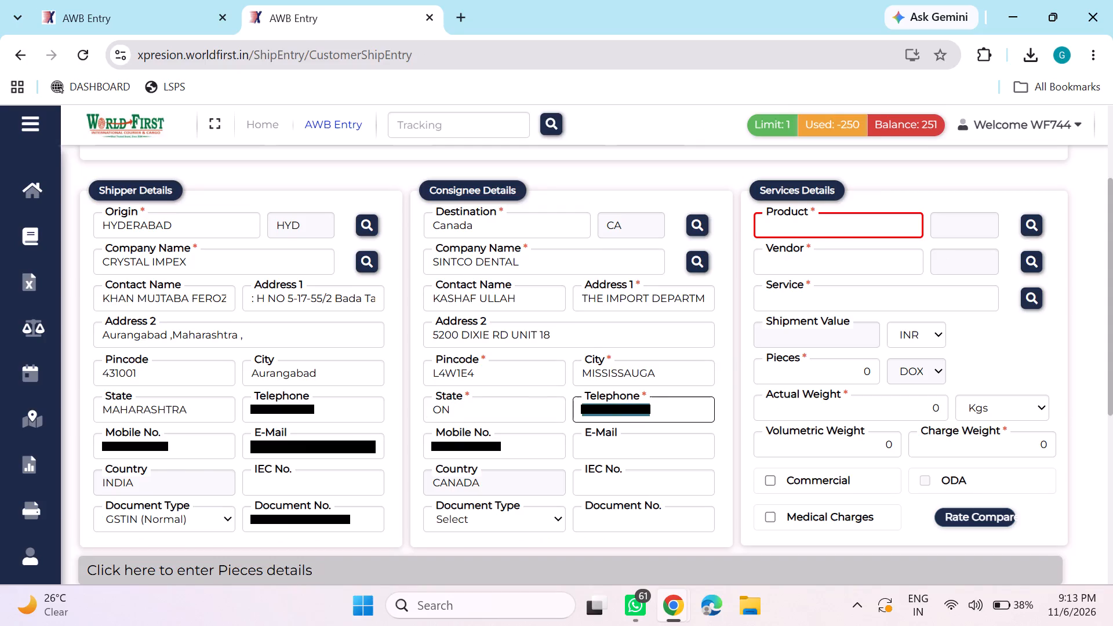
key("ctrl+Tab")
key("ctrl+v")
key("Tab")
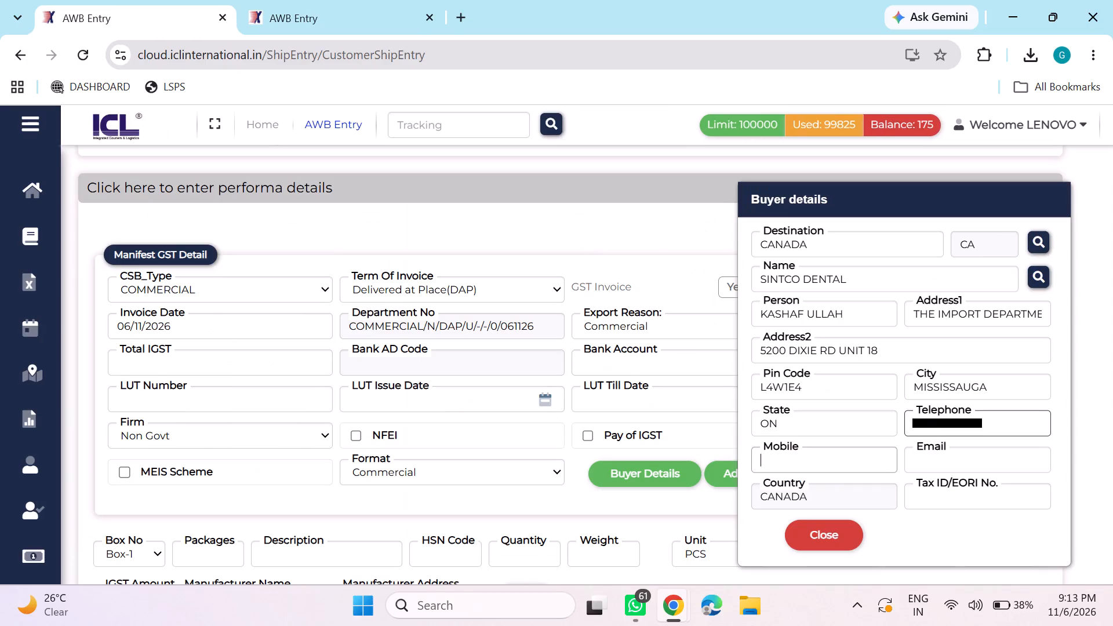
key("ctrl+v")
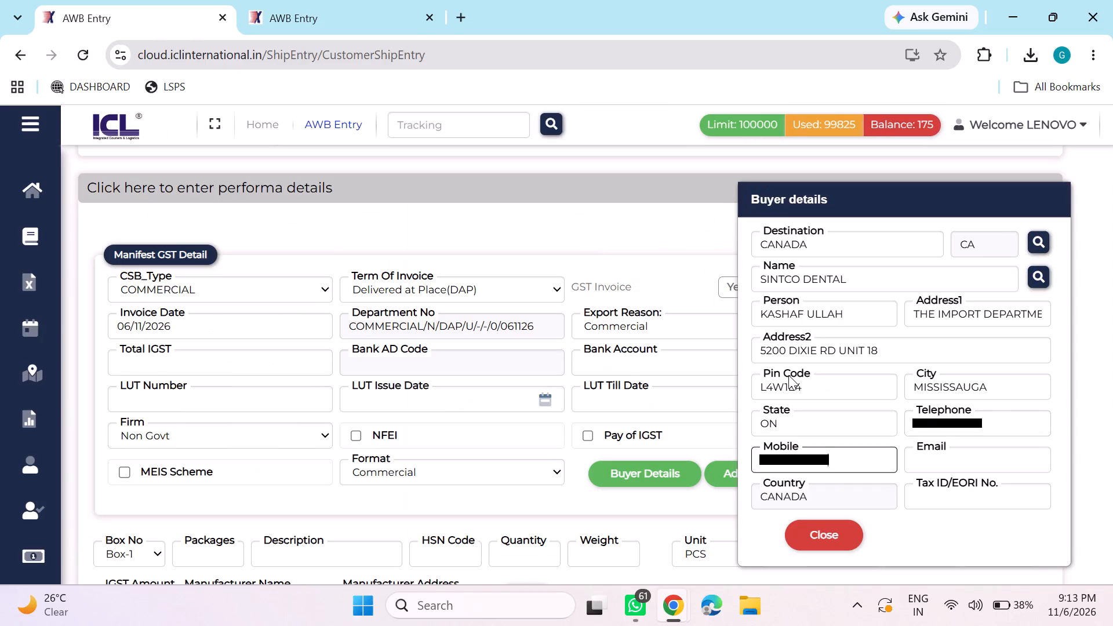
left_click(818, 526)
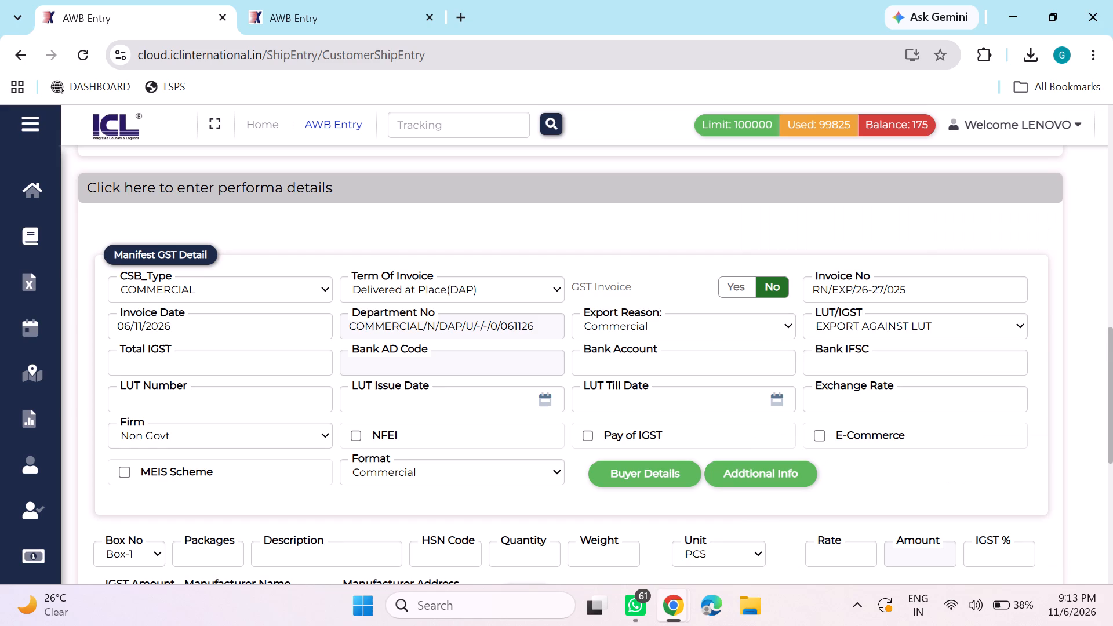
Begin the Description entry of the Box-1 item line below the manifest GST details.
scroll(902, 394, "down", 3)
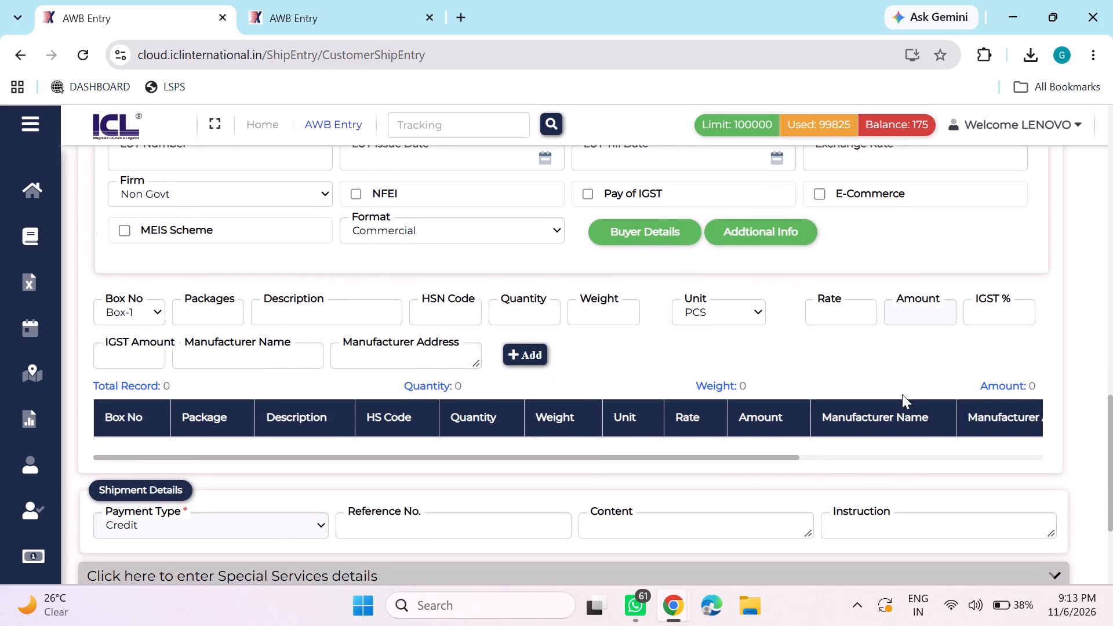
scroll(790, 389, "down", 1)
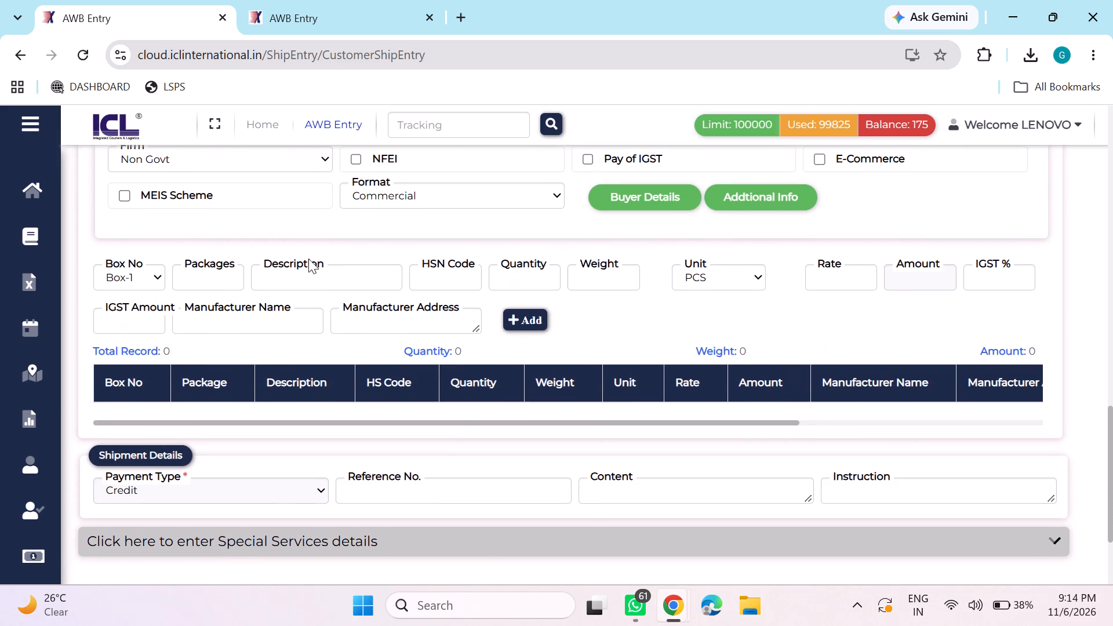
left_click(318, 274)
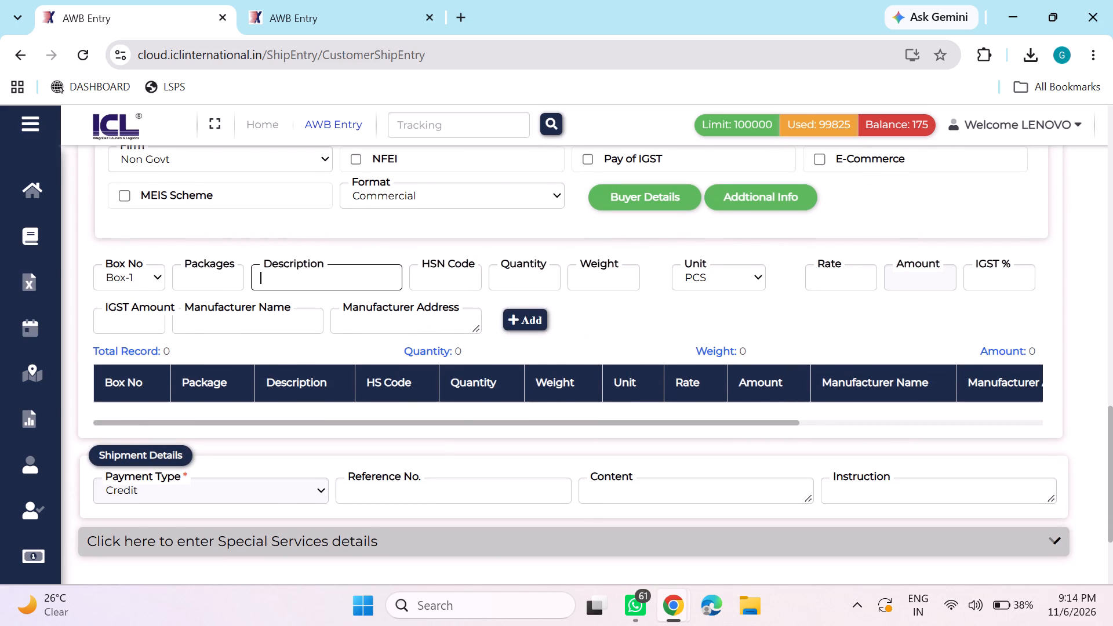
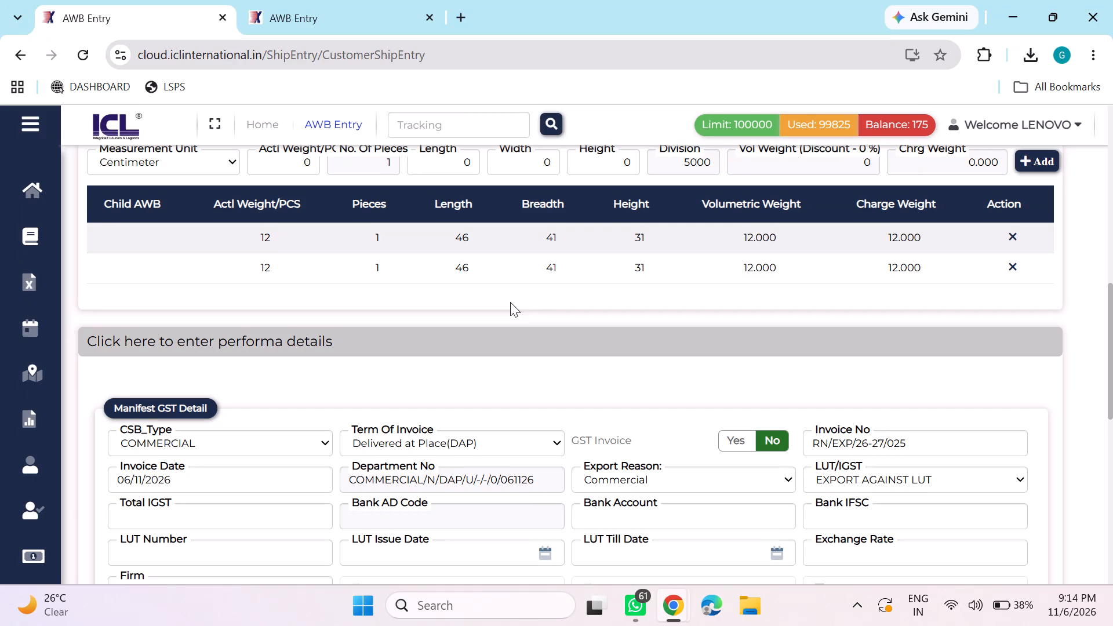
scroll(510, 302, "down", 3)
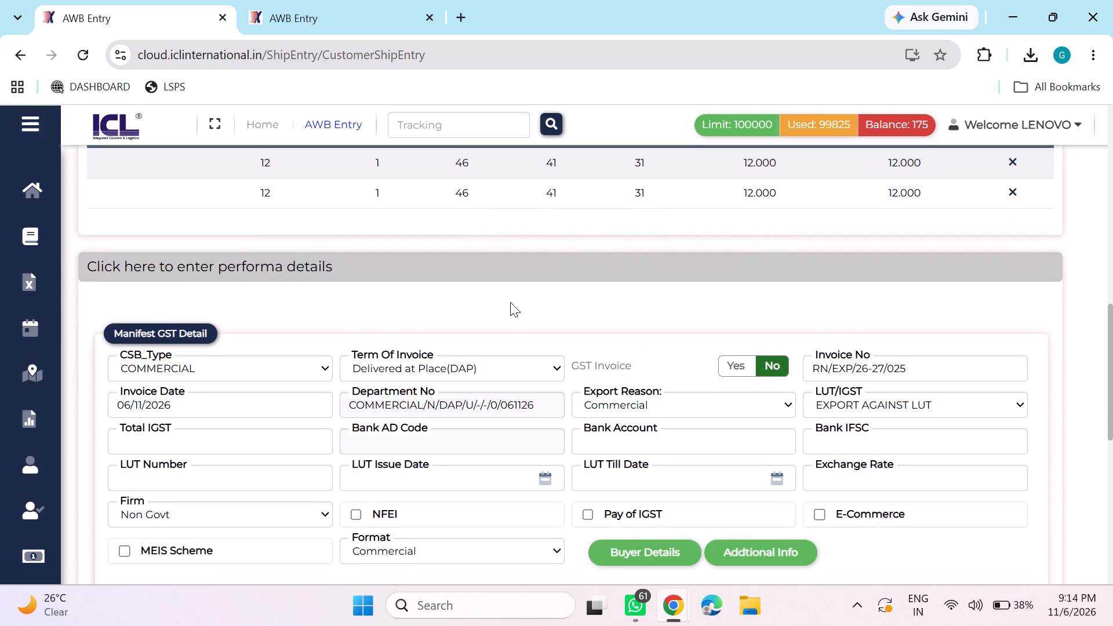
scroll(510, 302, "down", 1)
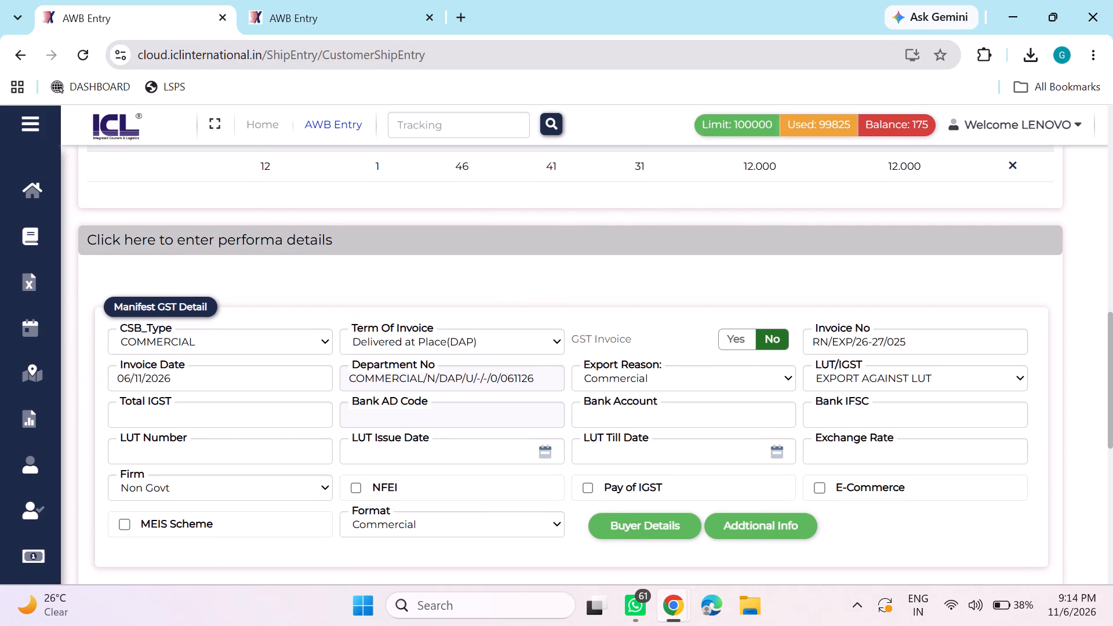
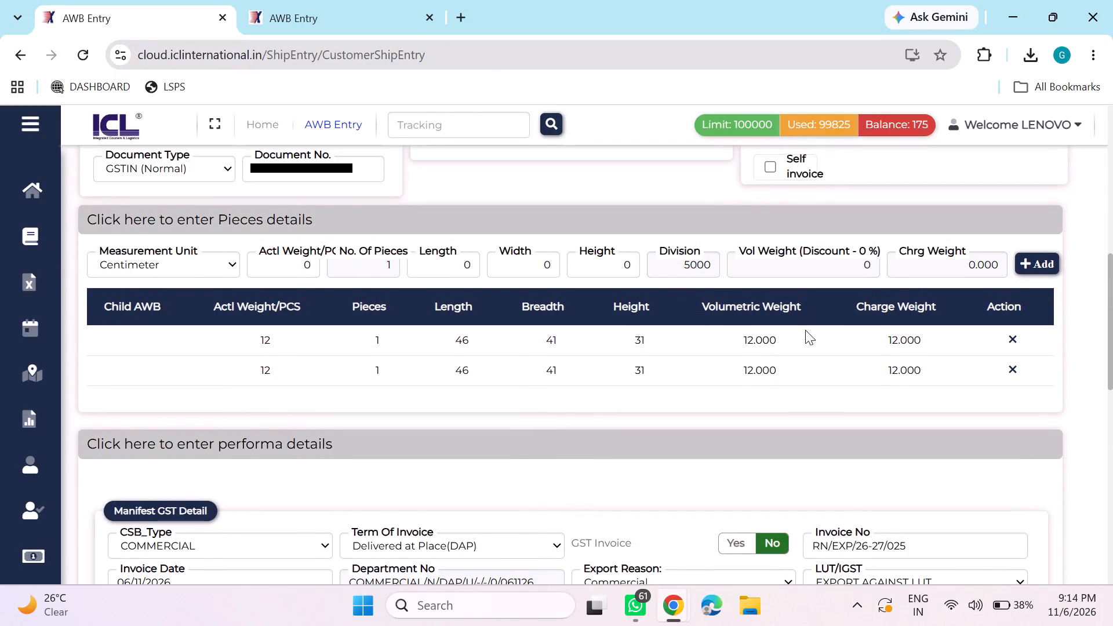
Delete the first of the two identical 46 × 41 × 31 piece rows from the pieces details.
left_click(1013, 344)
left_click(594, 421)
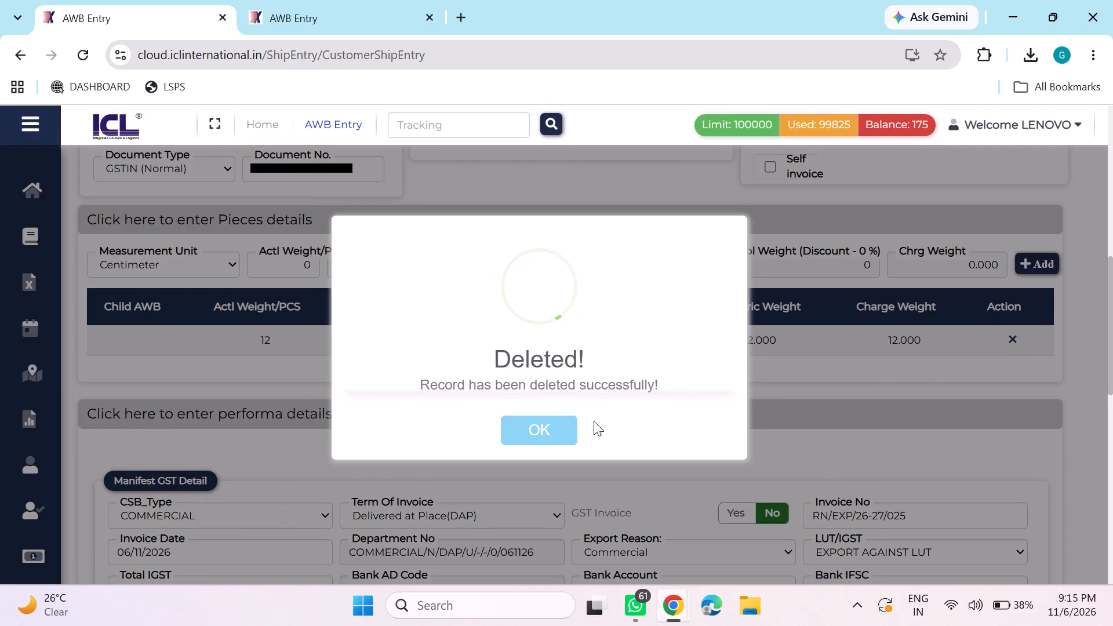
left_click(565, 424)
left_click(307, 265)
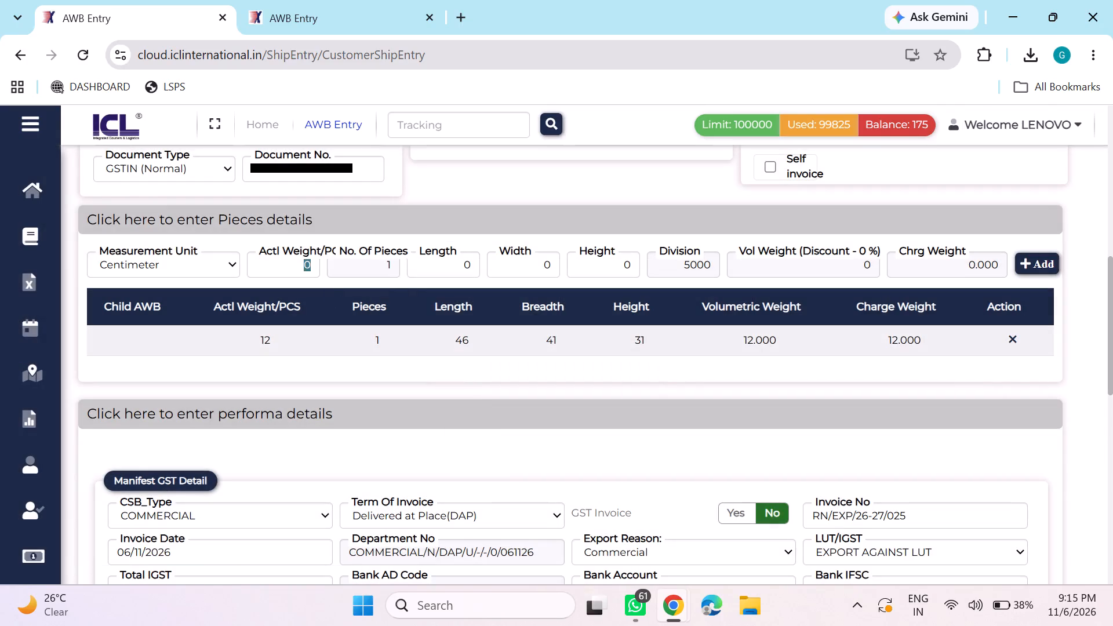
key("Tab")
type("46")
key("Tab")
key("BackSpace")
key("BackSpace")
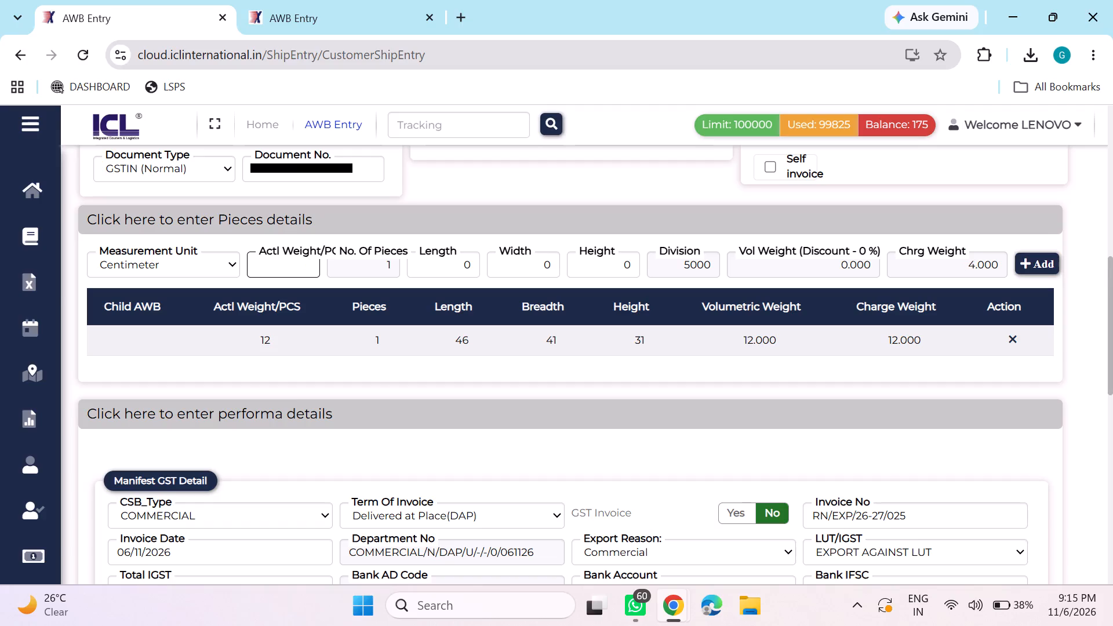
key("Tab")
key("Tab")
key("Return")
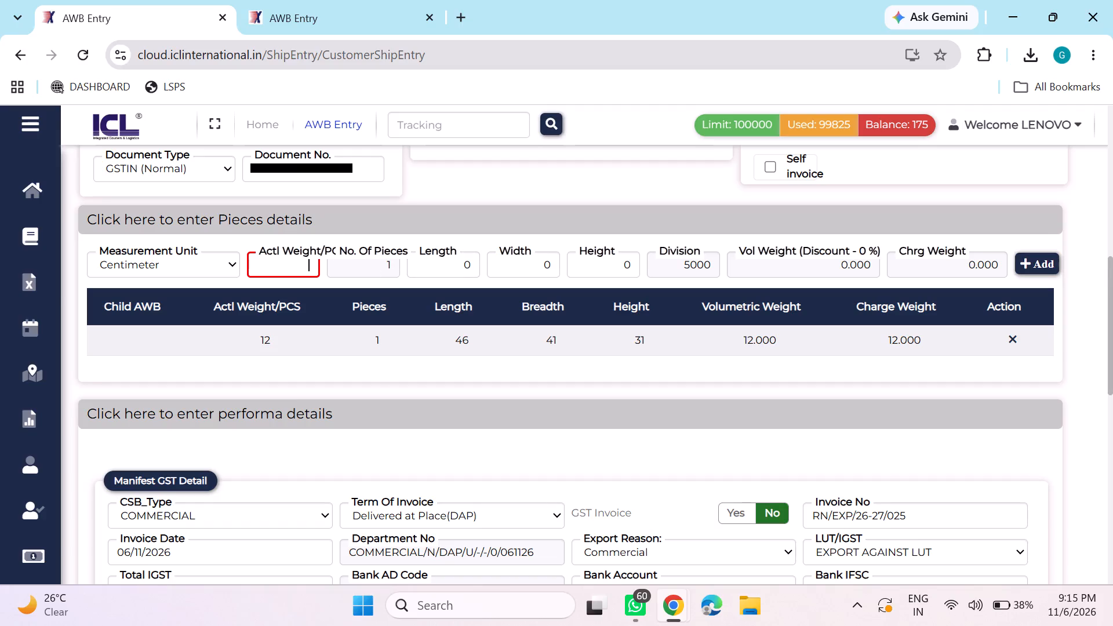
Fill in the new piece entry with length 46, width 31, height 31 cm and actual weight 10.
left_click(469, 268)
key("BackSpace")
type("46")
key("Return")
type("31")
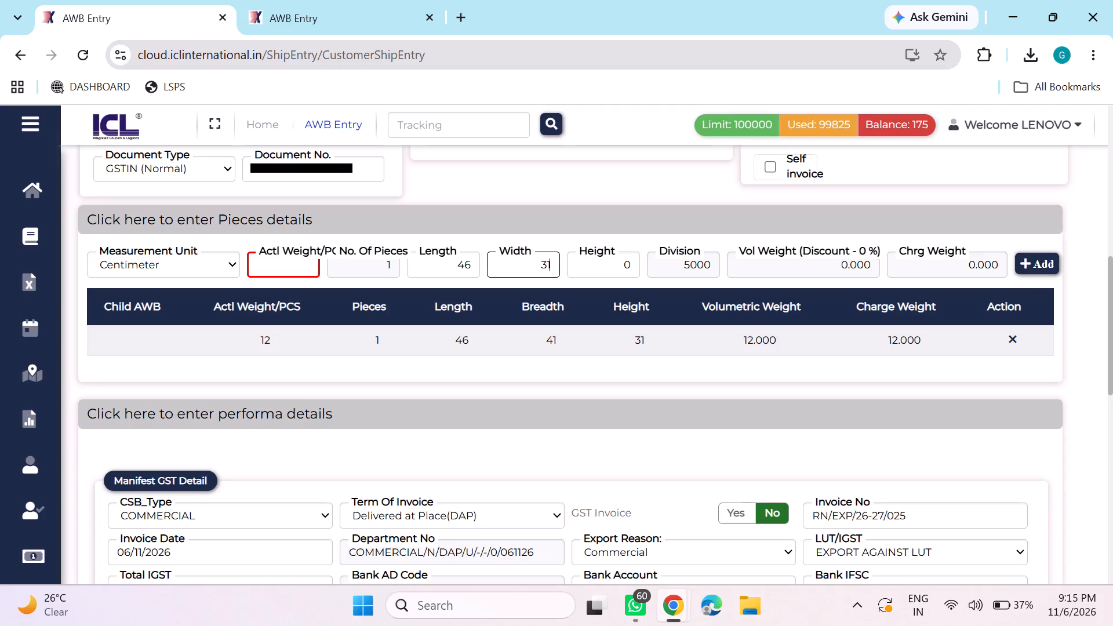
key("Return")
type("31")
left_click(307, 264)
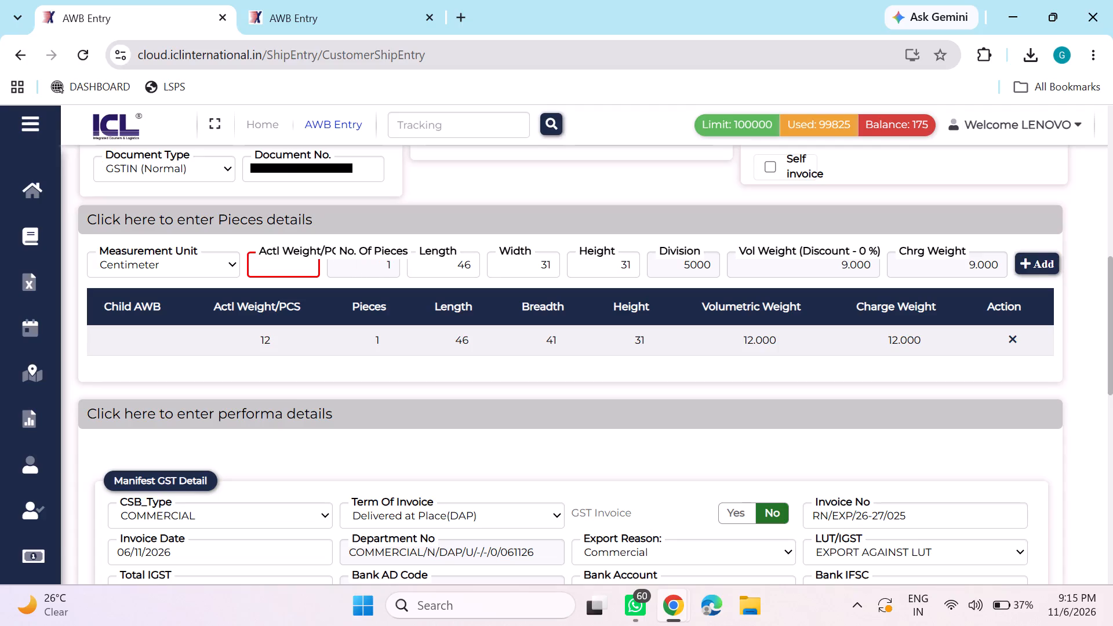
type("10")
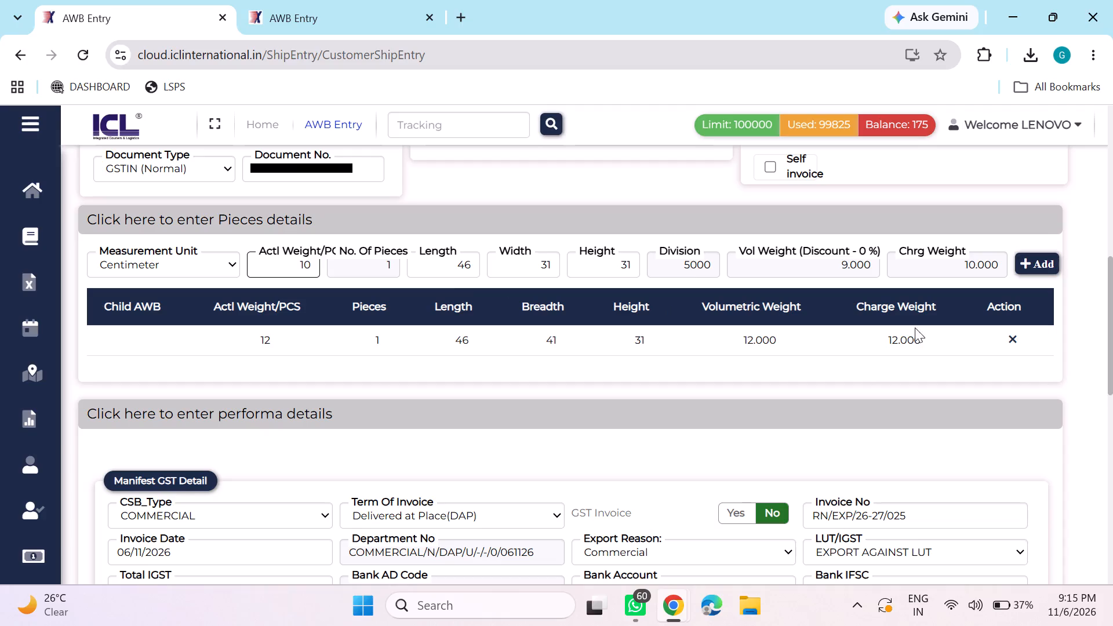
Delete the remaining 46 × 41 × 31 piece row from the pieces details.
left_click(1010, 341)
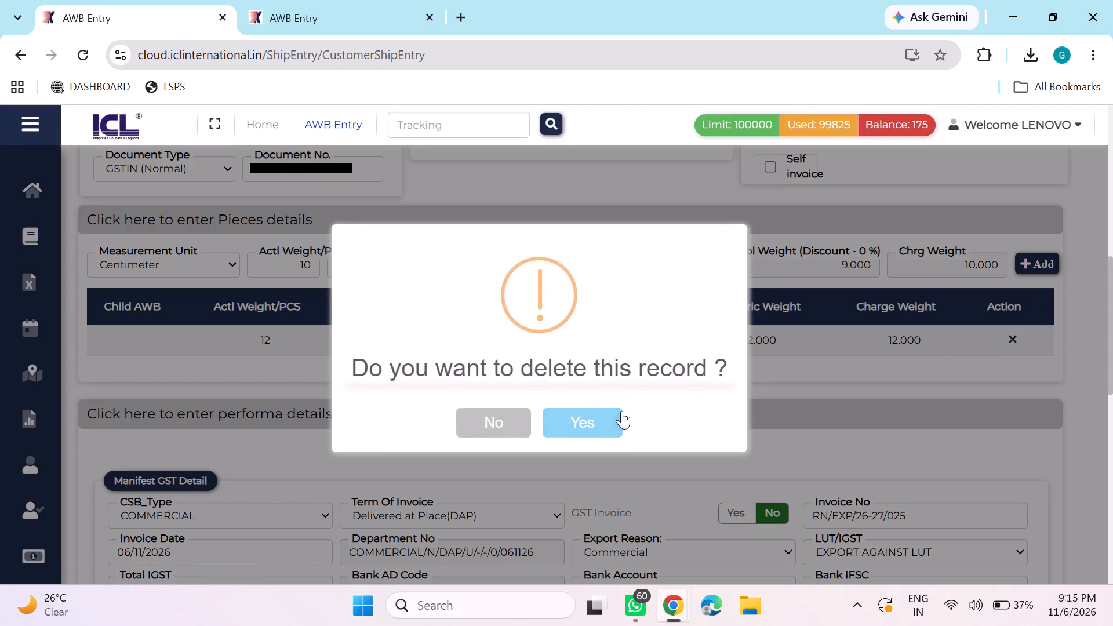
left_click(602, 421)
left_click(547, 423)
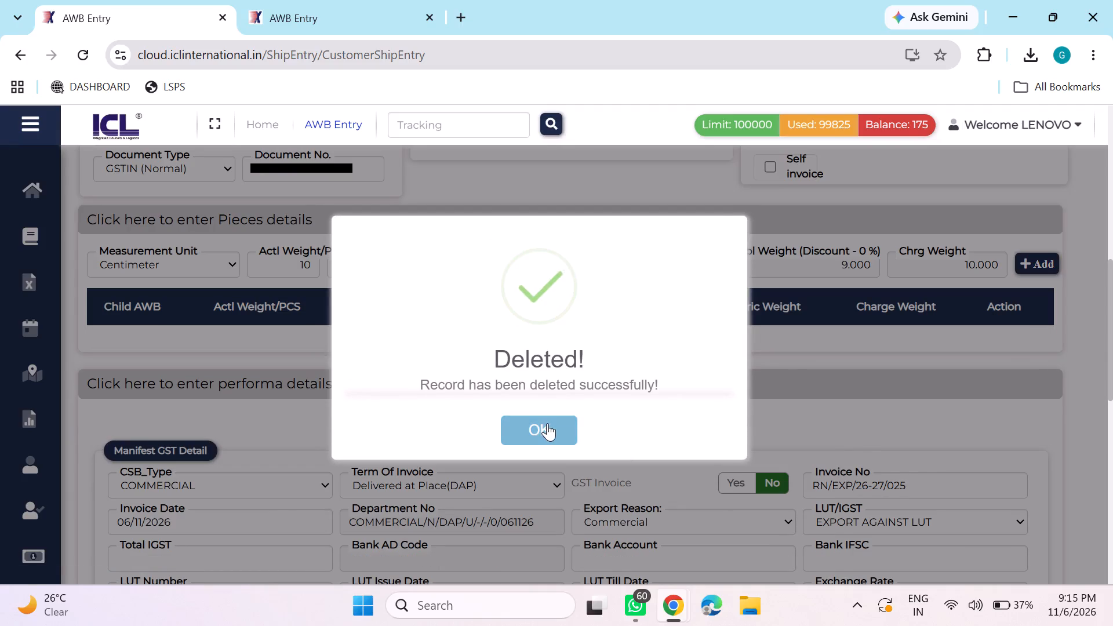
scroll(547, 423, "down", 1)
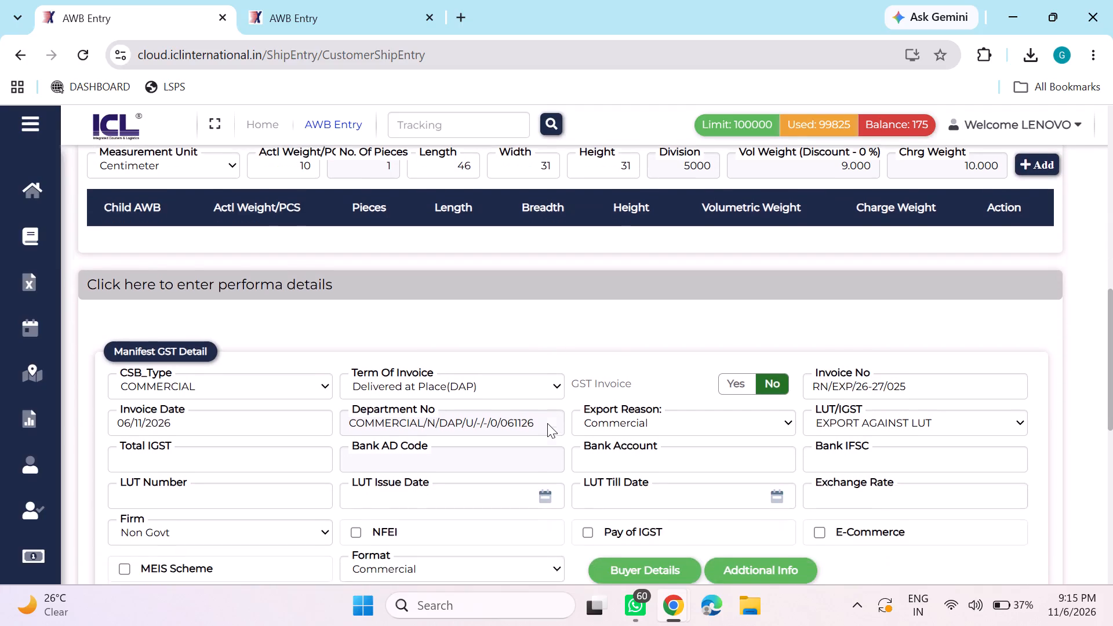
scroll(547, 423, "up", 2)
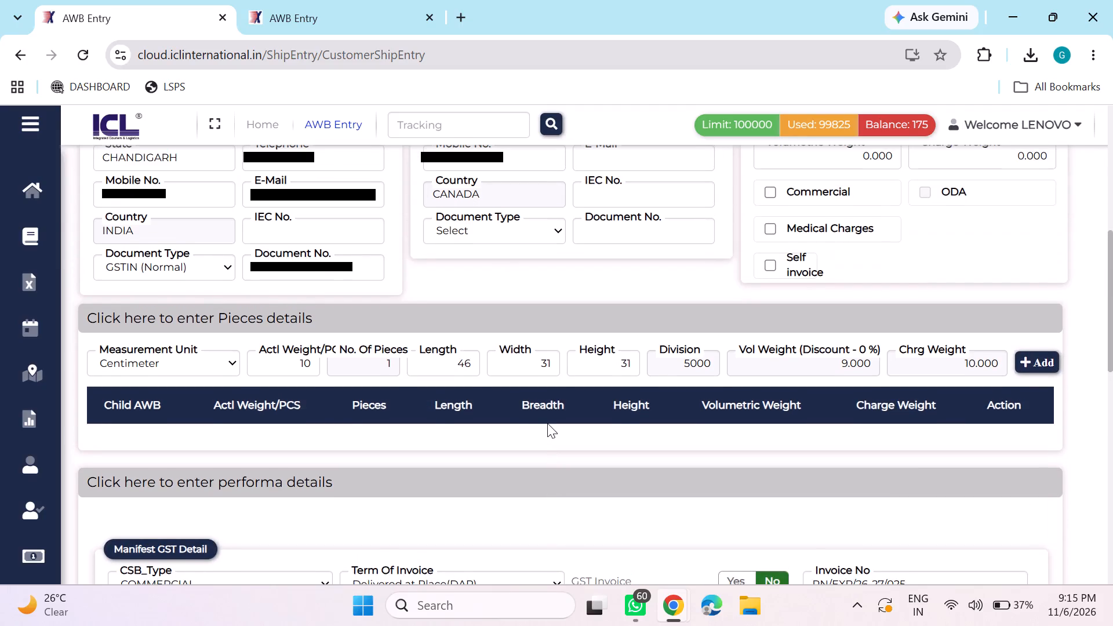
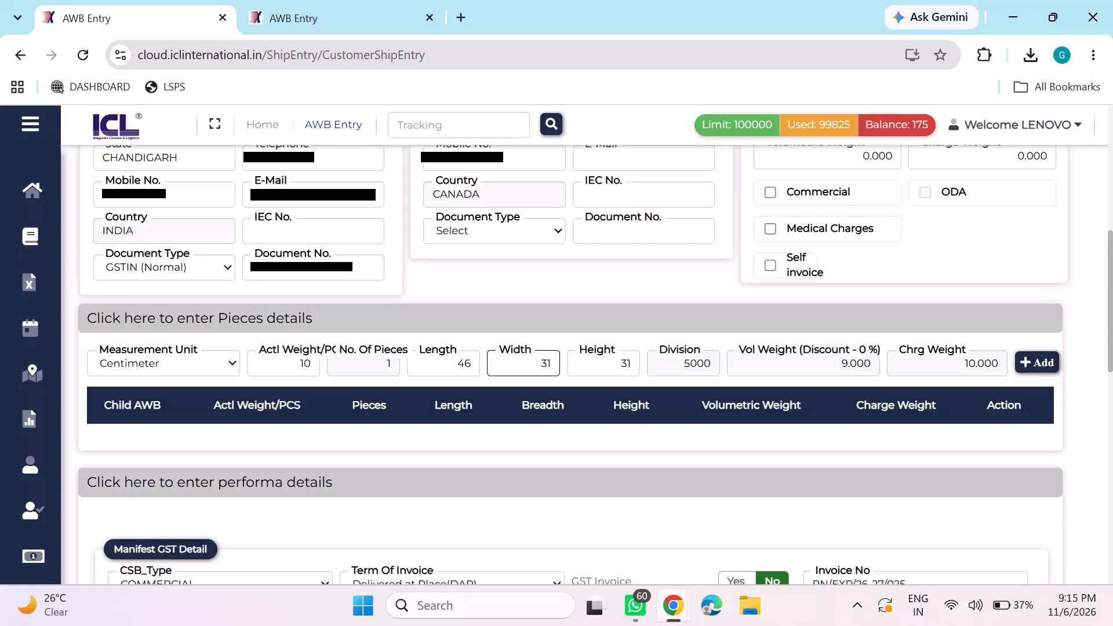
Correct the new piece entry to a width of 41 cm and an actual weight of 12.
key("BackSpace")
key("BackSpace")
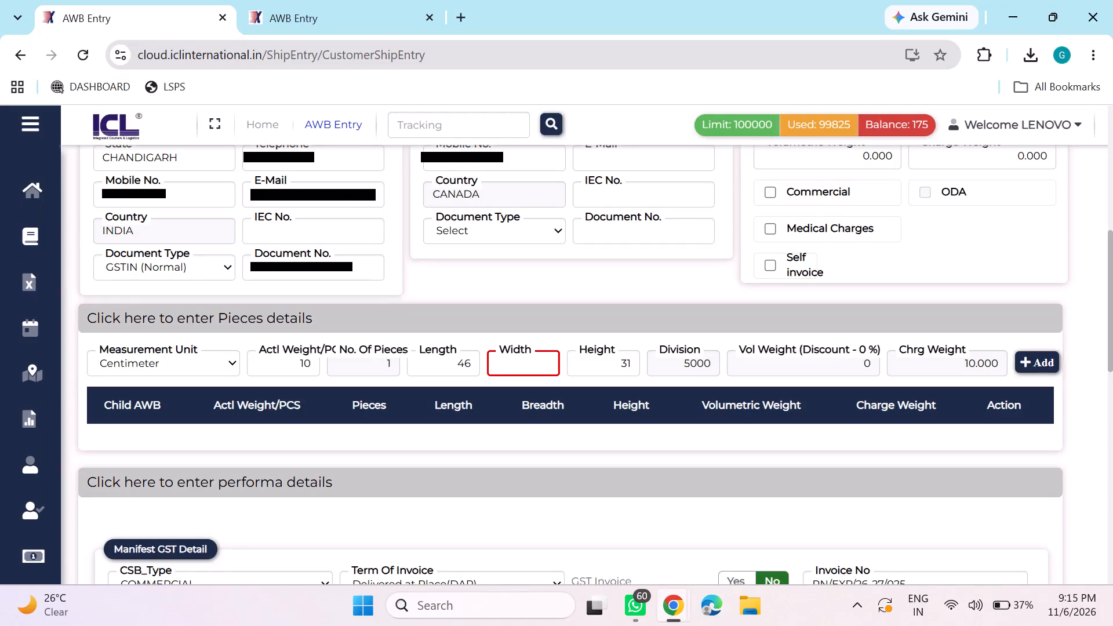
type("41")
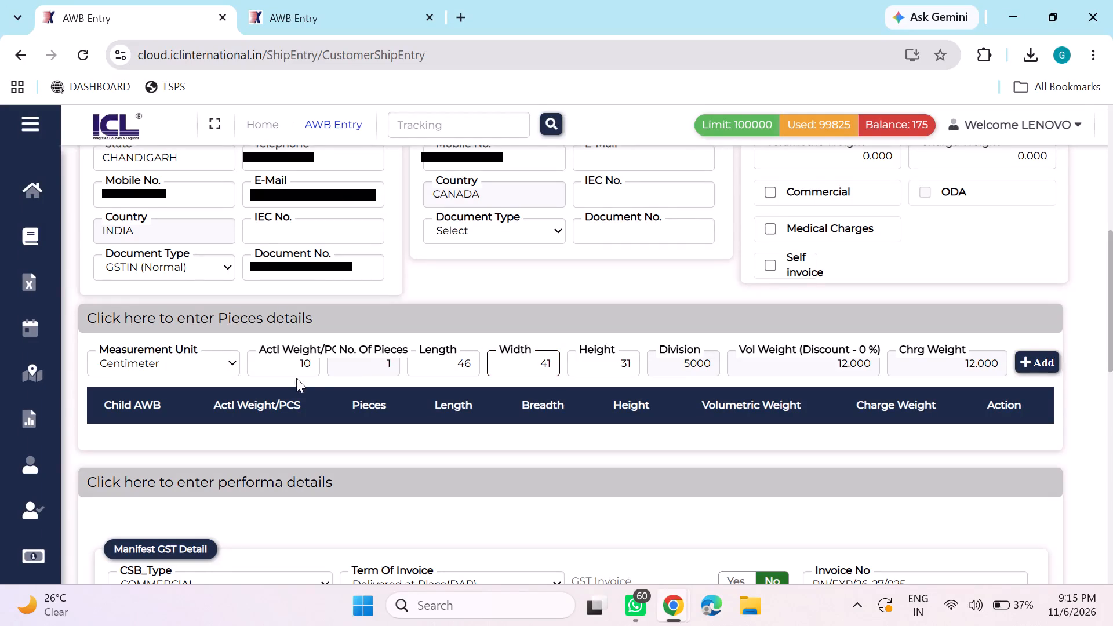
left_click(319, 364)
type("12")
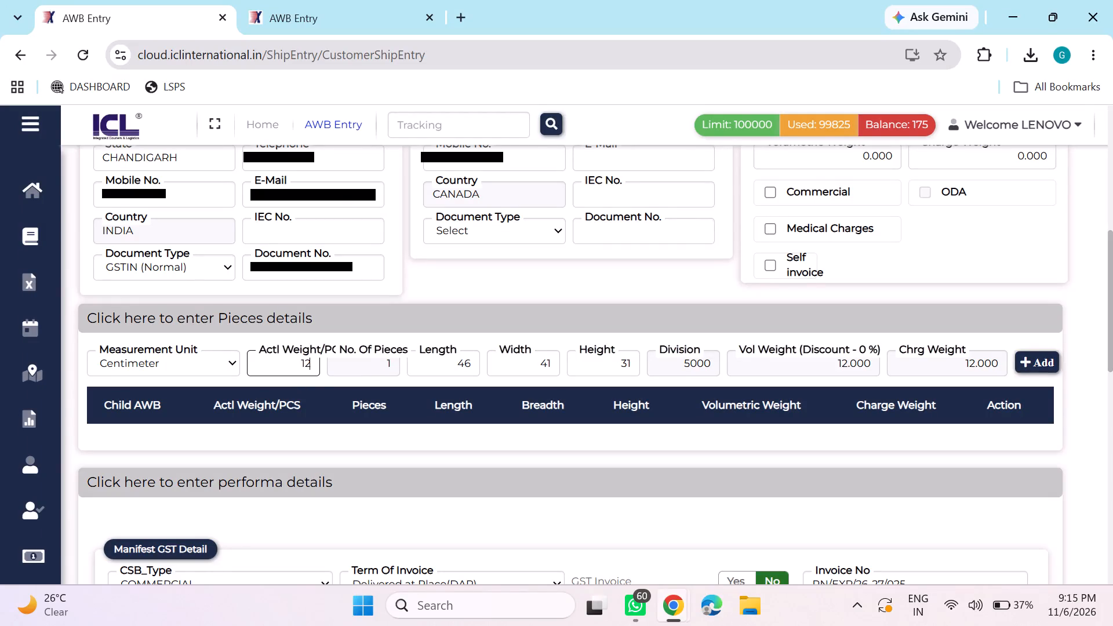
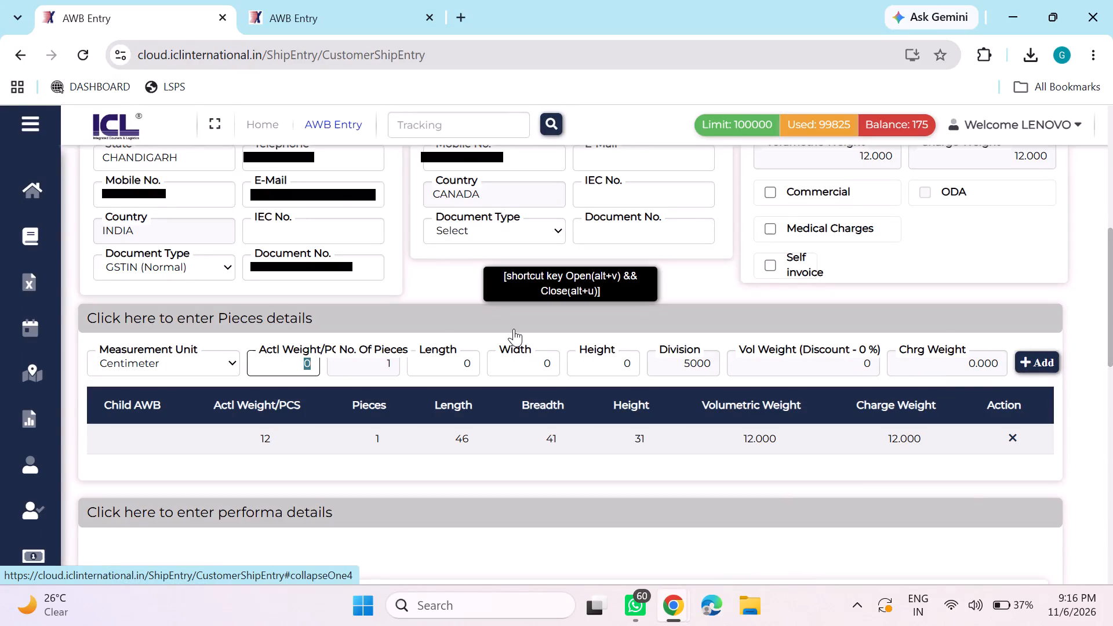
Fill in the new piece entry with actual weight 8, length 46 cm, width 41 cm and height 31 cm.
key("6")
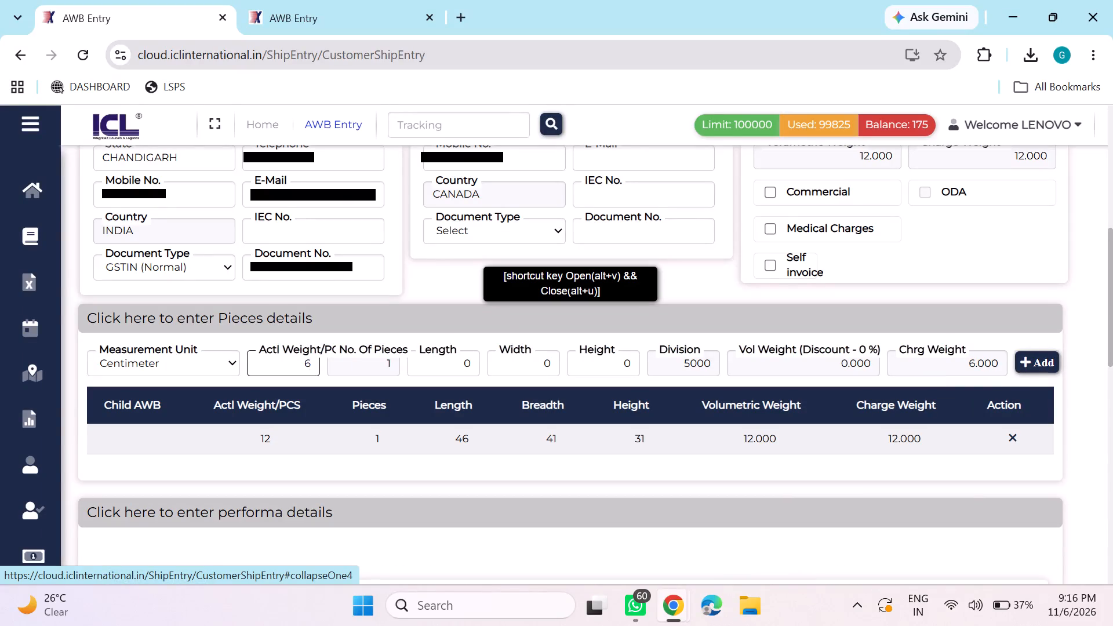
key("BackSpace")
key("8")
key("Tab")
key("Return")
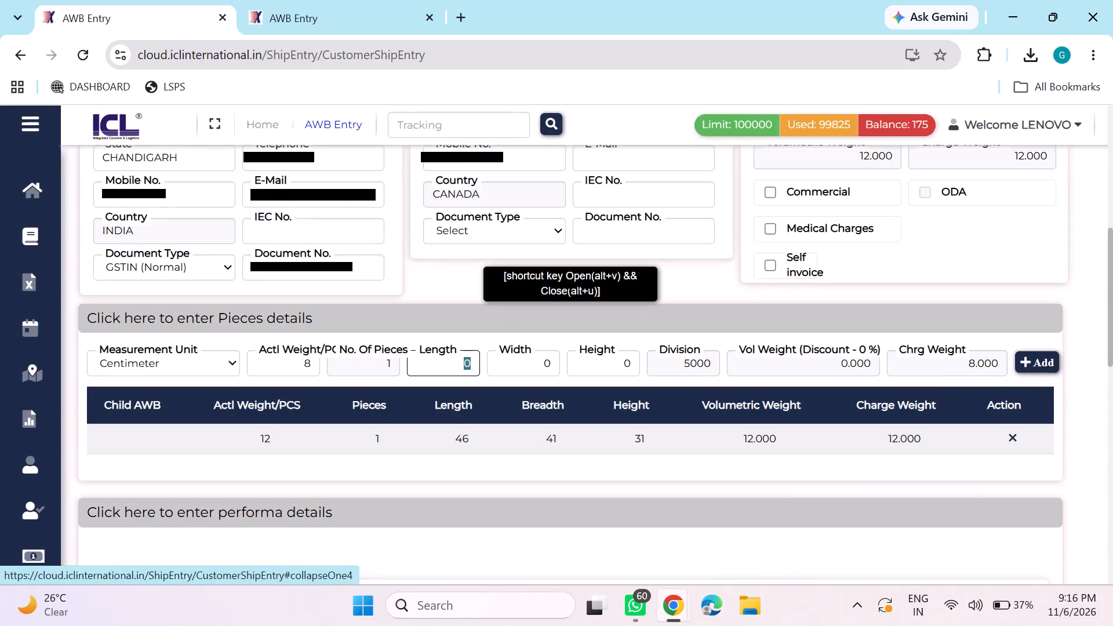
type("46")
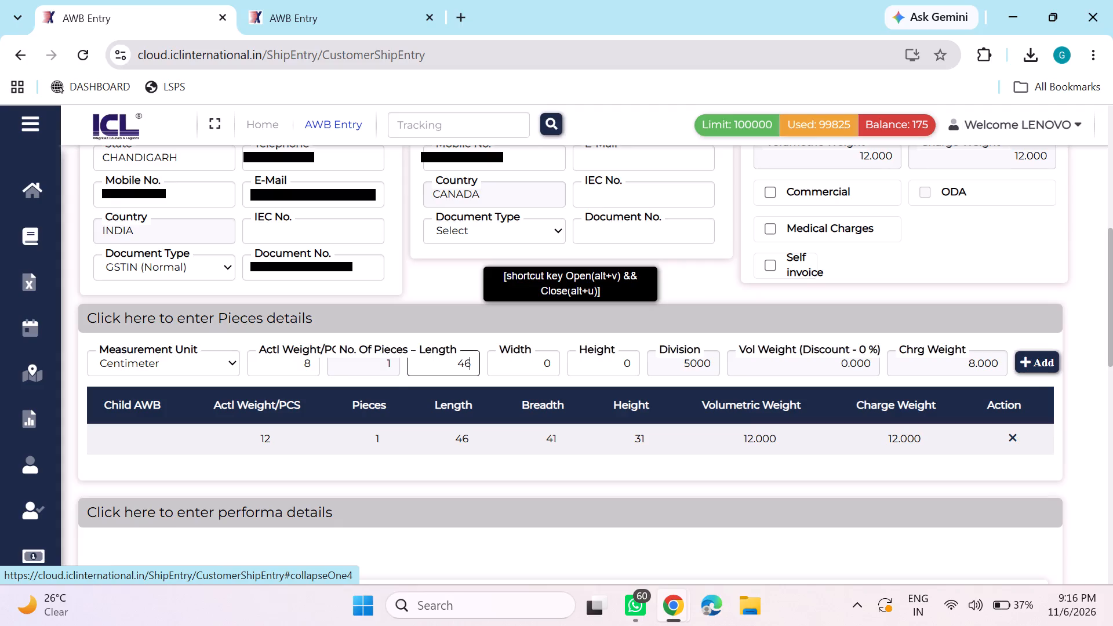
key("Return")
type("41")
key("Return")
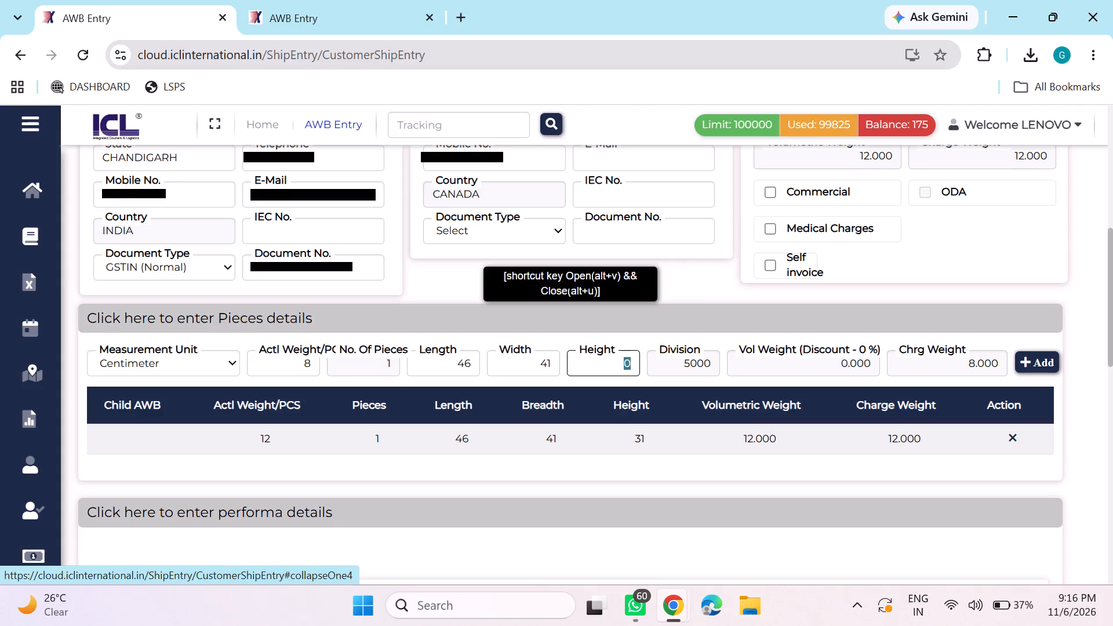
type("31")
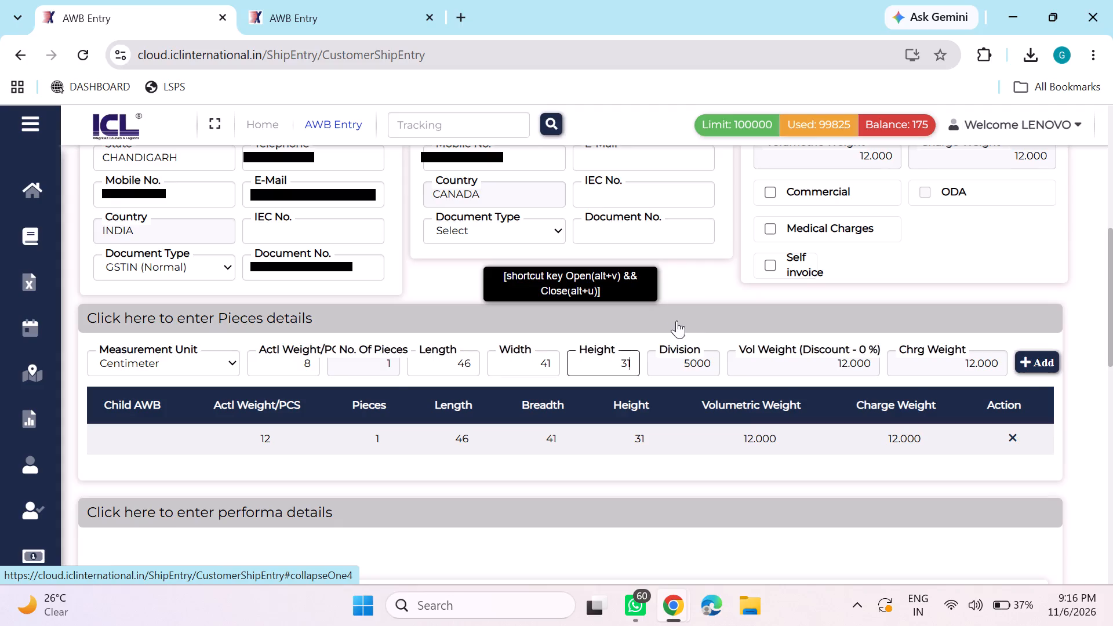
Change the width of the new piece entry to 31 cm.
left_click(552, 371)
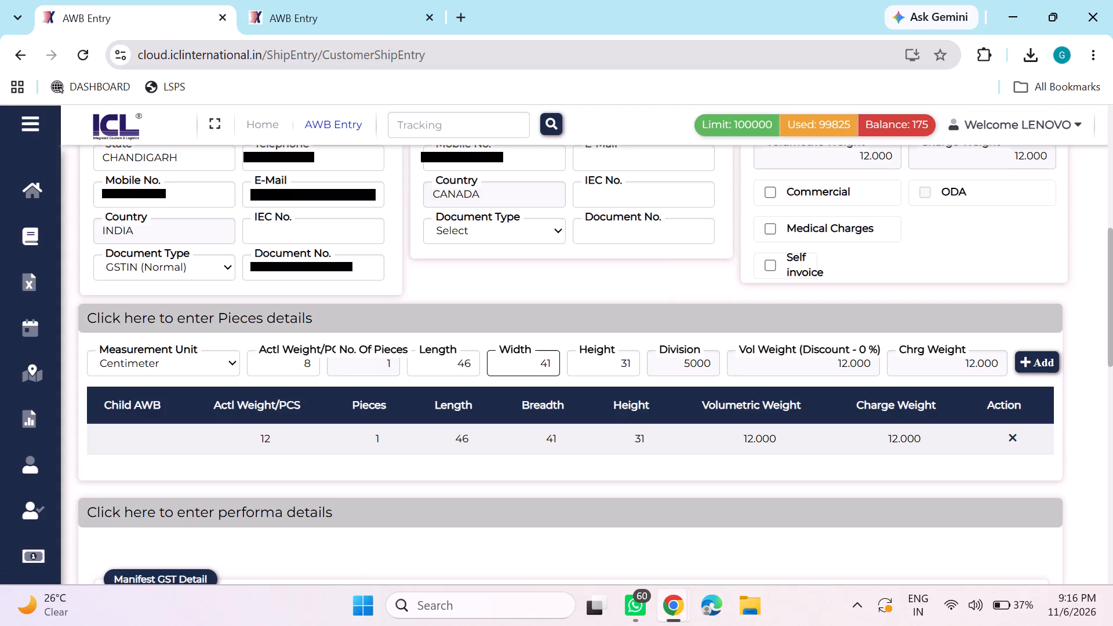
key("BackSpace")
key("BackSpace")
type("31")
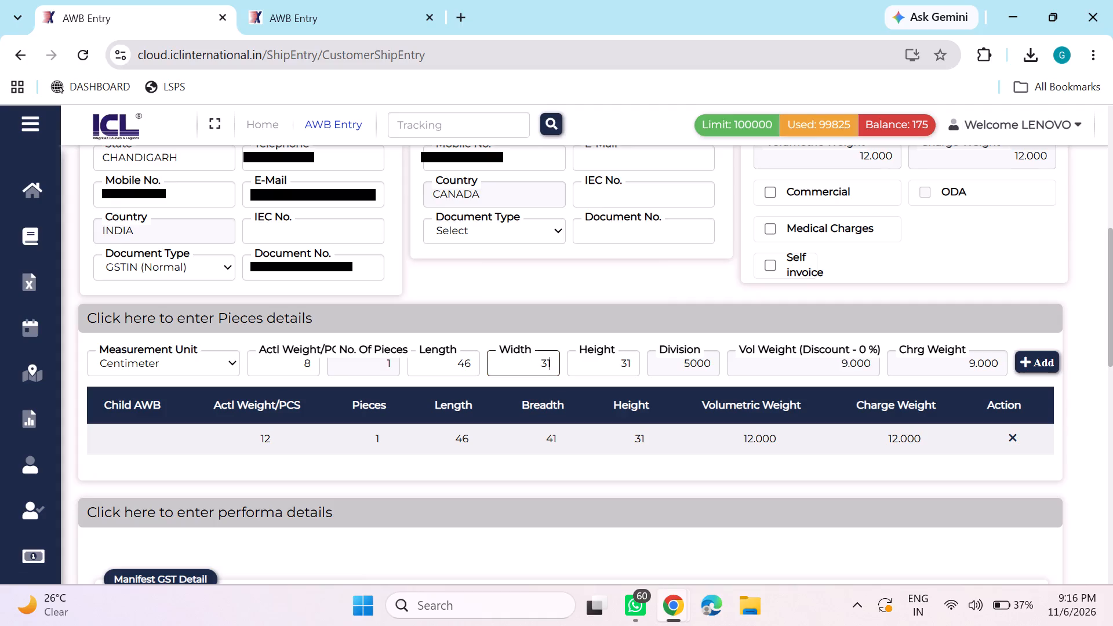
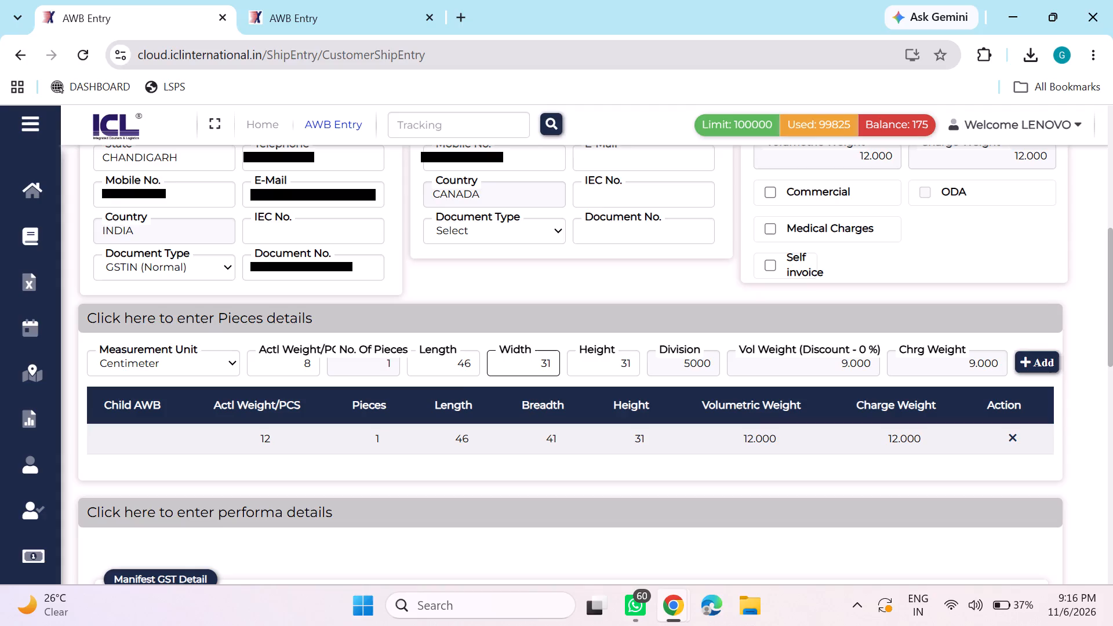
Set the new piece entry's actual weight to 9 and add the entry to the pieces list.
left_click(319, 372)
key("9")
left_click(1025, 362)
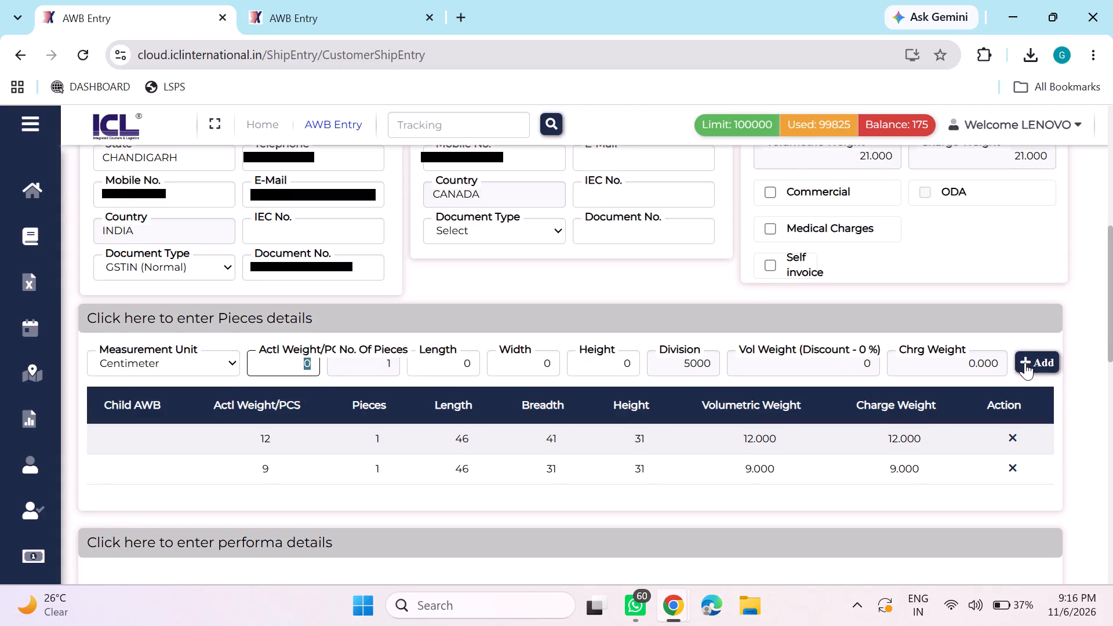
scroll(1025, 362, "down", 1)
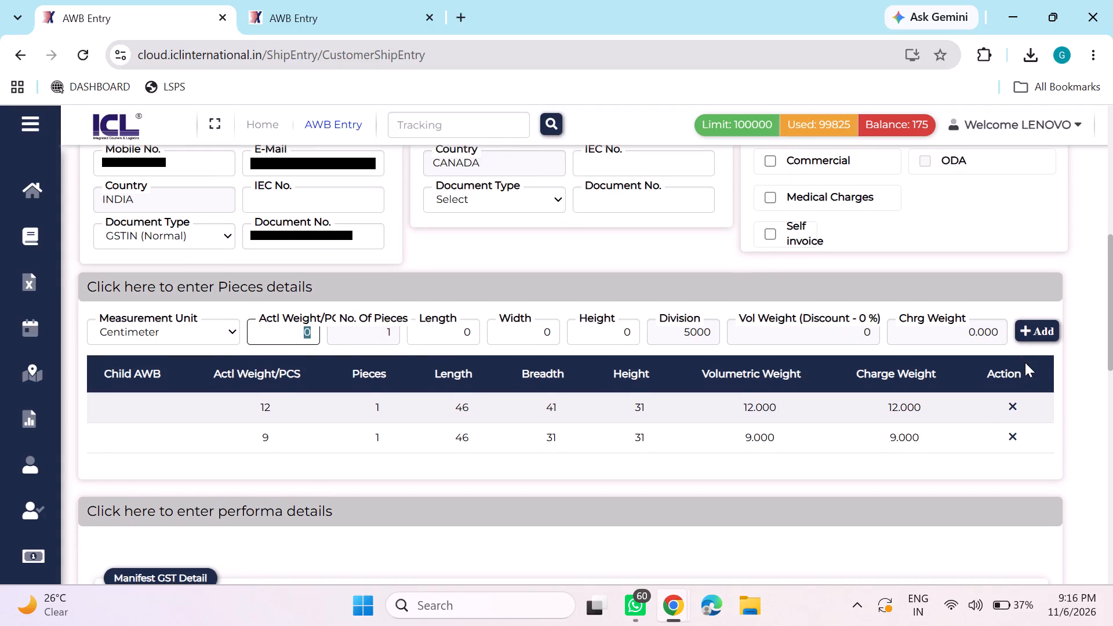
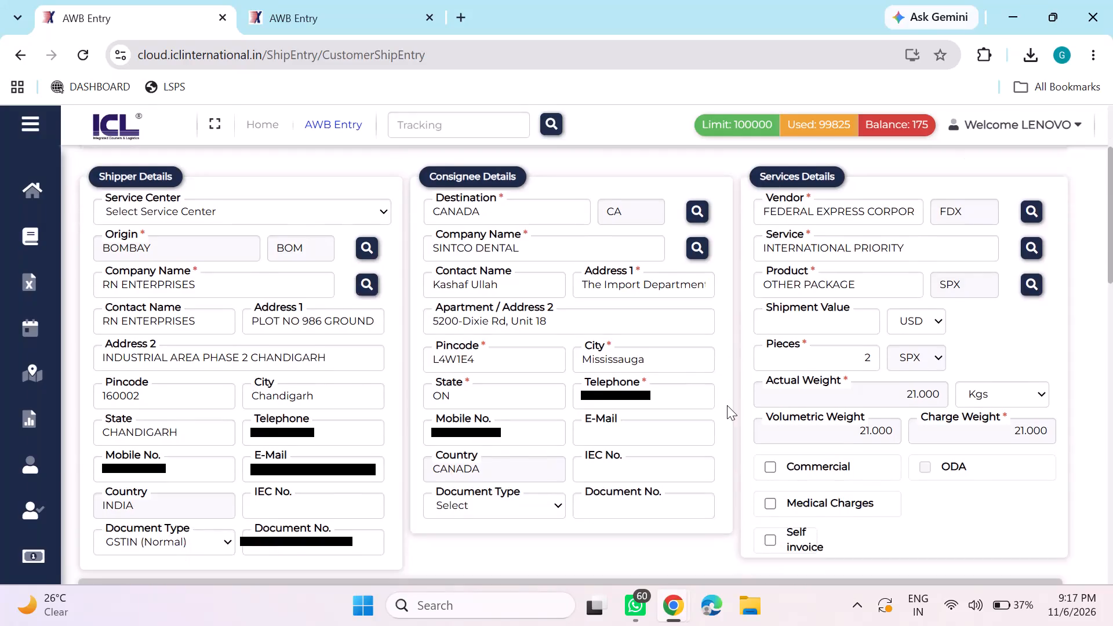
Open the Bank Account field for entry in the Manifest GST Detail section of the performa details.
scroll(727, 405, "down", 2)
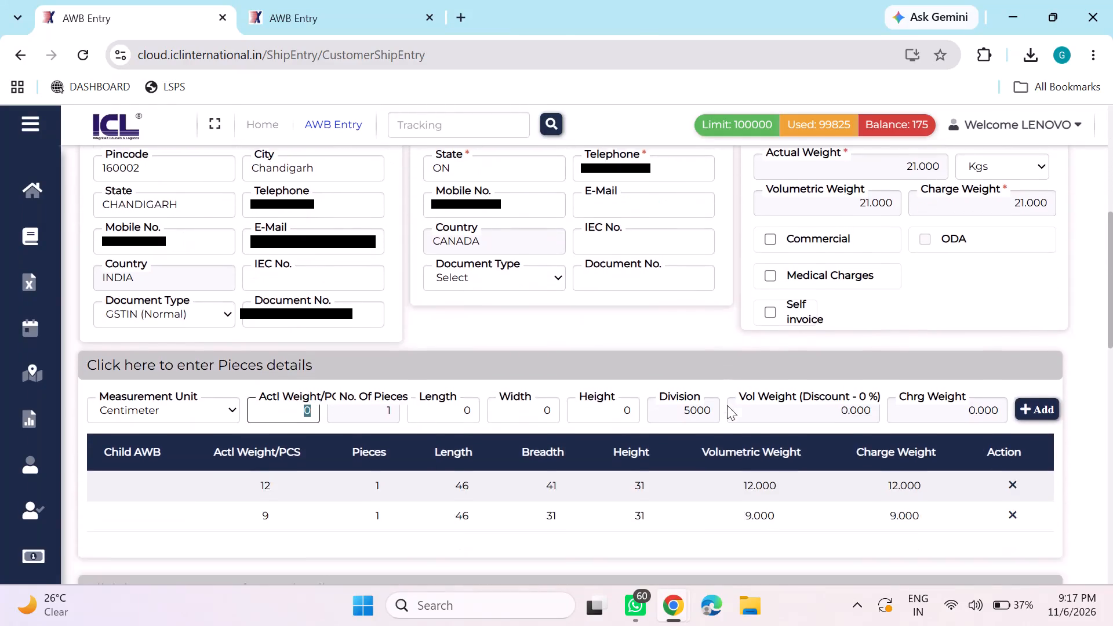
scroll(727, 405, "down", 2)
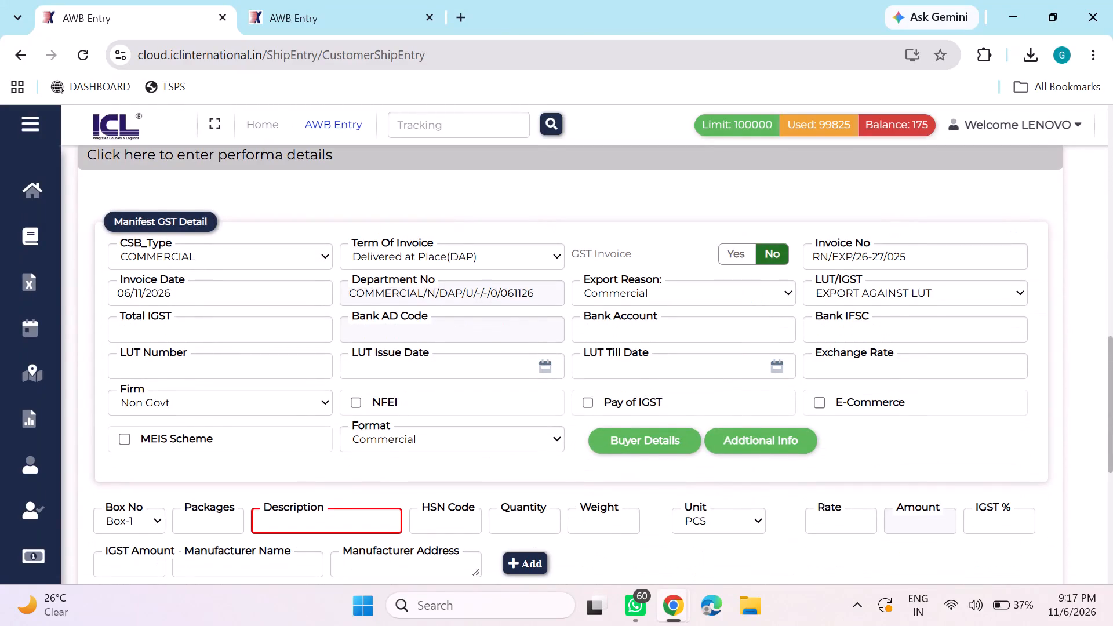
left_click_drag(668, 344, 658, 335)
left_click(658, 335)
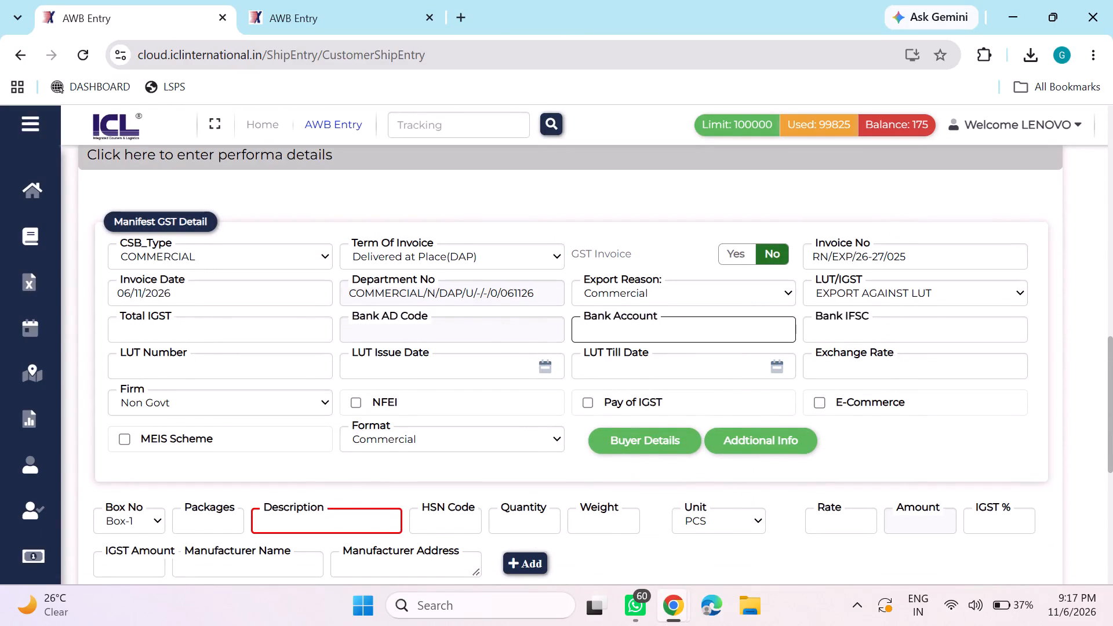
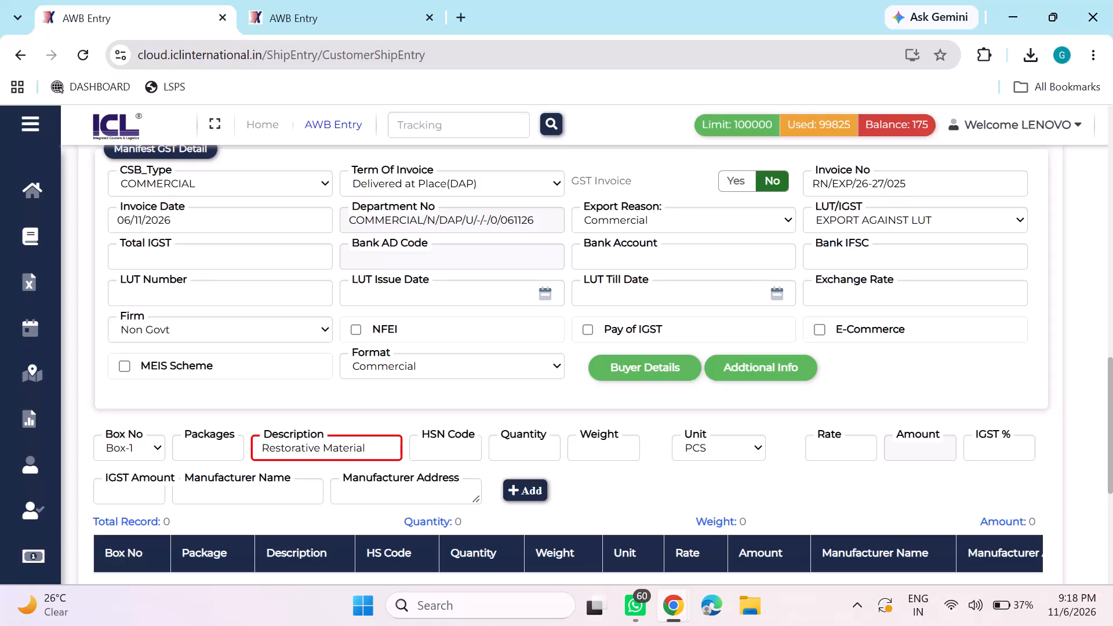
Complete the Box-1 item description as Restorative Material (UNIVERSAL) by adding the bracketed type.
key("shift+parenleft")
type("UNIVERSA")
key("l")
key("Tab")
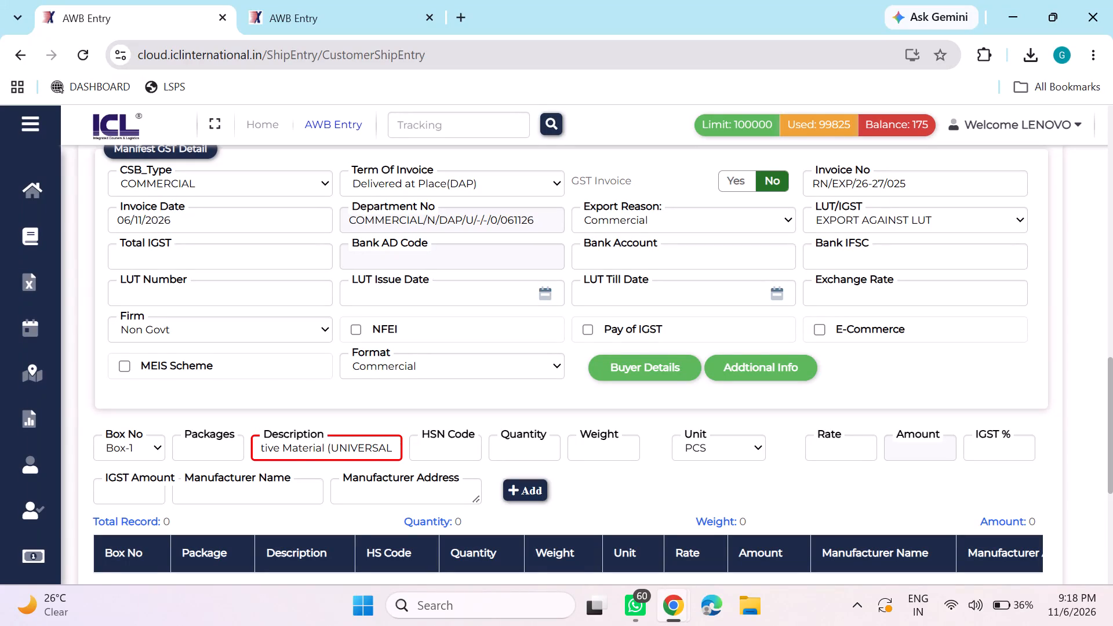
key("shift+parenright")
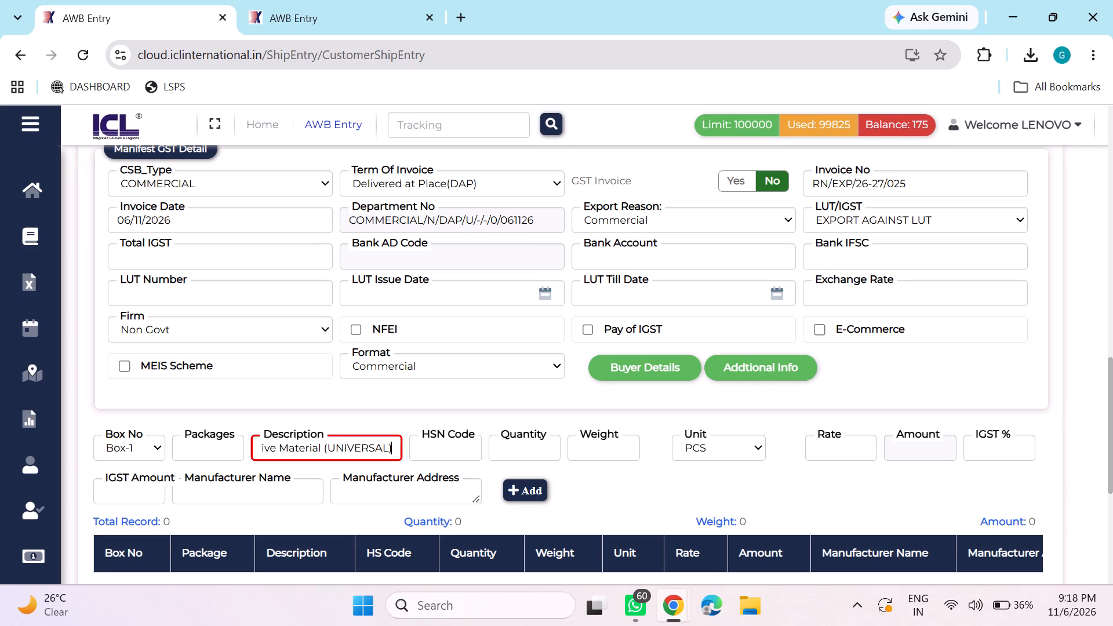
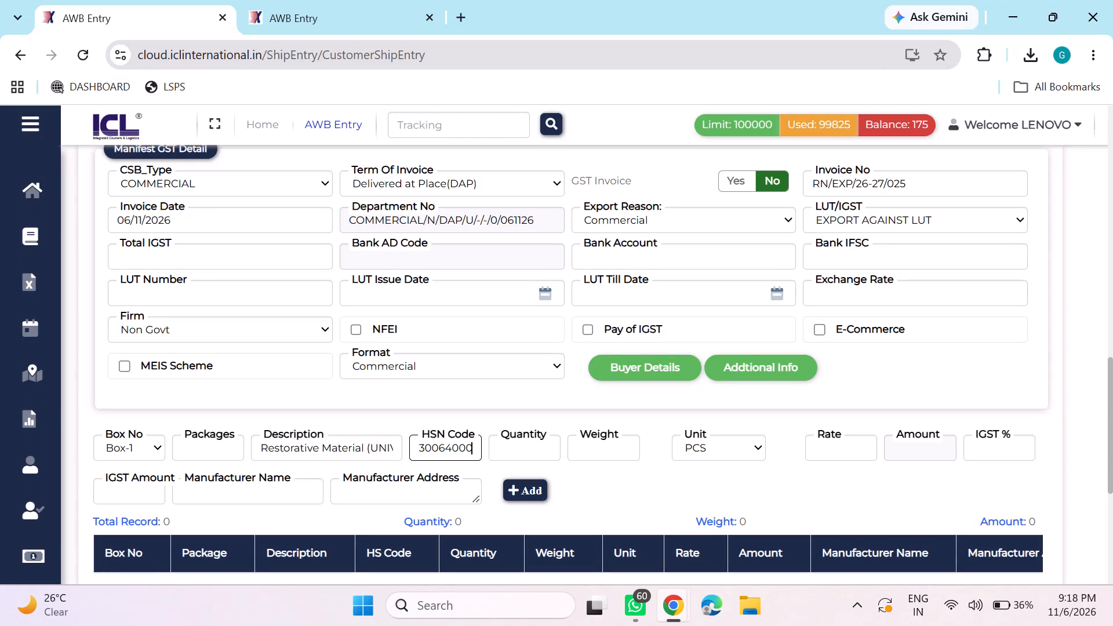
type("00")
key("Tab")
key("Return")
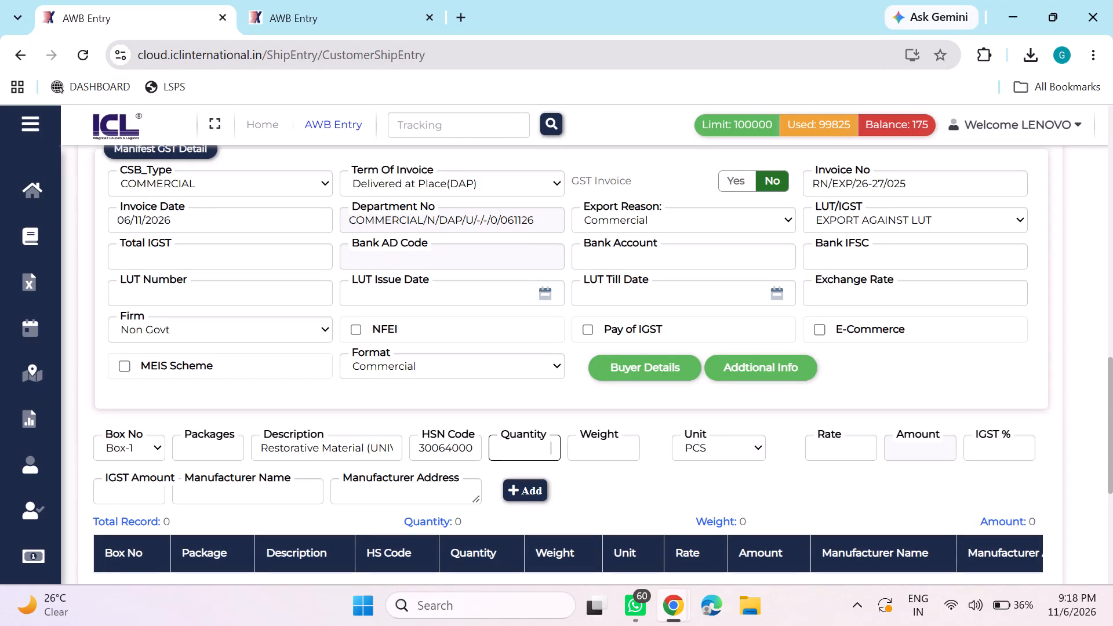
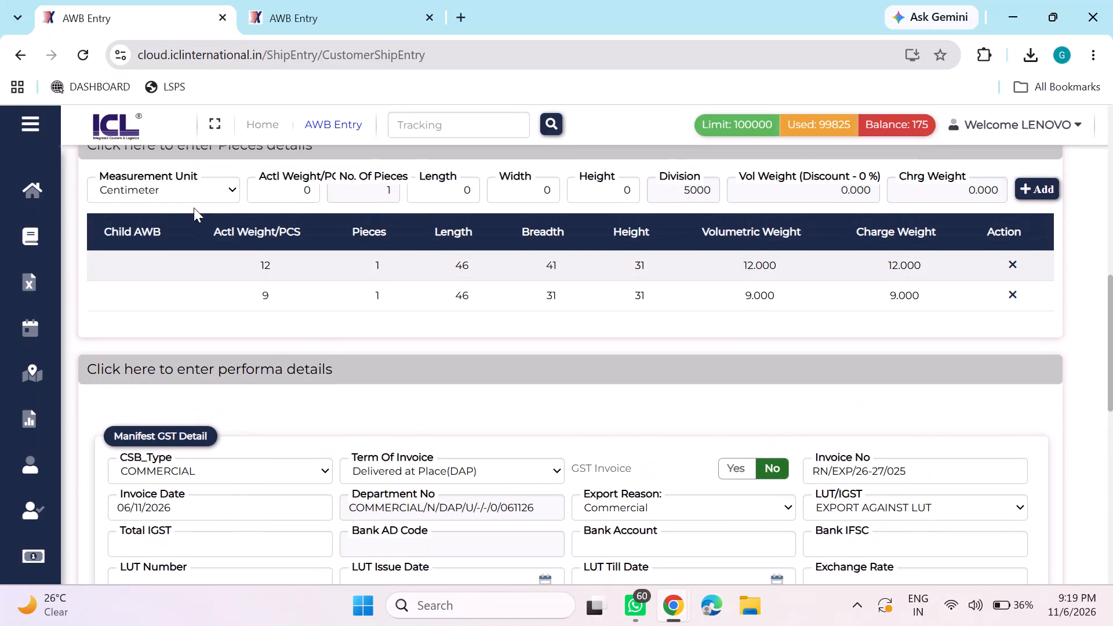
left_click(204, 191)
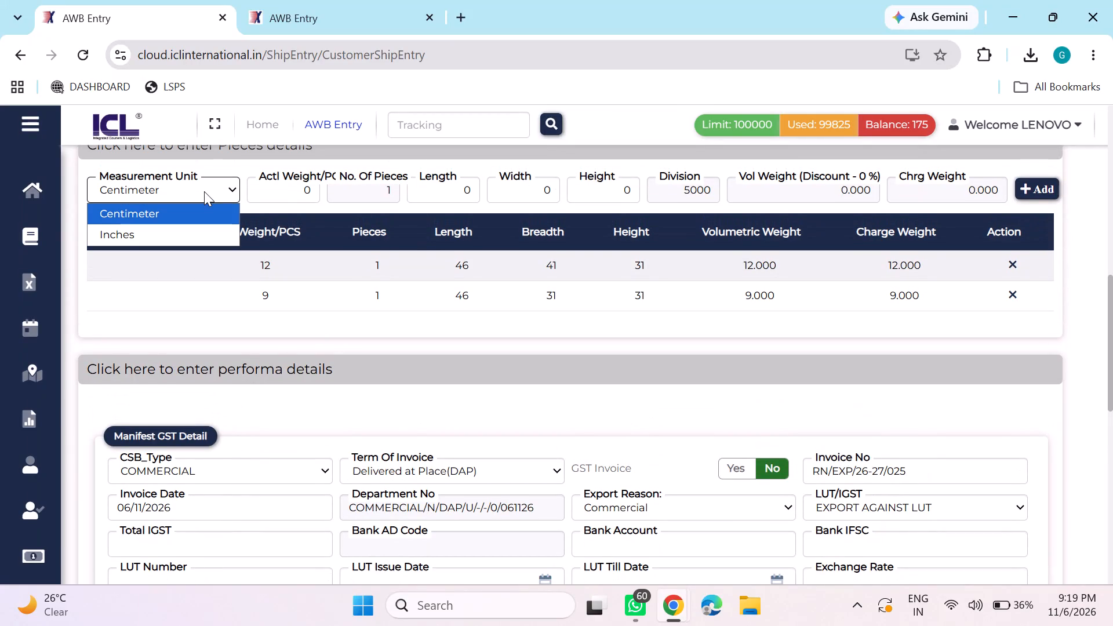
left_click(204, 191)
Set the quantity of the Box-1 Restorative Material item to 1 and proceed to its weight.
scroll(347, 270, "down", 1)
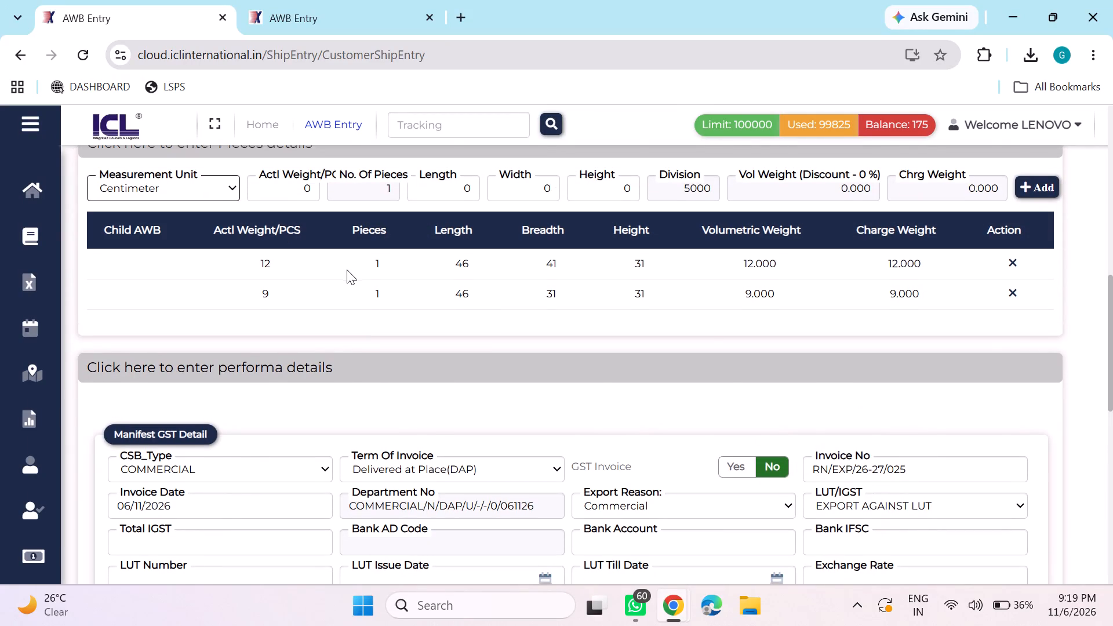
scroll(347, 270, "down", 3)
scroll(347, 270, "right", 1)
left_click(521, 476)
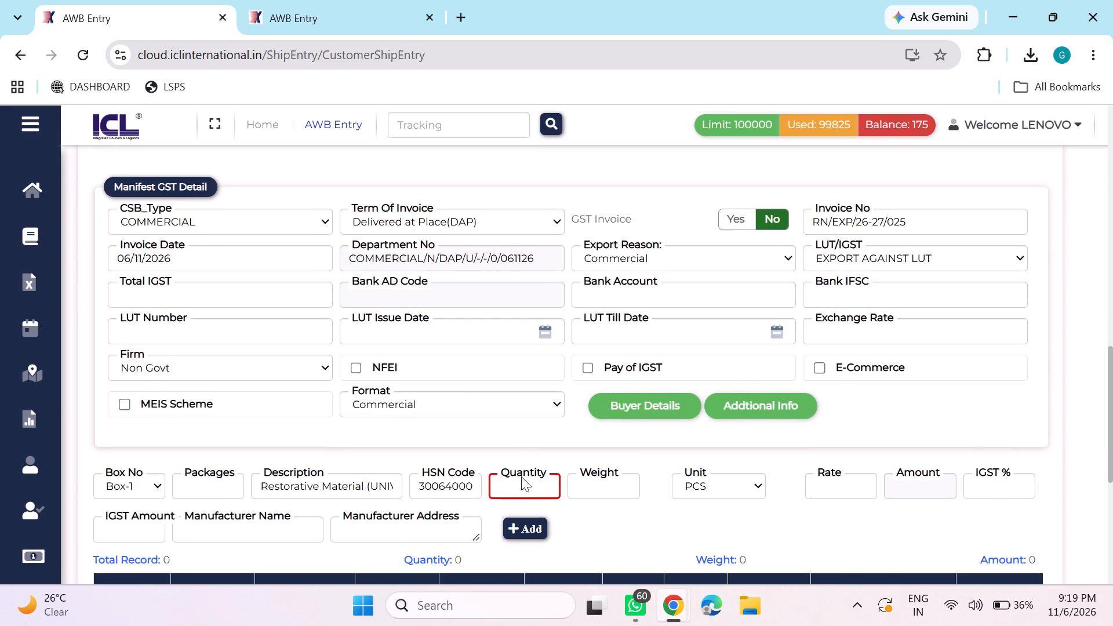
left_click(521, 490)
key("1")
key("Tab")
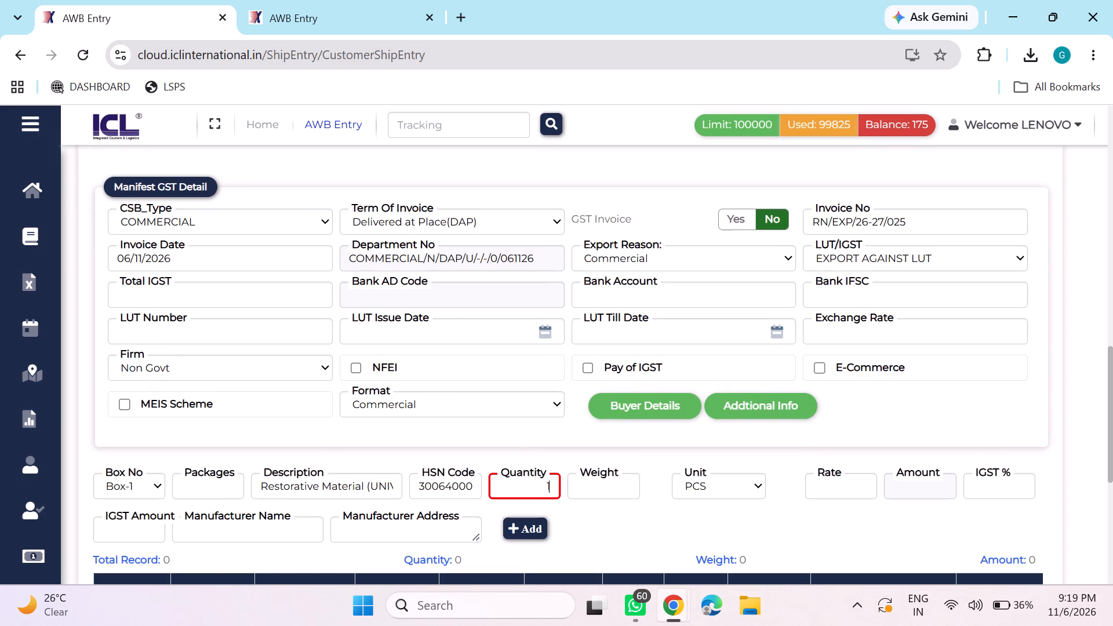
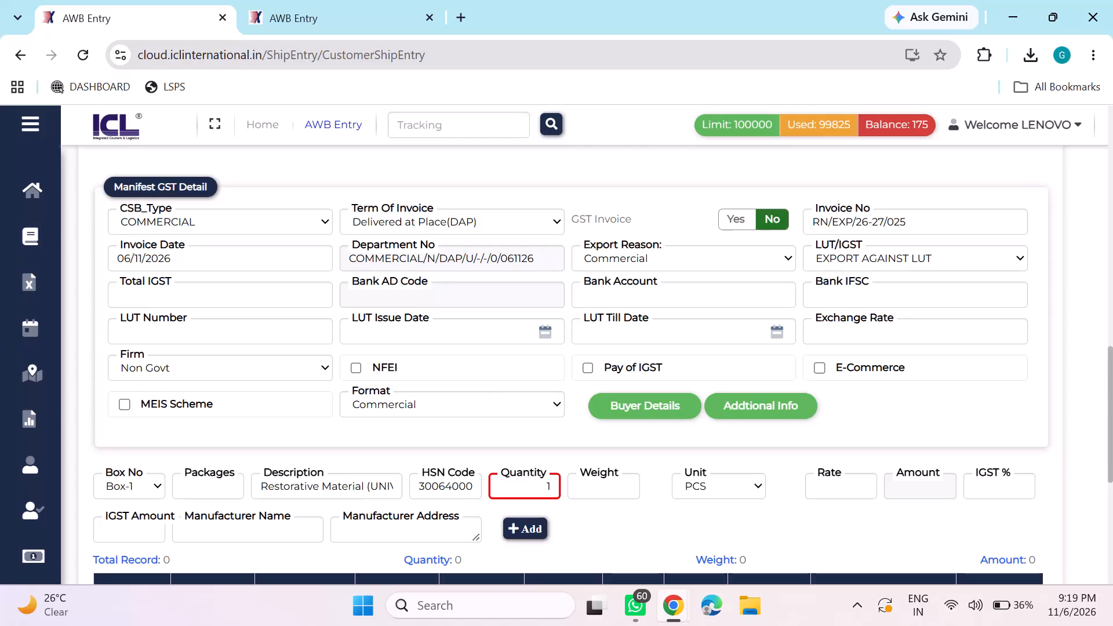
Move on from the quantity to the weight entry of the Box-1 Restorative Material item.
key("Return")
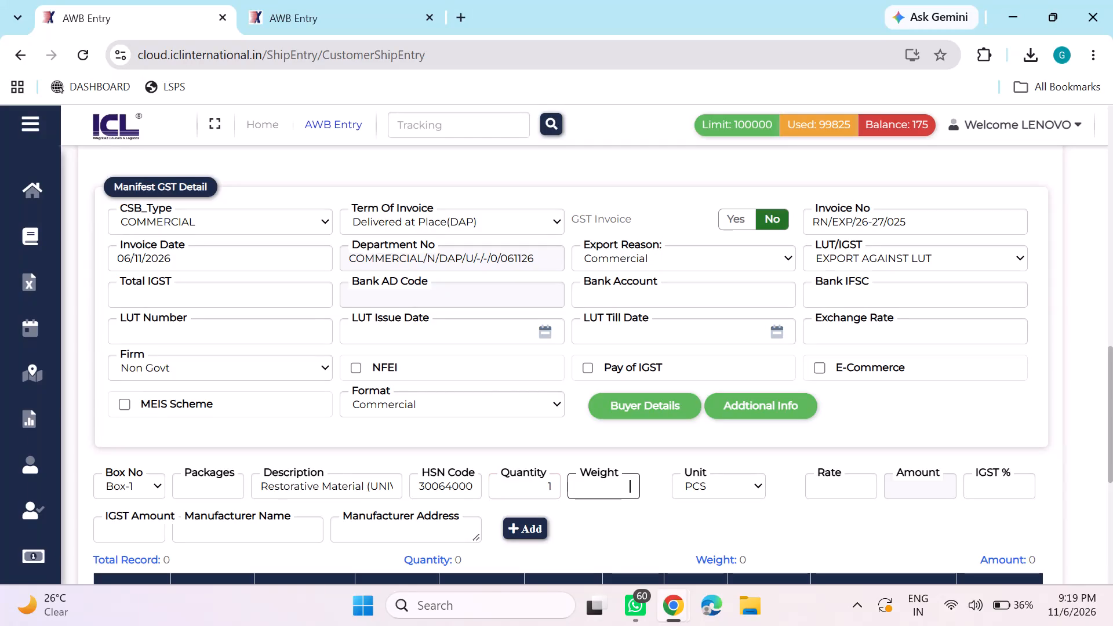
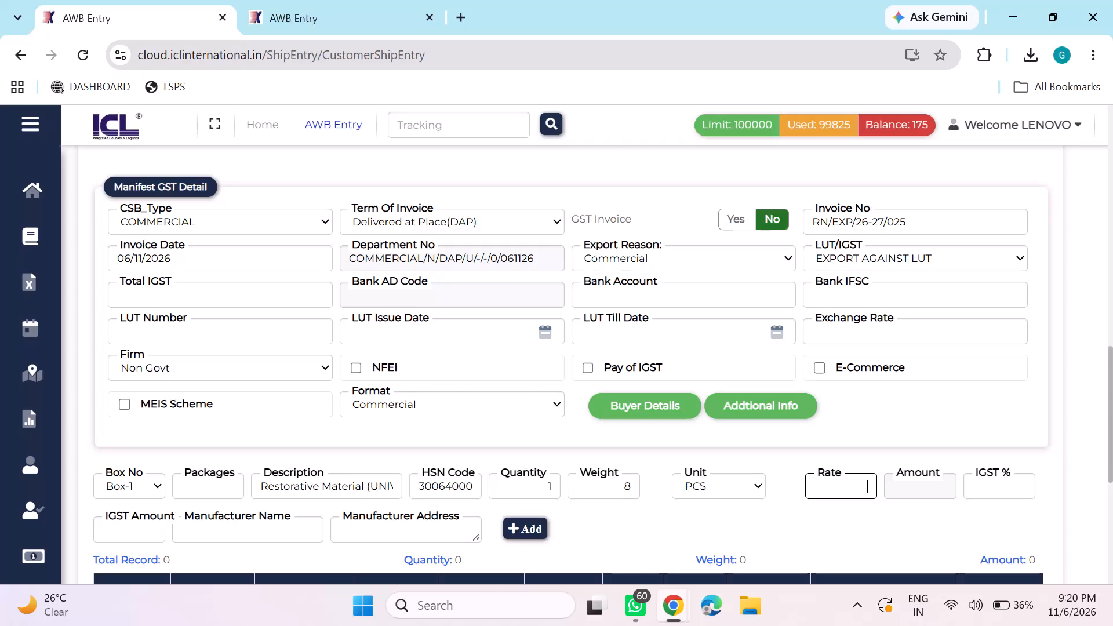
Set the rate of the Box-1 Restorative Material item to 26491.75.
type("26491")
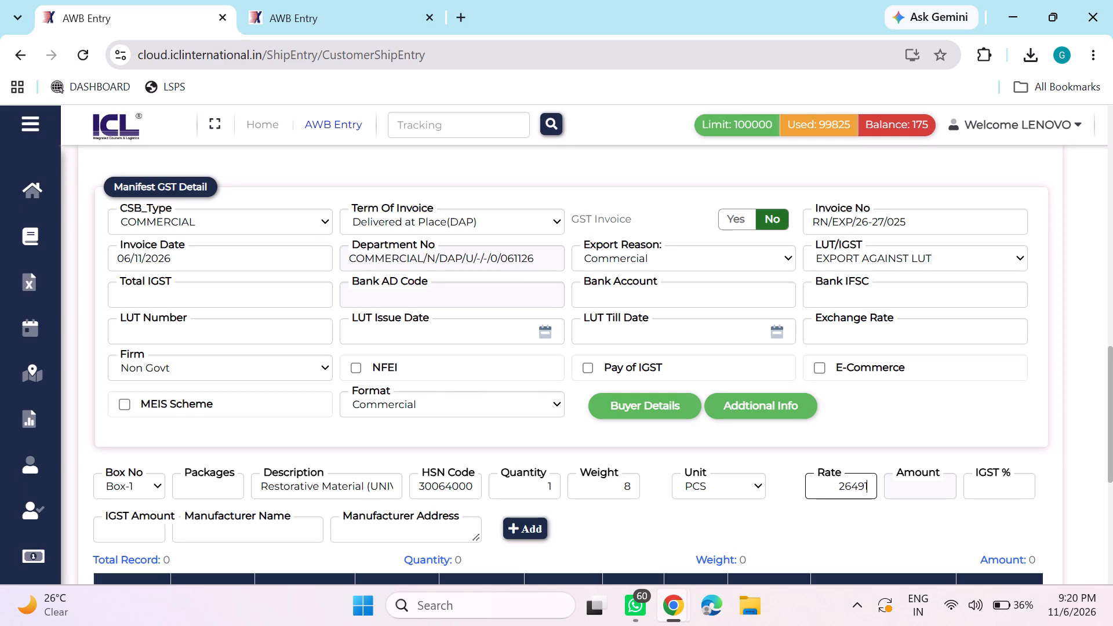
type(".75")
key("Tab")
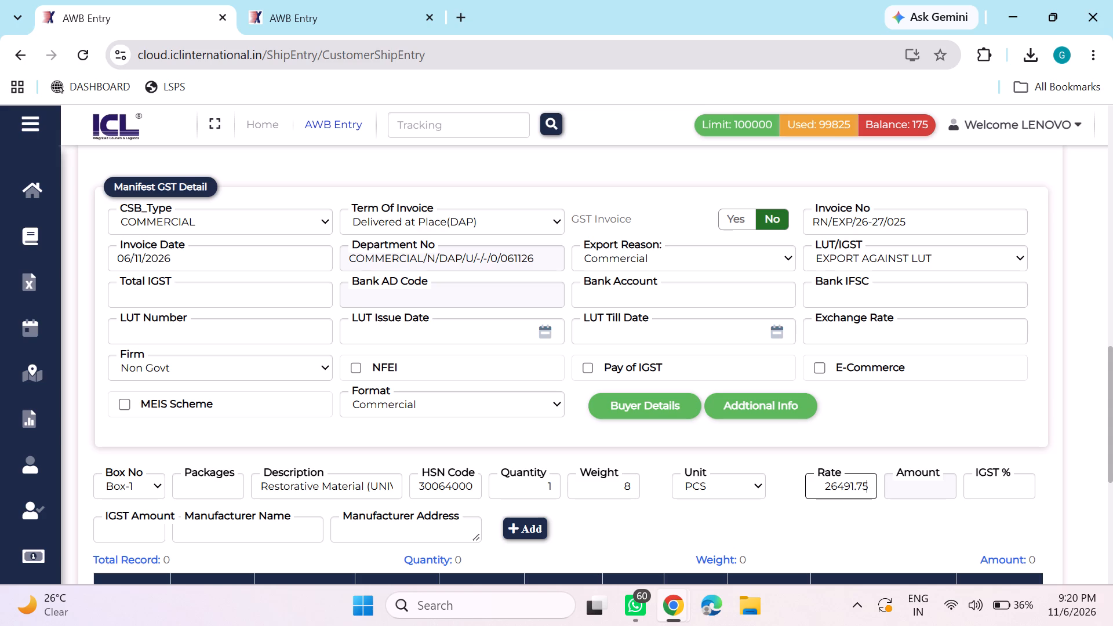
key("Return")
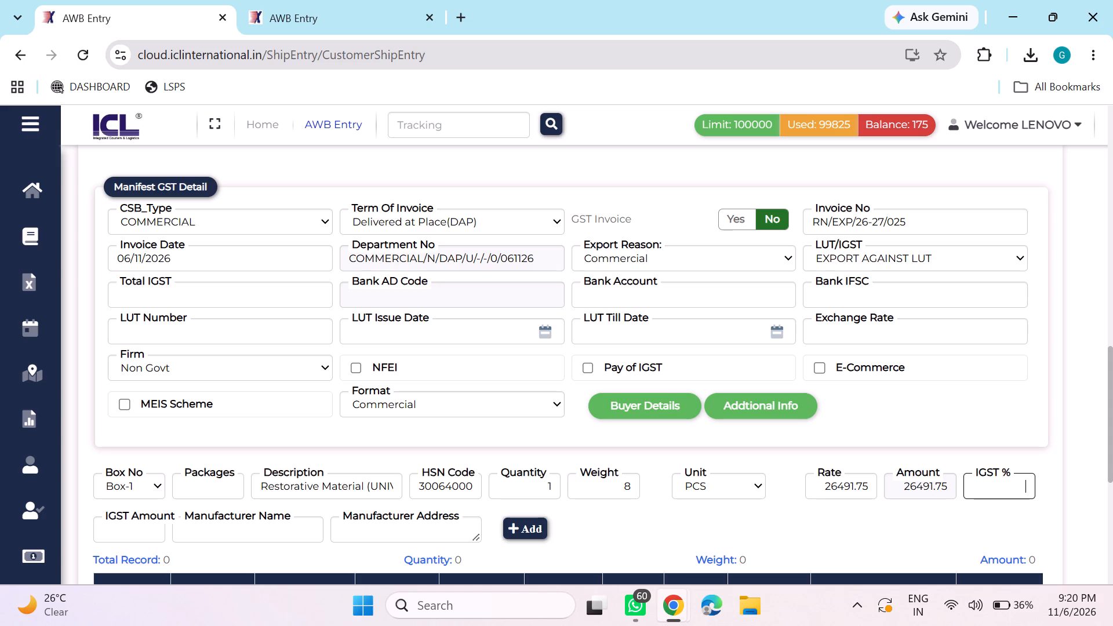
Enter RN ENTERPRISES as the manufacturer name of the Box-1 item.
left_click(311, 532)
type("RN")
key("space")
type("ENTER")
type("PRISES")
key("Tab")
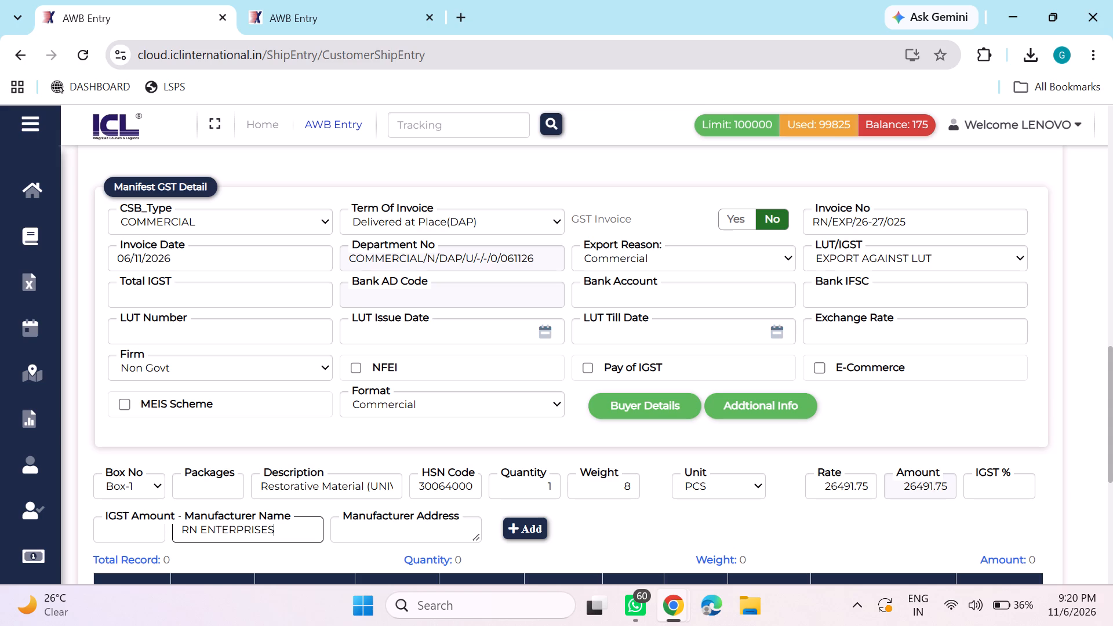
key("Return")
Enter CHANDIGARH as the manufacturer address and add the Box-1 item line to the invoice table.
scroll(394, 296, "up", 3)
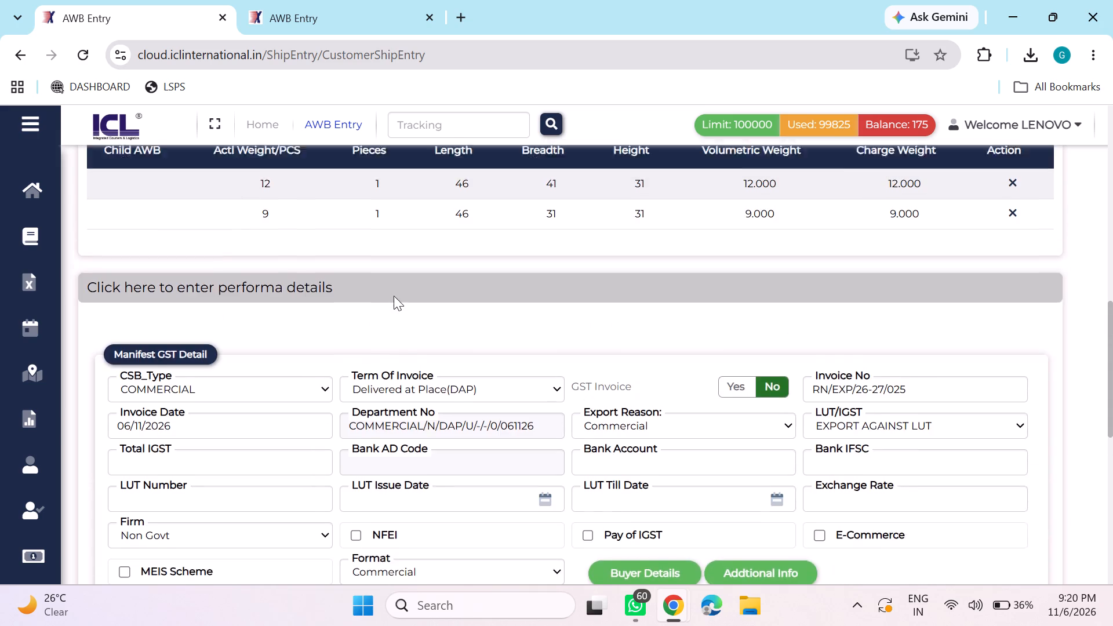
scroll(394, 296, "up", 3)
scroll(394, 296, "down", 1)
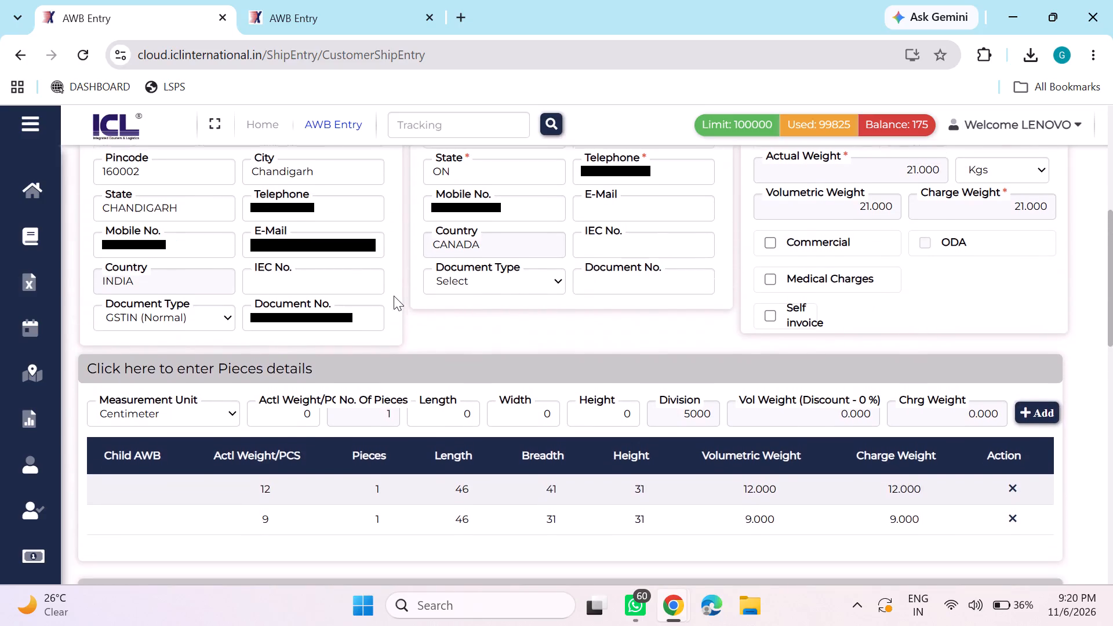
scroll(394, 296, "down", 2)
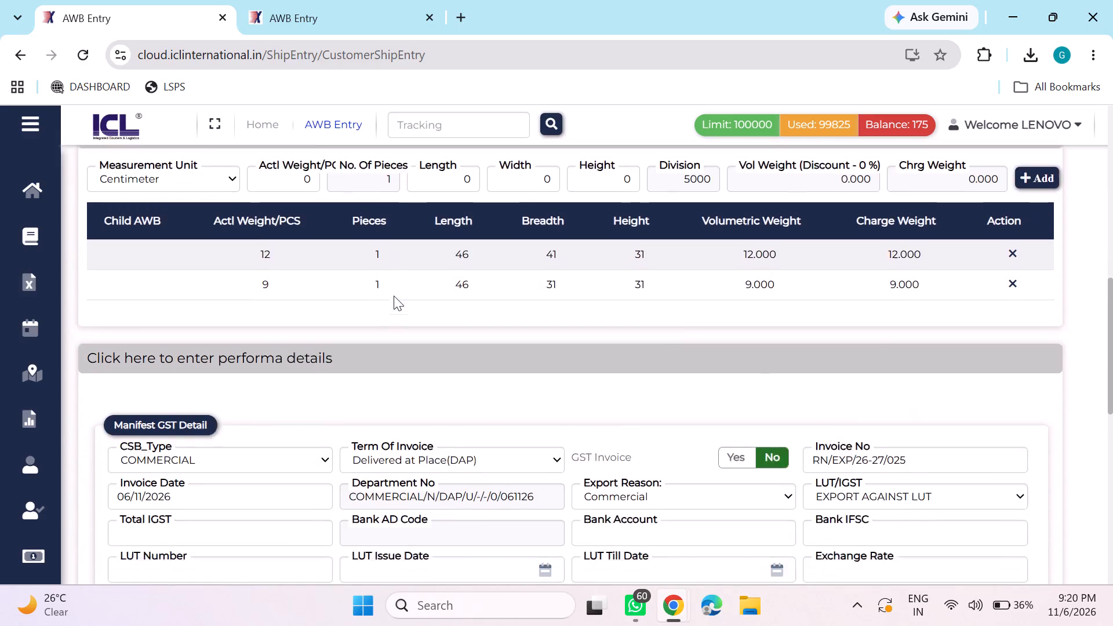
scroll(394, 296, "down", 1)
type("CHAN")
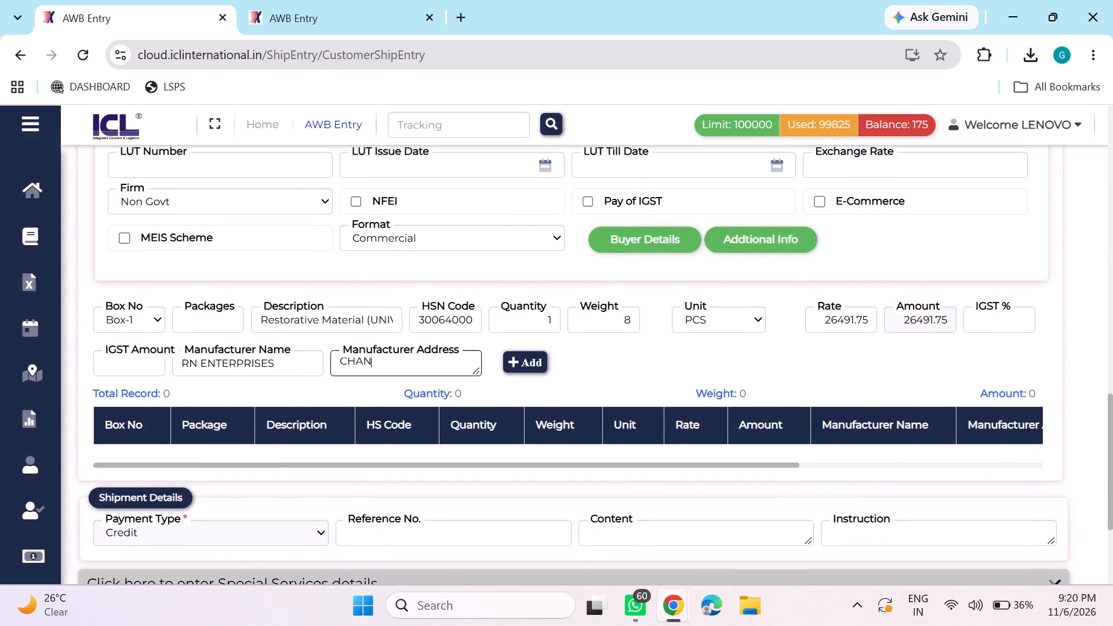
type("DIGARH")
left_click(517, 362)
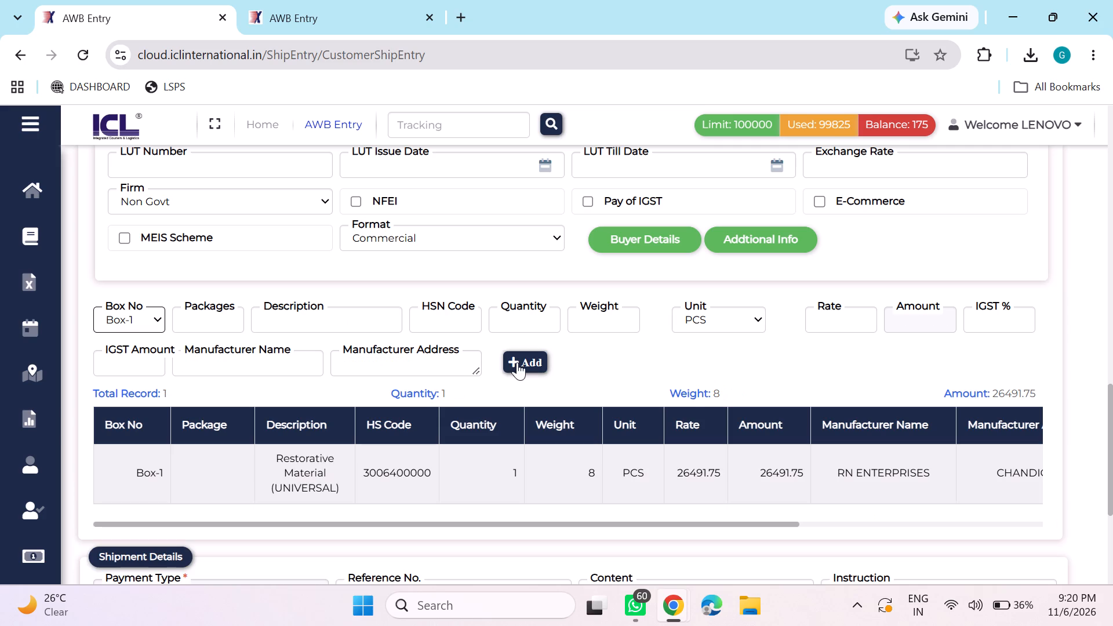
Start an item line for Box-2, reusing the description Restorative Material (UNIVERSAL) from the Box-1 line.
left_click(152, 318)
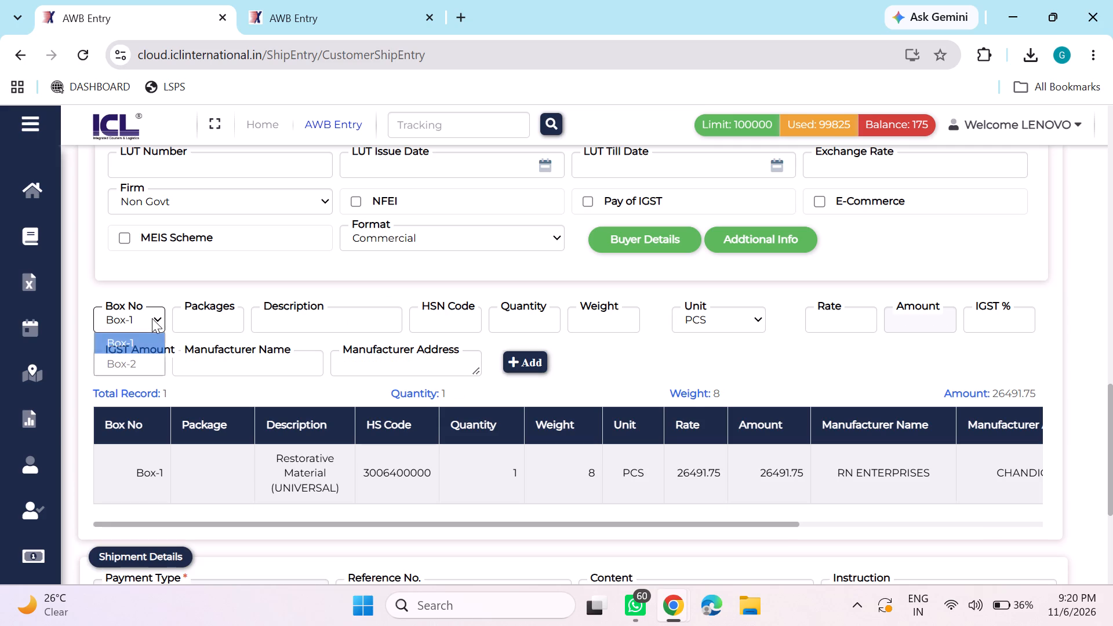
left_click(143, 362)
left_click(325, 318)
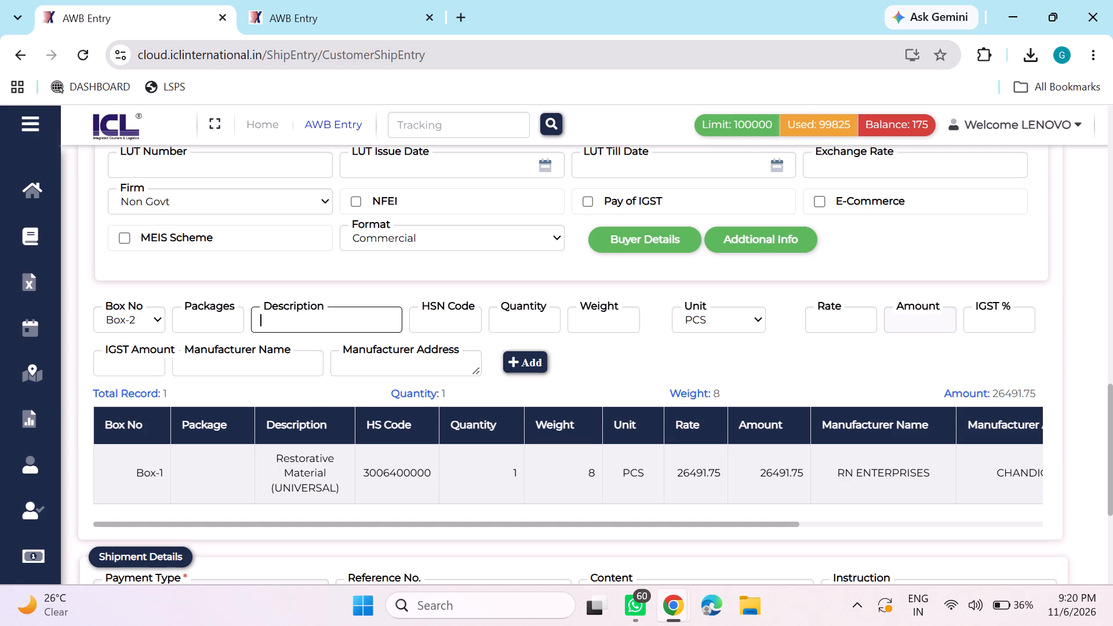
left_click_drag(270, 445, 333, 496)
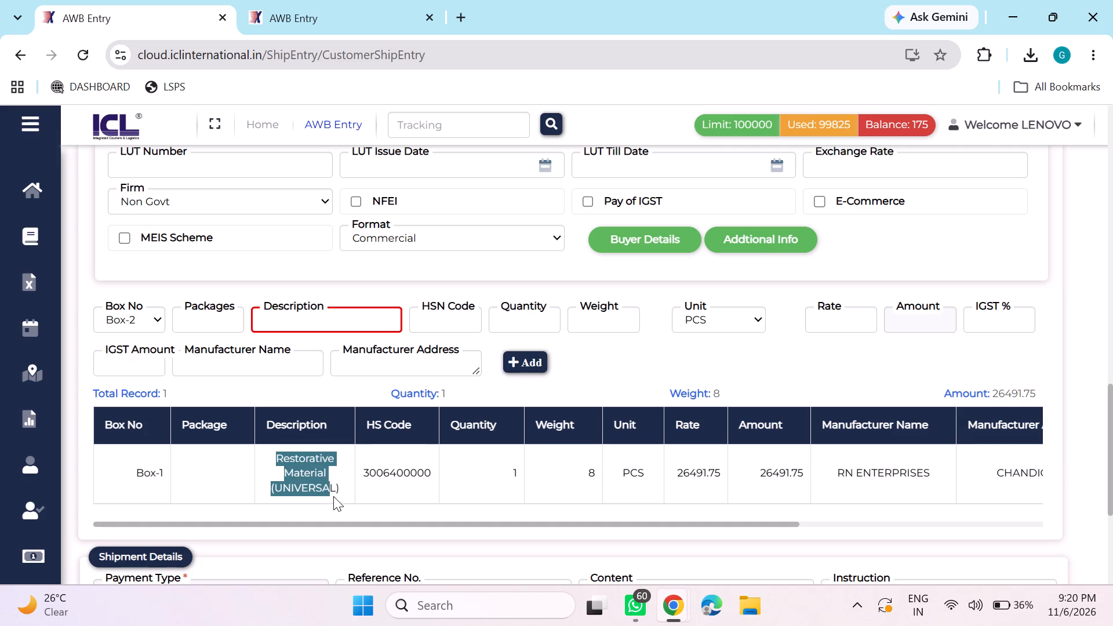
left_click_drag(333, 496, 341, 498)
key("ctrl+c")
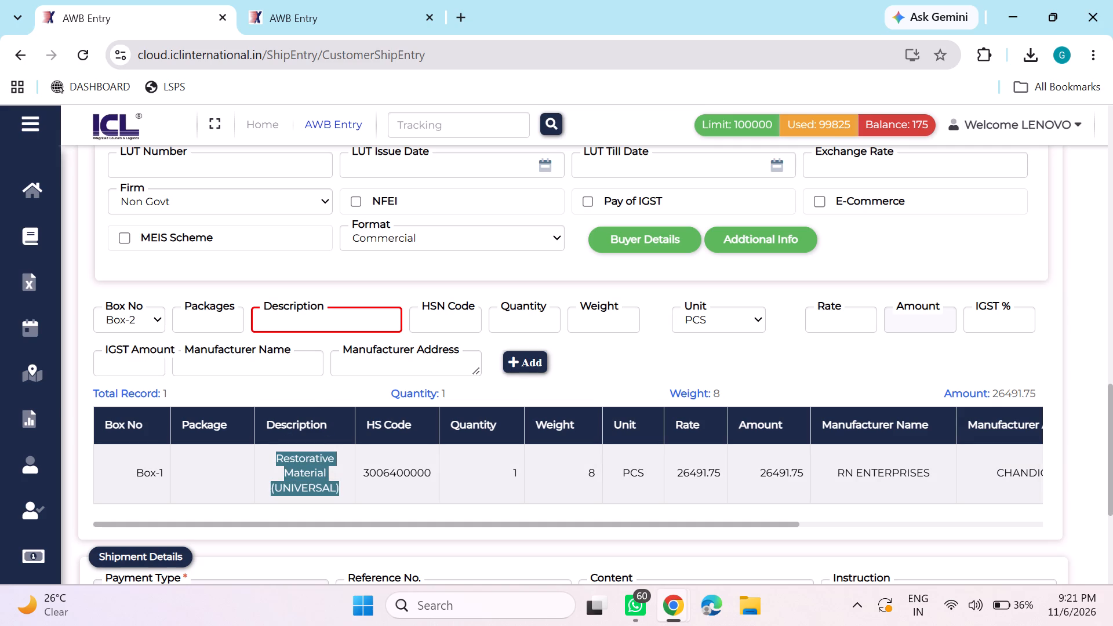
left_click(366, 321)
key("v")
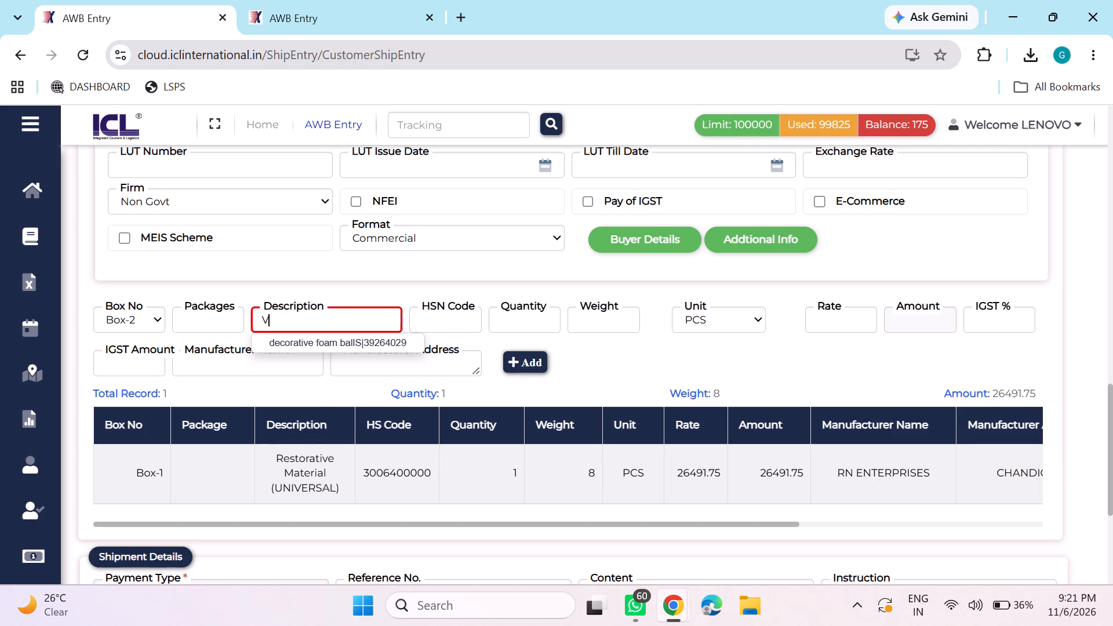
key("BackSpace")
key("ctrl+v")
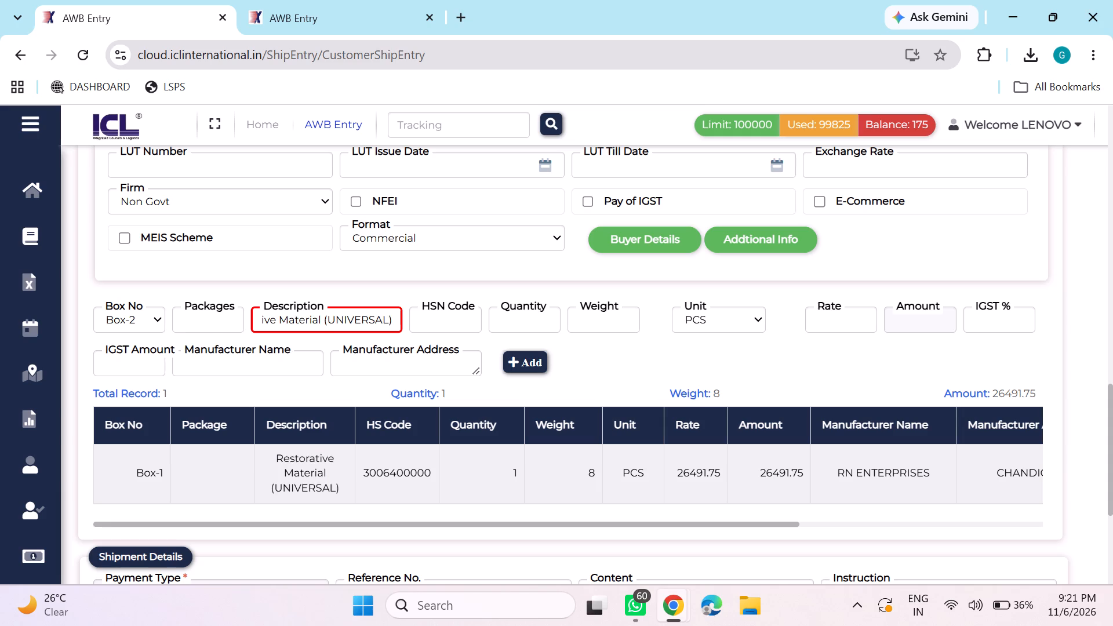
key("ctrl+Left")
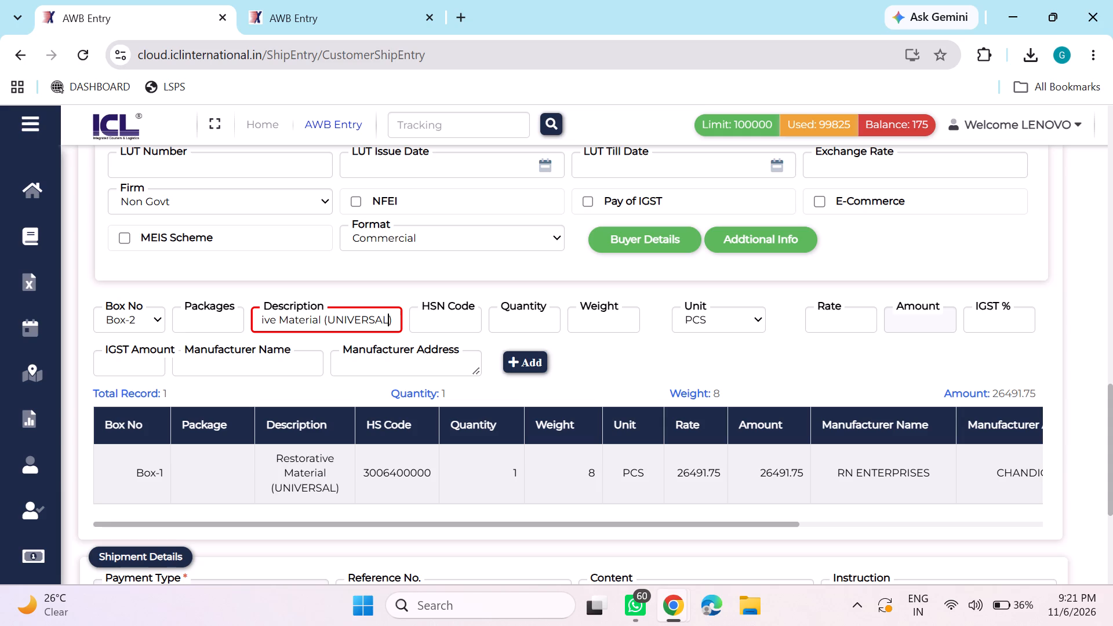
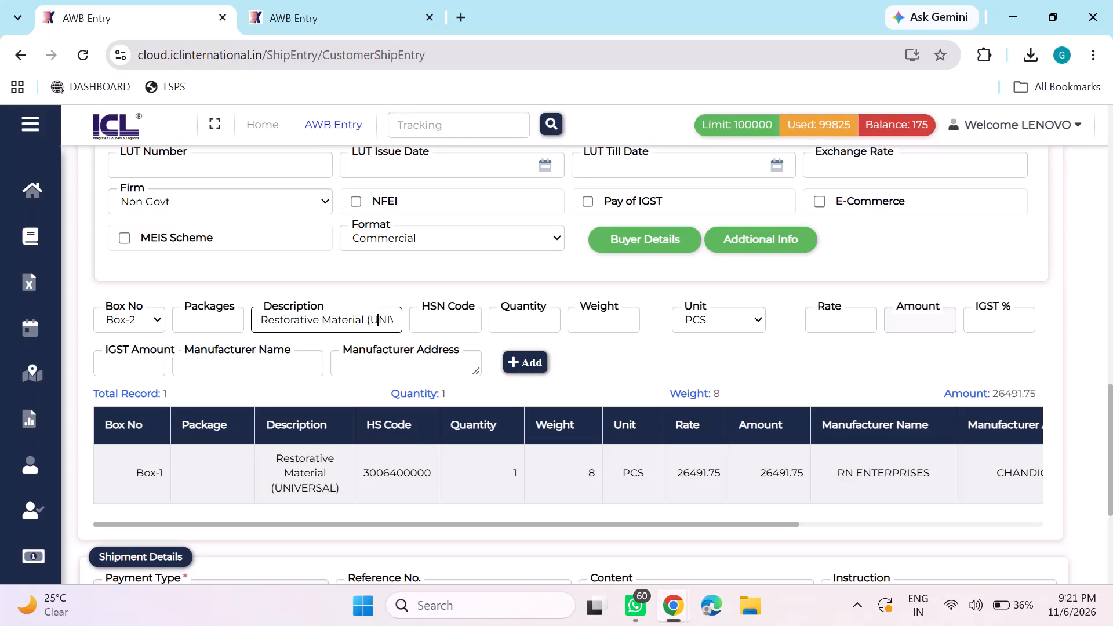
Check the description text of the Box-2 item through to its end.
key("Return")
left_click(361, 325)
key("ctrl+Right")
key("ctrl+Right")
key("ctrl+Right")
key("ctrl+Right")
key("ctrl+Right")
key("ctrl+Right")
key("ctrl+Right")
key("ctrl+Right")
key("ctrl+Right")
key("ctrl+Right")
key("ctrl+Right")
key("ctrl+Right")
key("ctrl+Right")
key("ctrl+Right")
key("ctrl+Right")
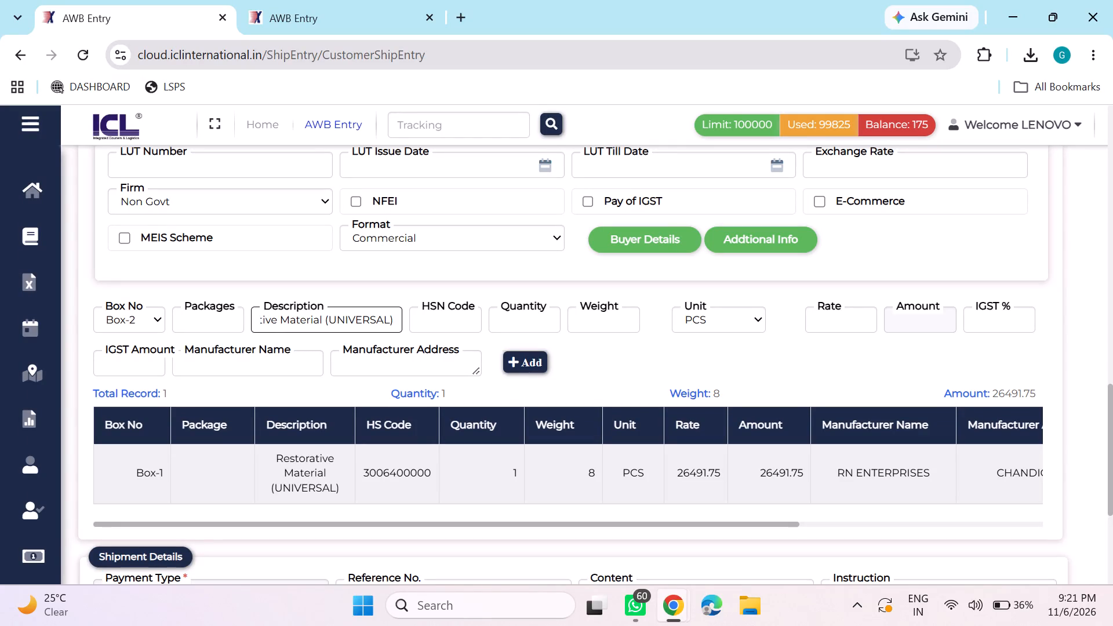
key("Return")
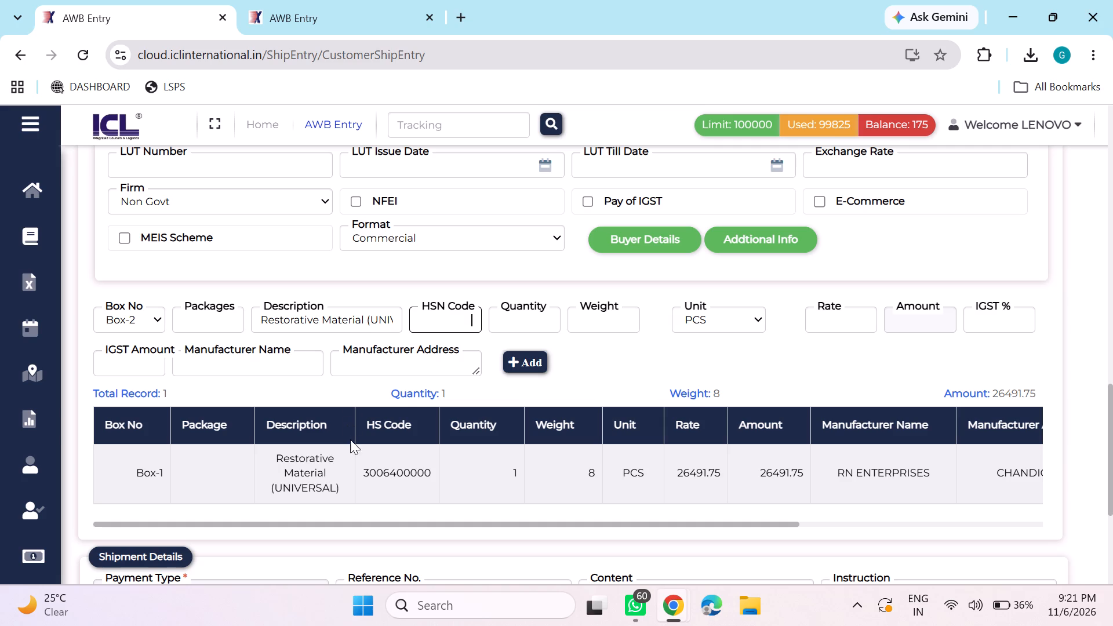
double_click(376, 476)
key("ctrl+c")
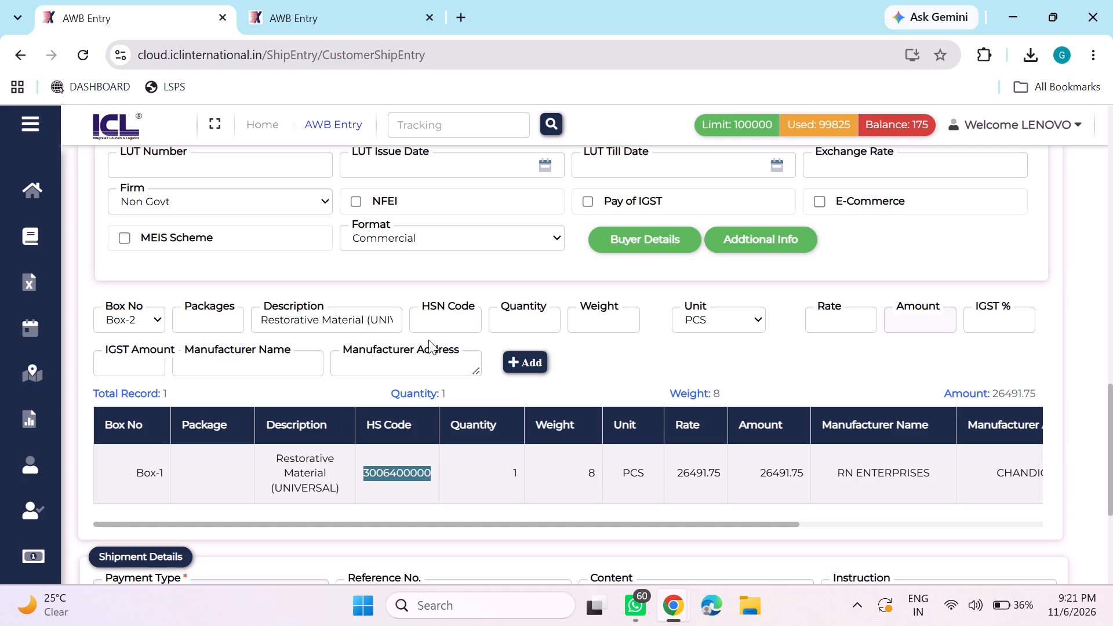
left_click(442, 327)
key("ctrl+v")
key("Tab")
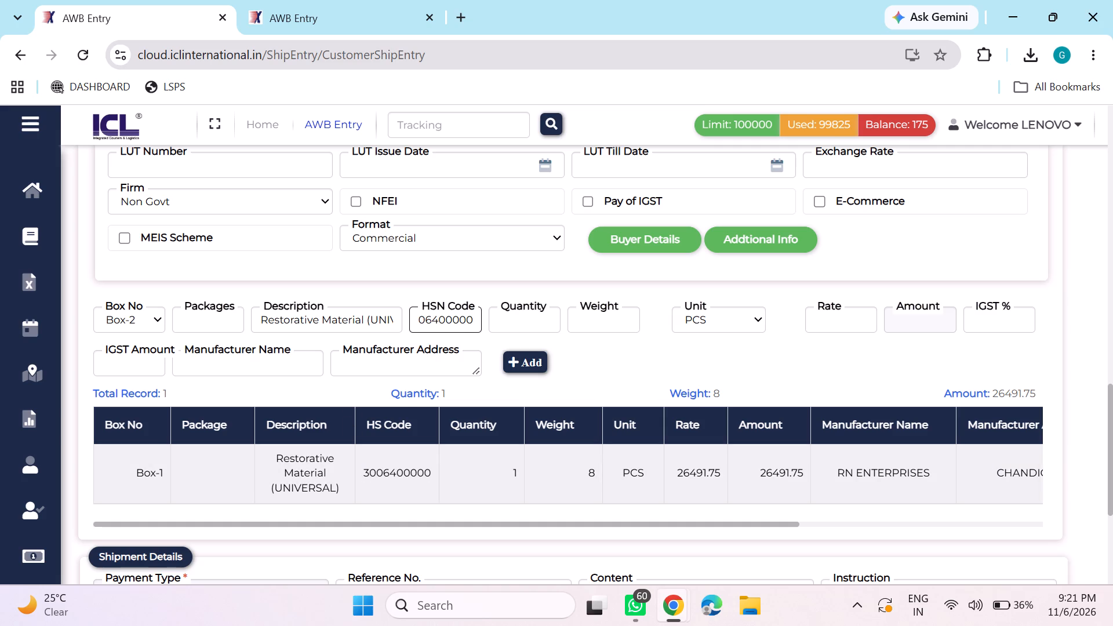
key("Return")
Set the Box-2 item's quantity to 1 and its weight to 4.
key("1")
key("Tab")
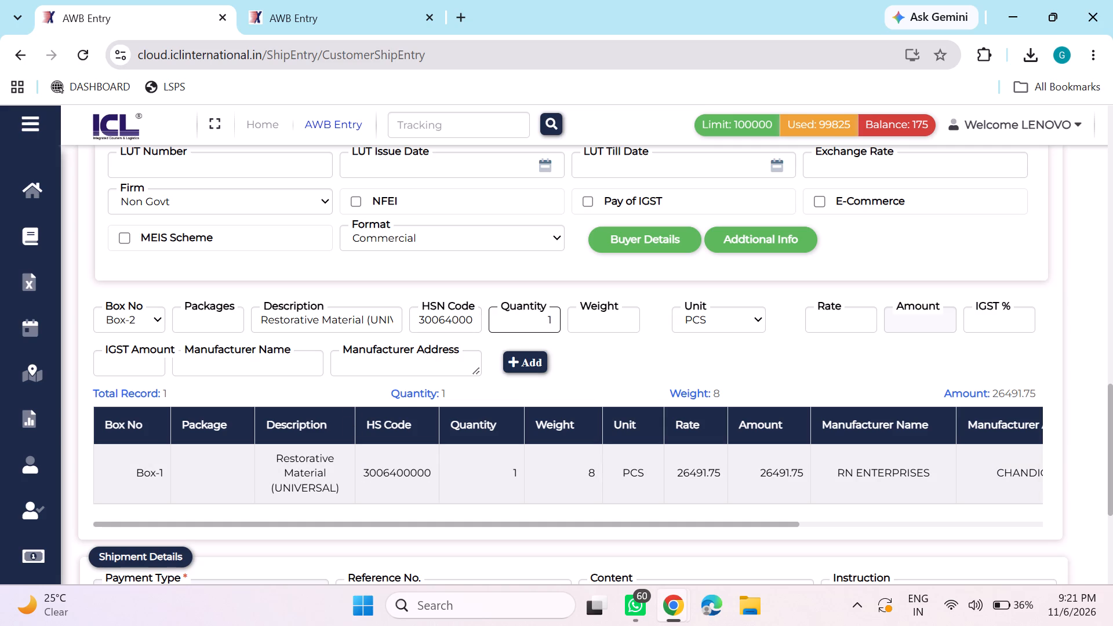
key("Return")
key("4")
key("Tab")
key("Return")
Keep PCS as the unit and set the Box-2 item's rate to 26491.75.
key("Return")
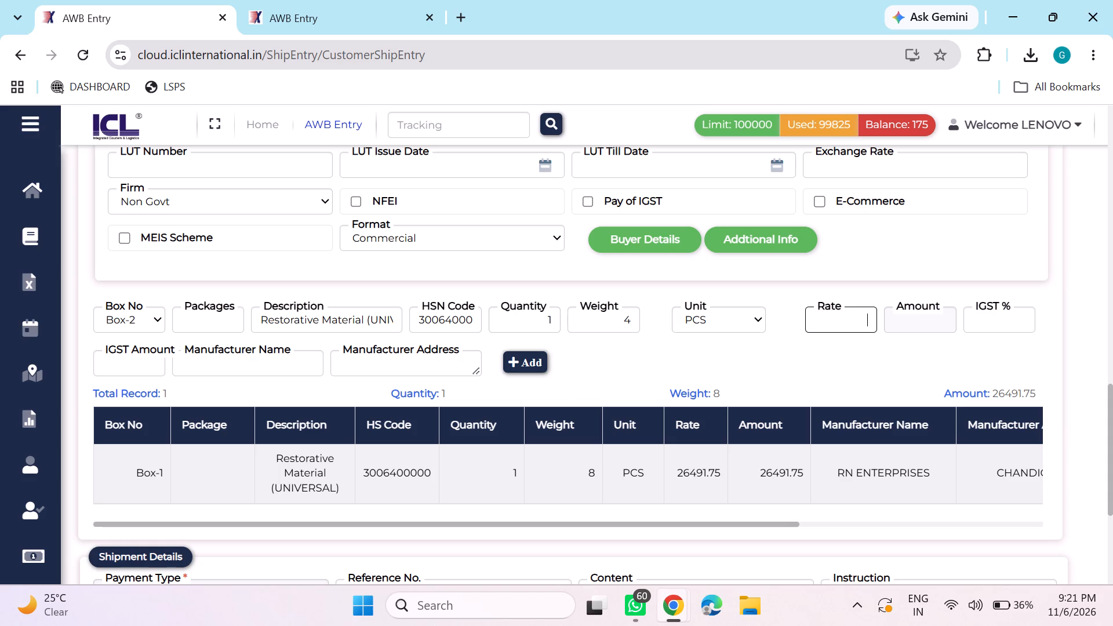
type("26")
type("491")
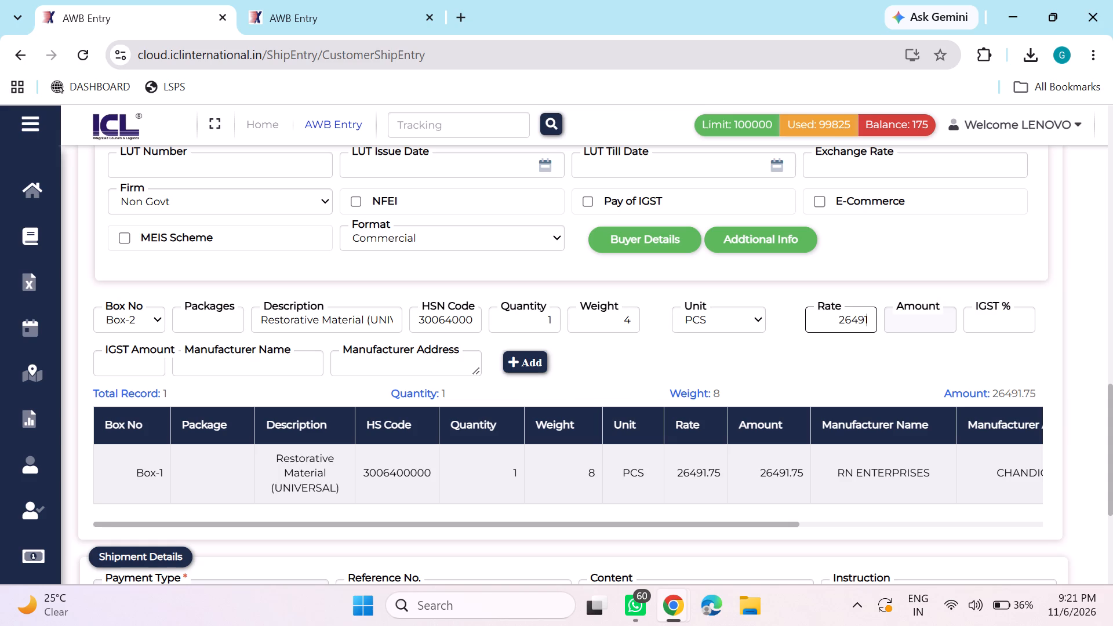
type(".75")
key("Return")
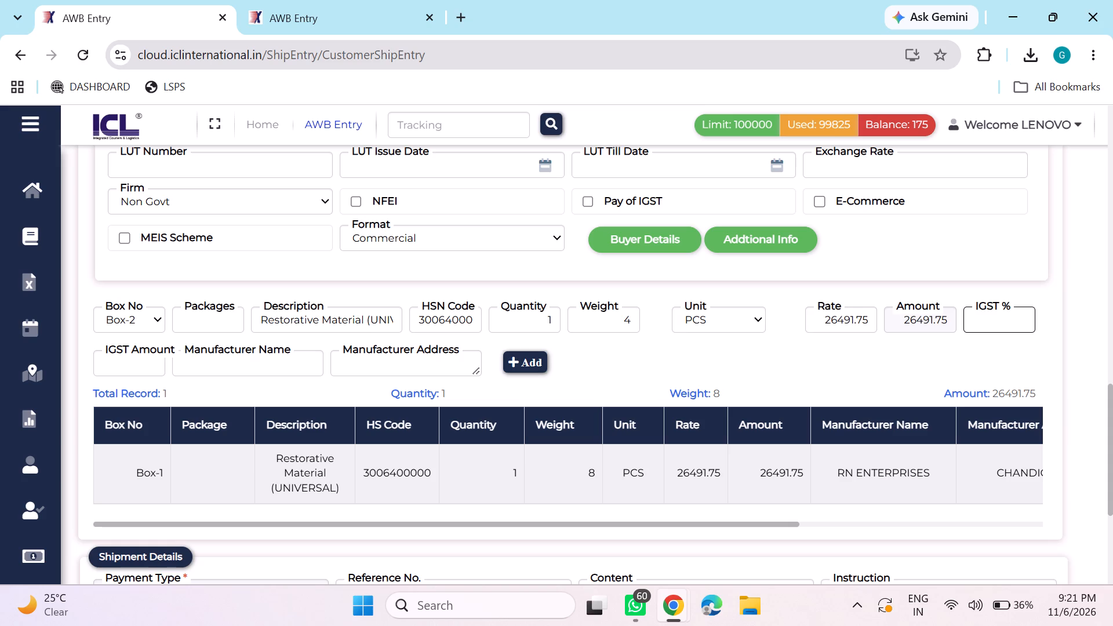
Enter RN ENTERPRISES as the manufacturer name of the Box-2 item.
left_click(279, 370)
type("RN")
key("space")
type("ENTER")
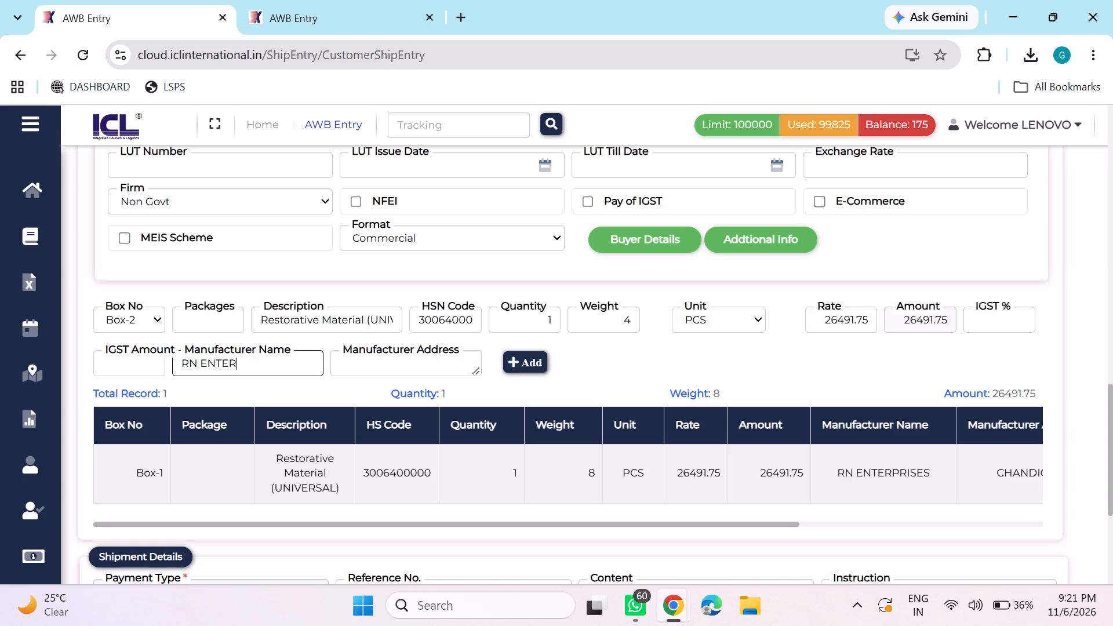
type("PRISES")
key("Return")
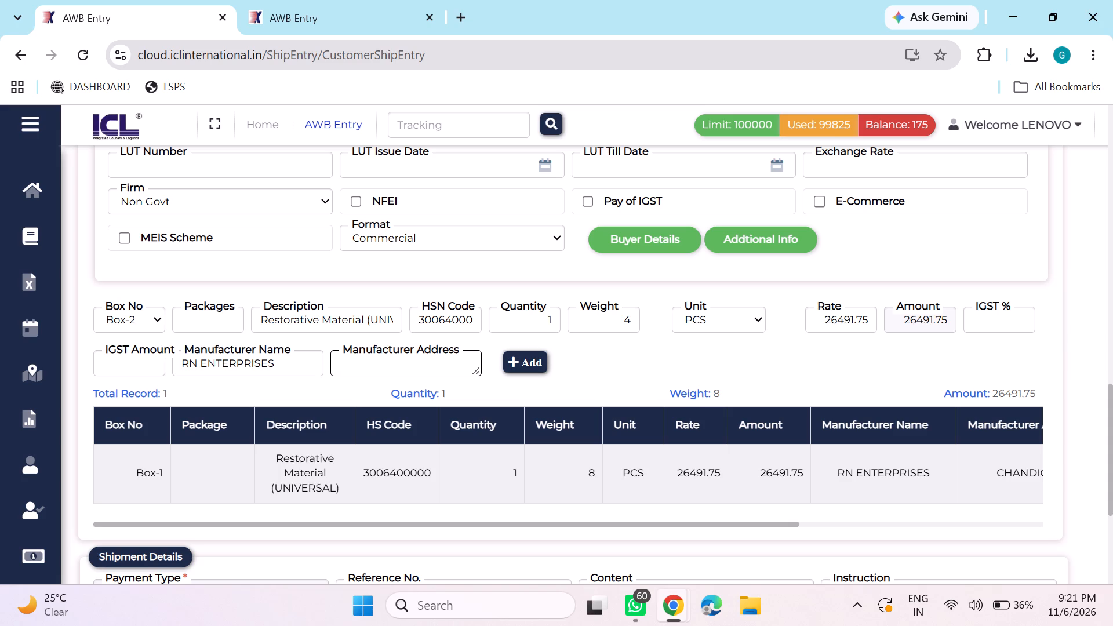
Enter CHANDIGARH as the manufacturer address and add the Box-2 item line to the invoice table.
type("CHAN")
type("DIGARH")
left_click(515, 365)
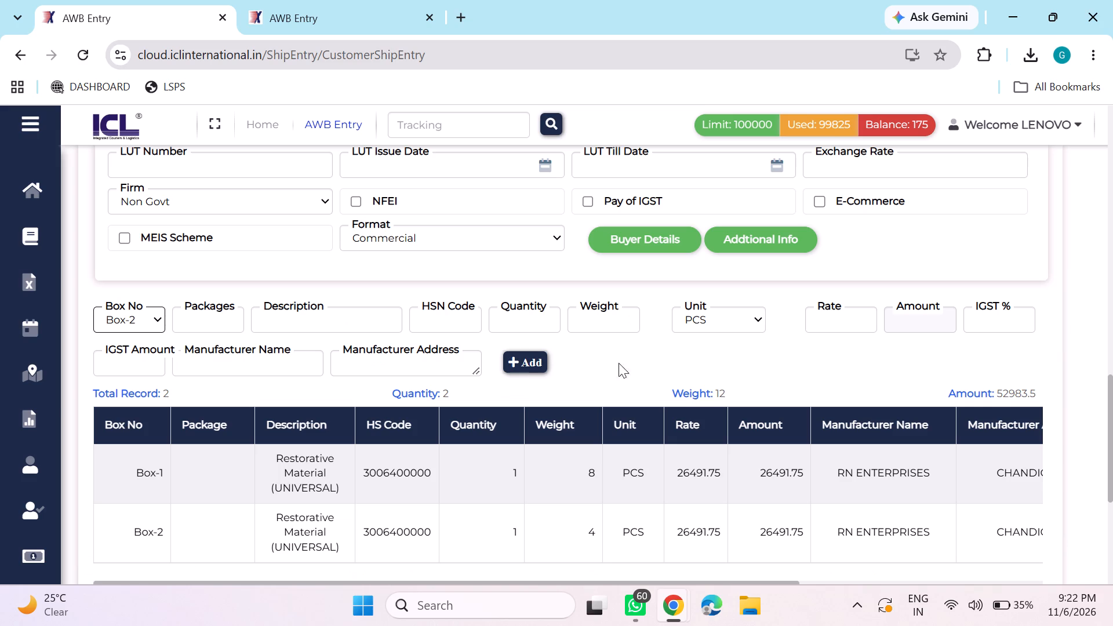
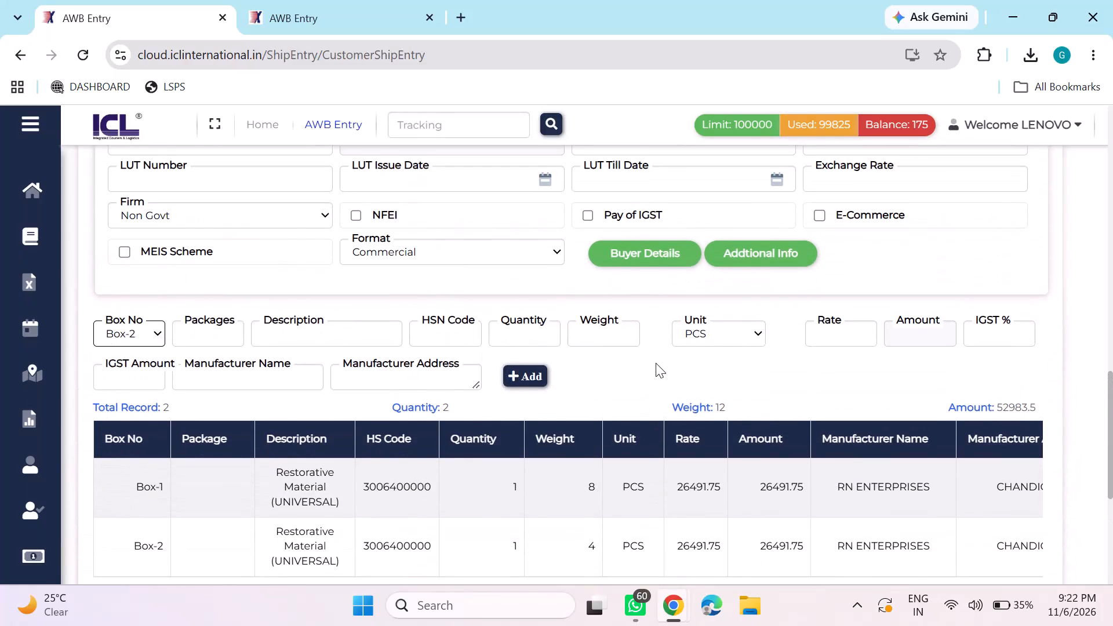
Check the invoice's buyer details and look back over the entry's package, shipper, consignee and service details.
scroll(656, 363, "up", 3)
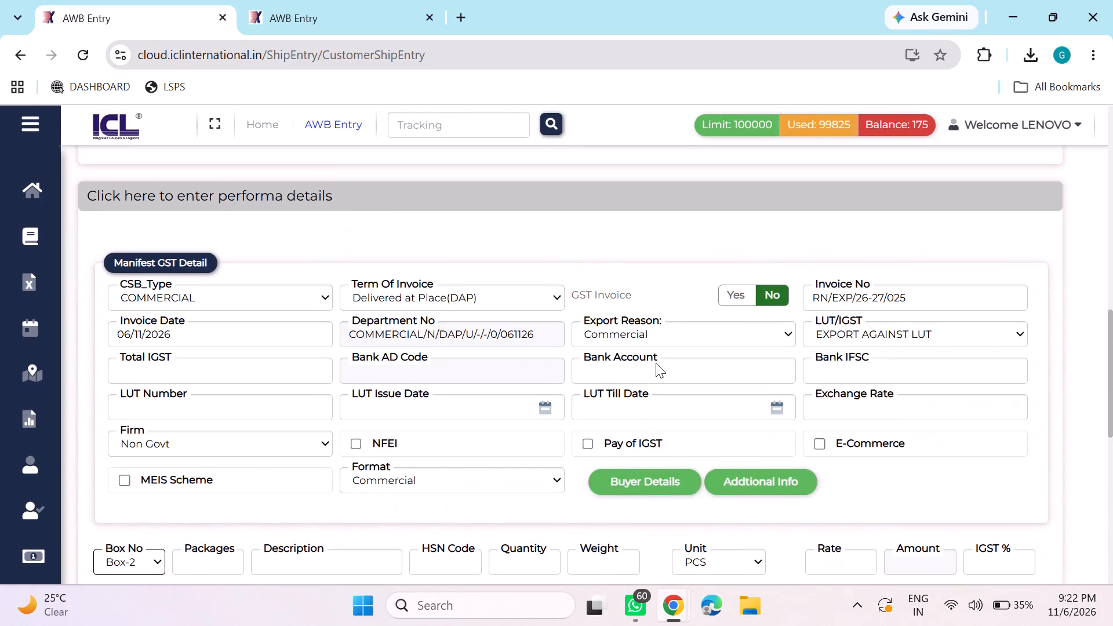
left_click(644, 476)
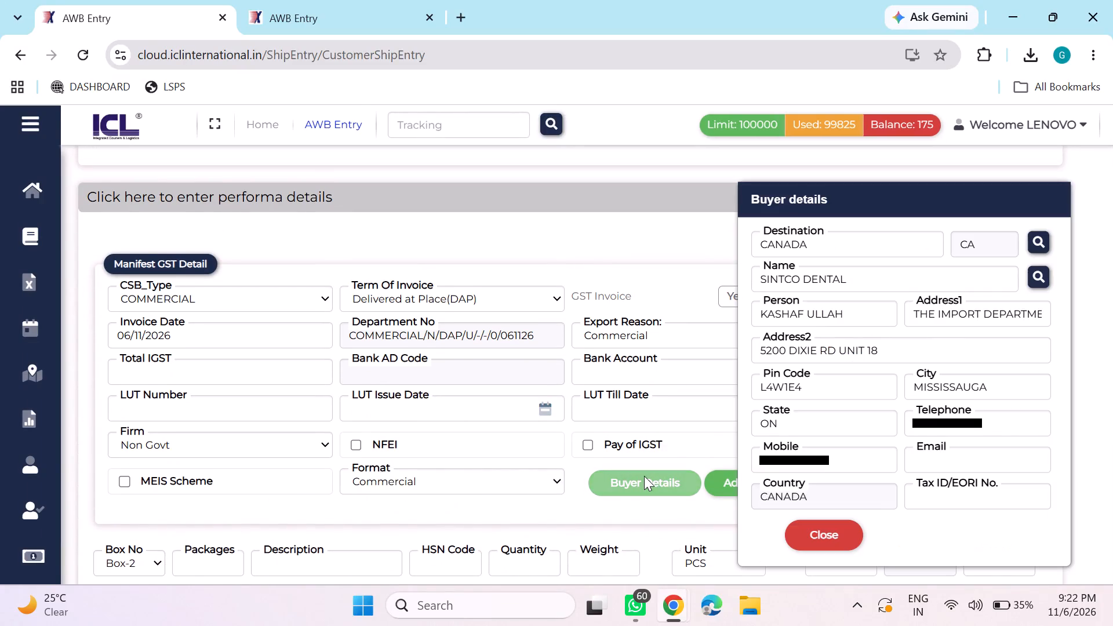
left_click(661, 421)
scroll(661, 421, "up", 1)
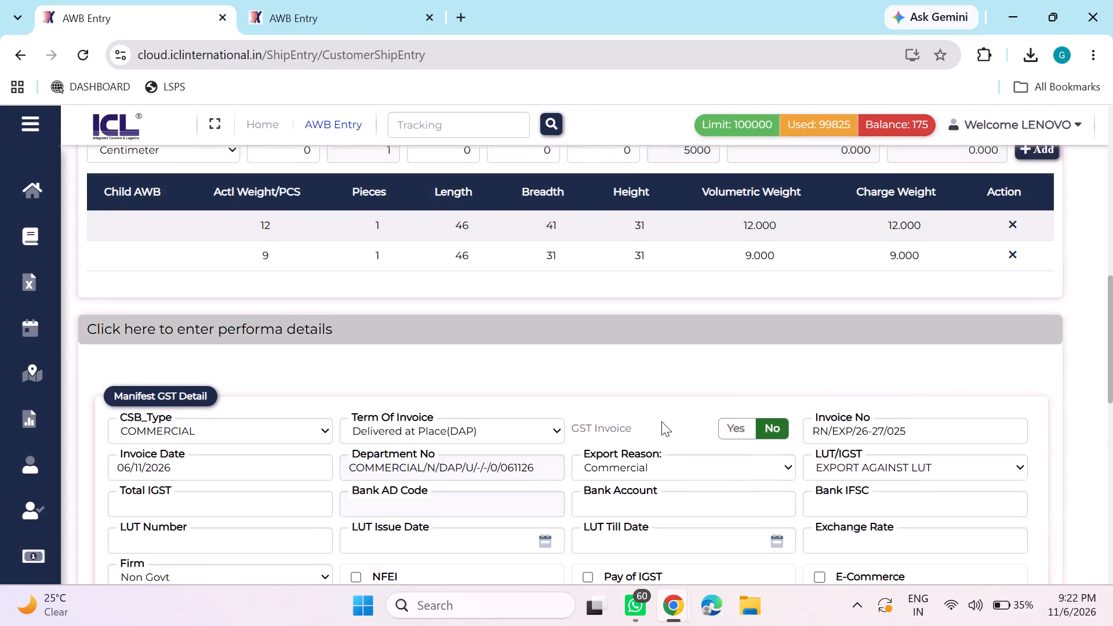
scroll(661, 421, "up", 3)
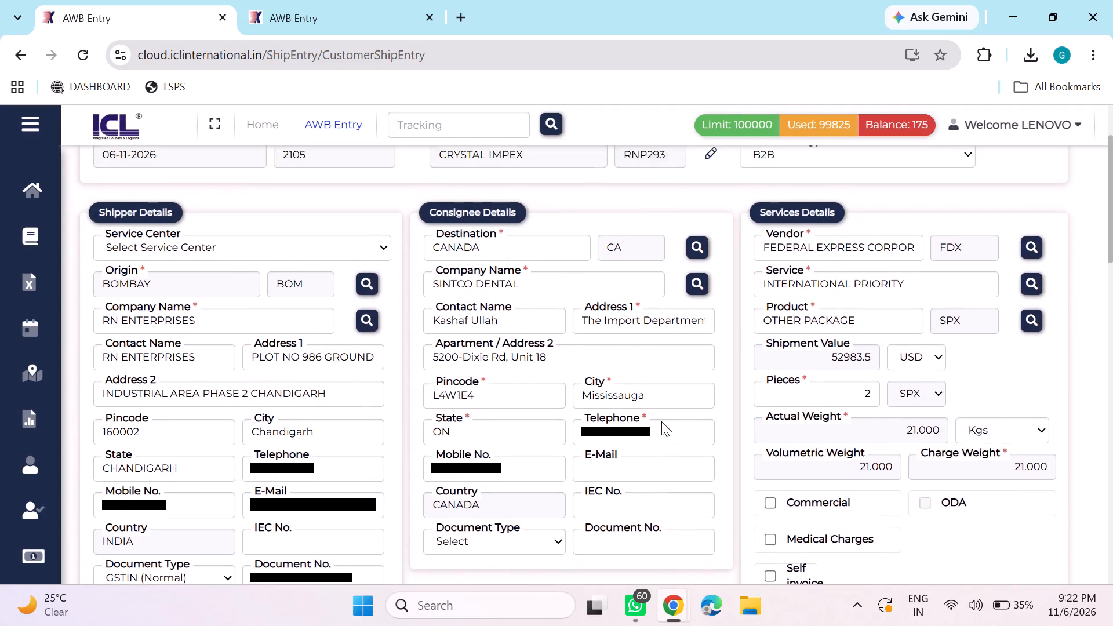
scroll(661, 421, "up", 1)
Look up the ICL login site in a new browser tab.
left_click(336, 22)
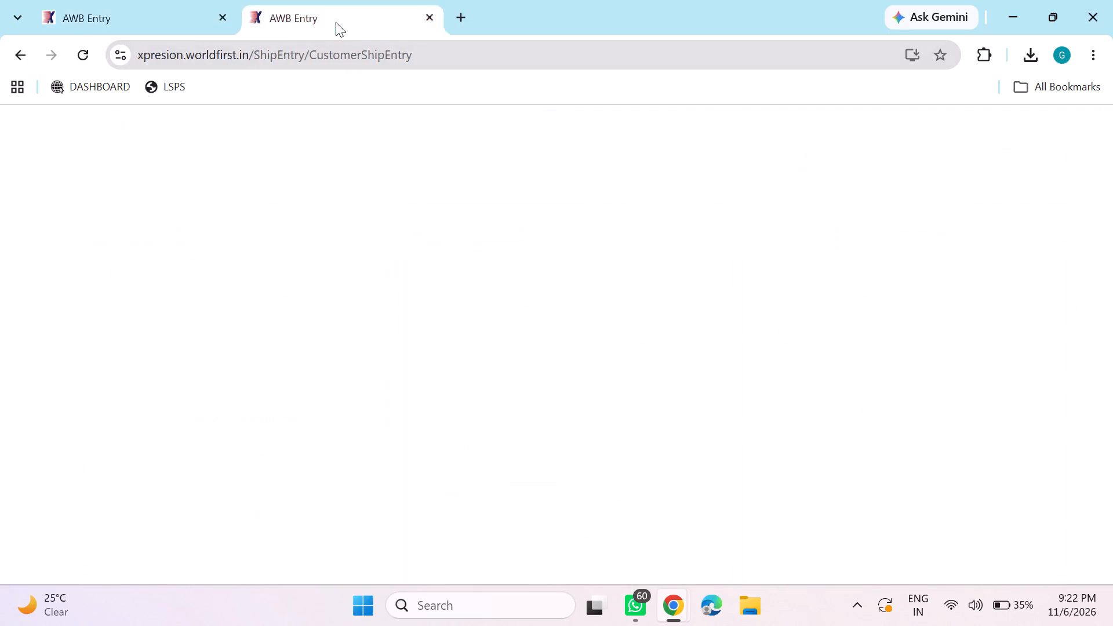
left_click(461, 12)
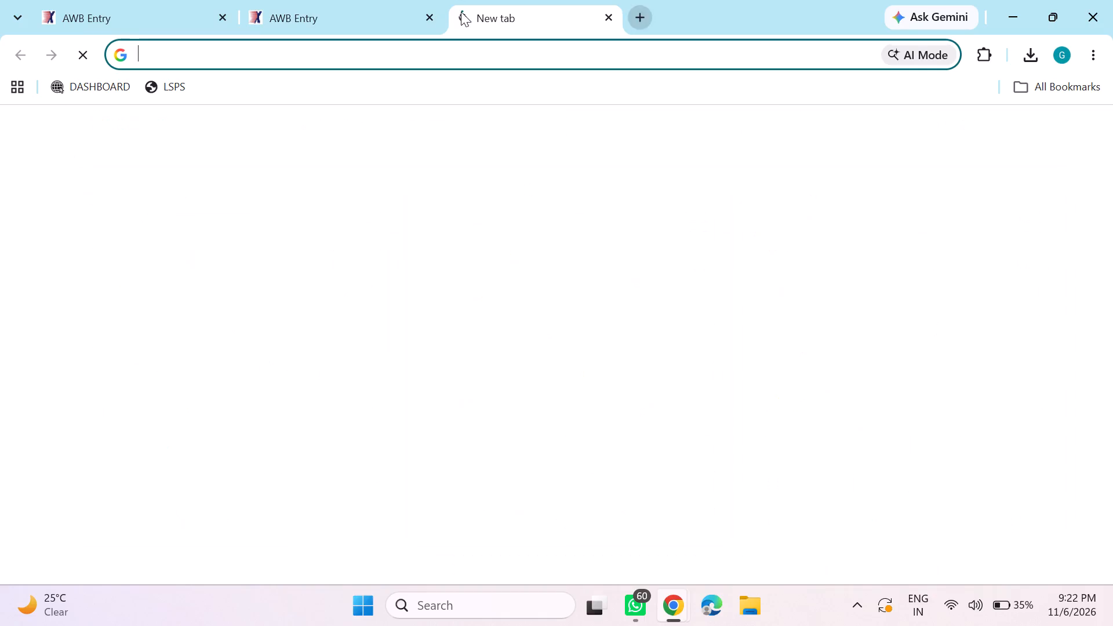
type("ICL")
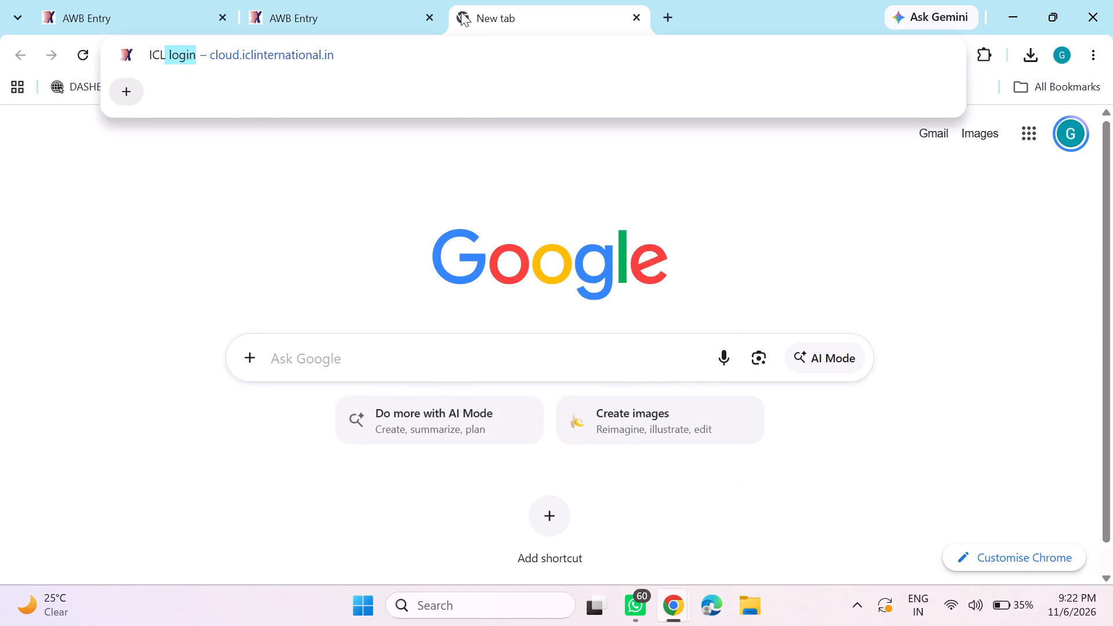
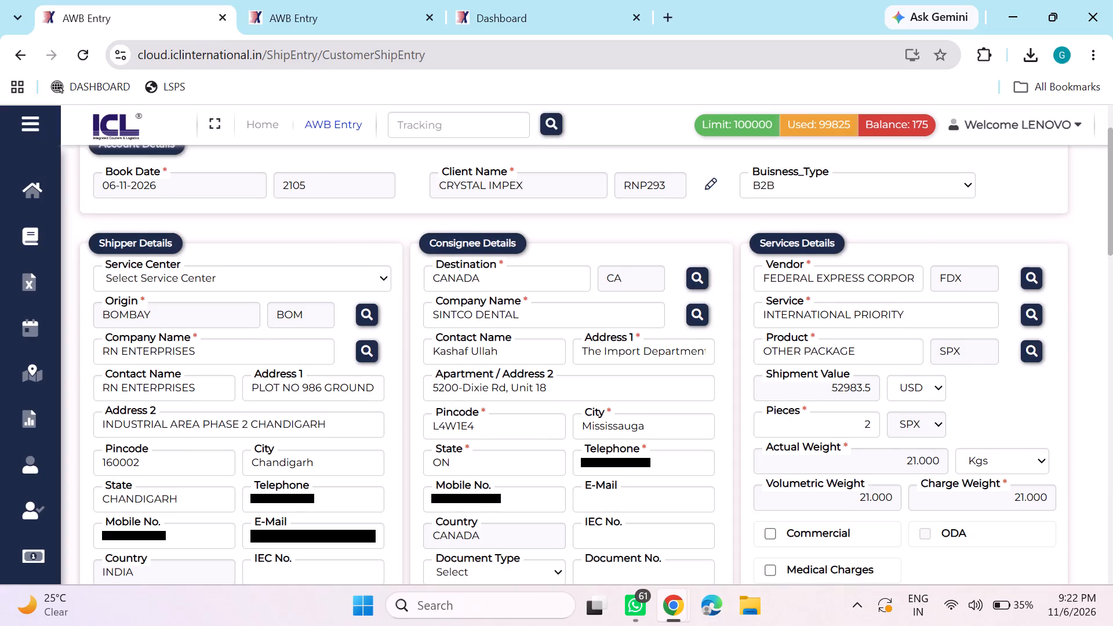
Review the AWB entry's shipper, consignee, service, pieces and performa invoice details before saving.
scroll(554, 348, "right", 1)
scroll(554, 348, "down", 1)
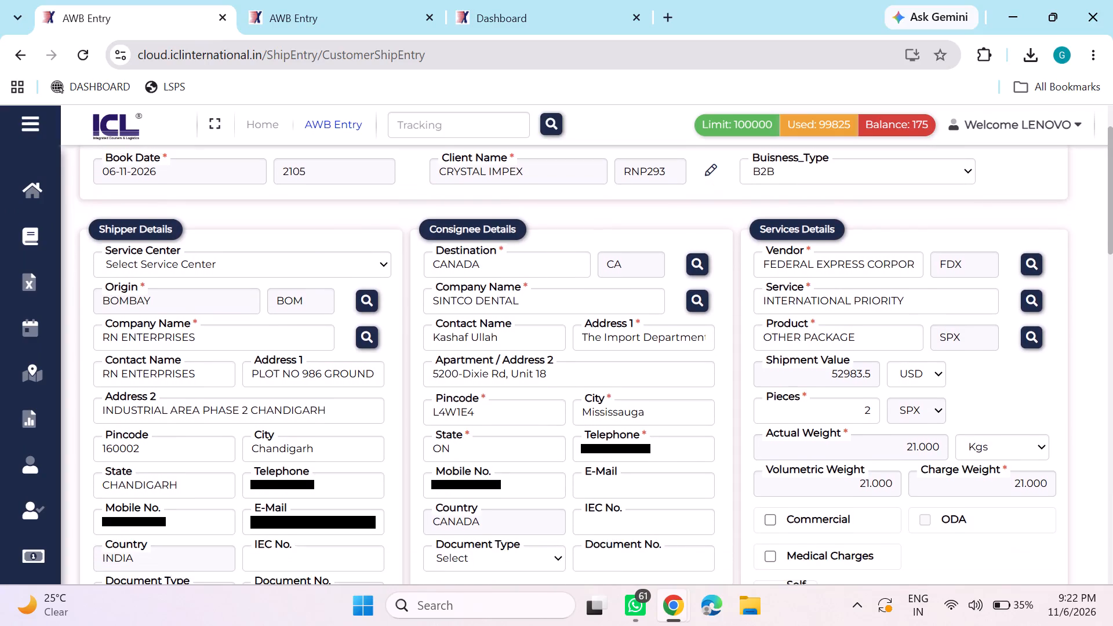
scroll(554, 348, "down", 3)
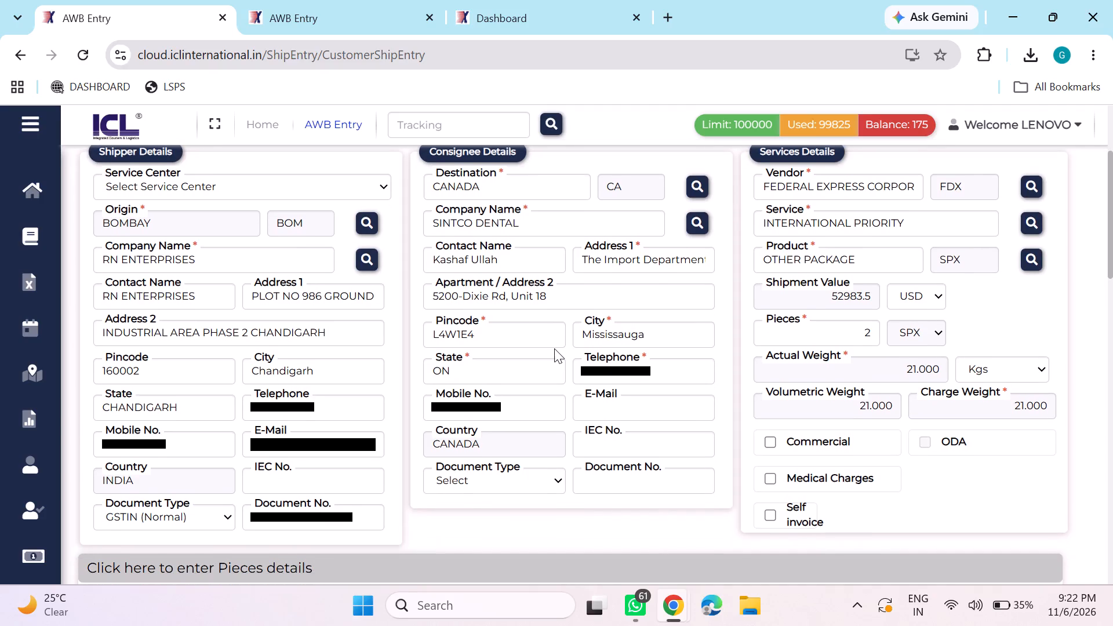
left_click(475, 5)
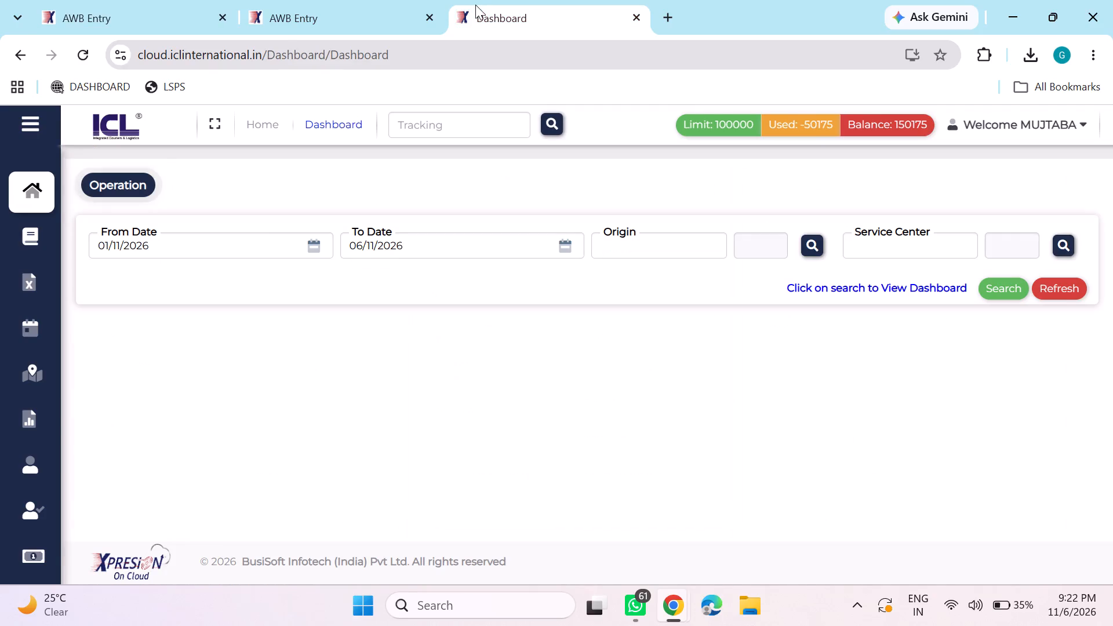
left_click(203, 0)
scroll(432, 270, "down", 2)
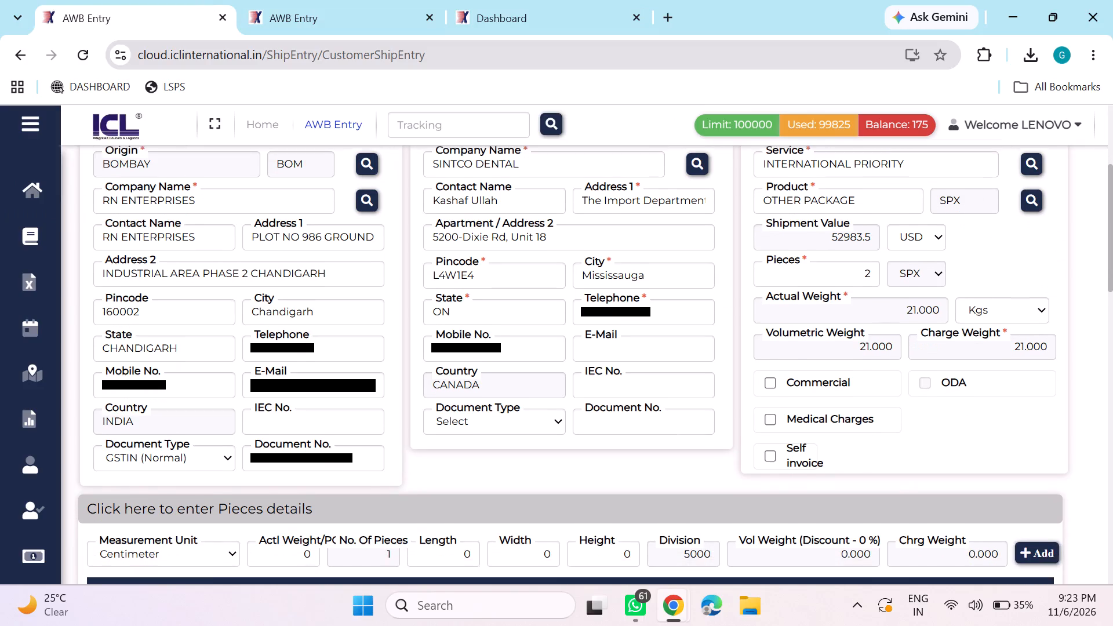
scroll(432, 270, "down", 3)
scroll(432, 270, "right", 1)
scroll(432, 270, "down", 2)
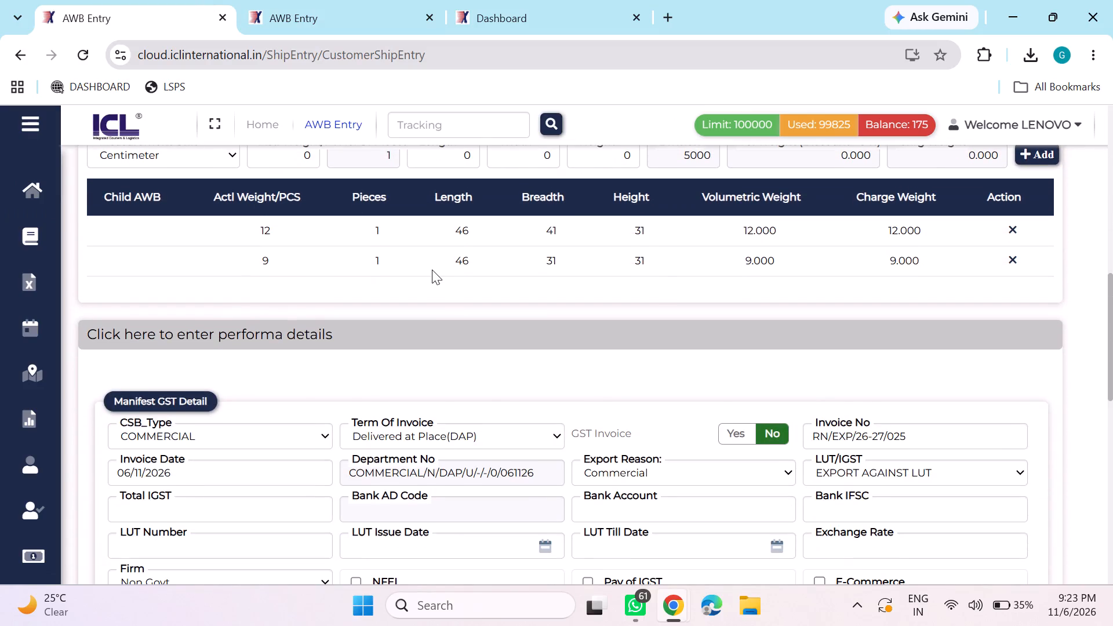
scroll(432, 270, "down", 2)
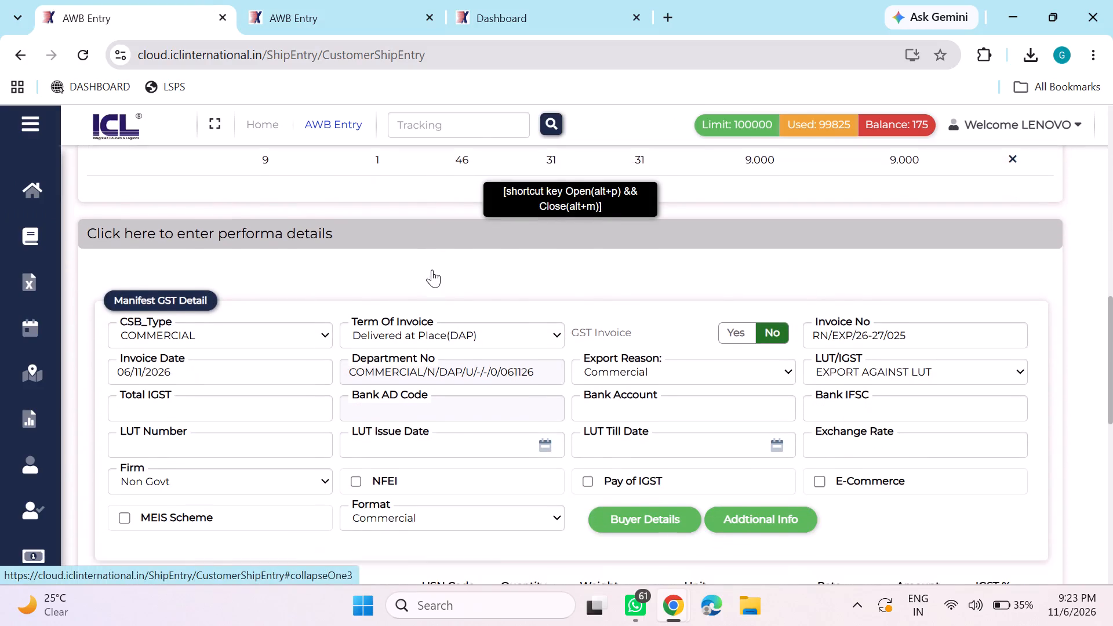
scroll(432, 270, "down", 1)
scroll(432, 270, "right", 1)
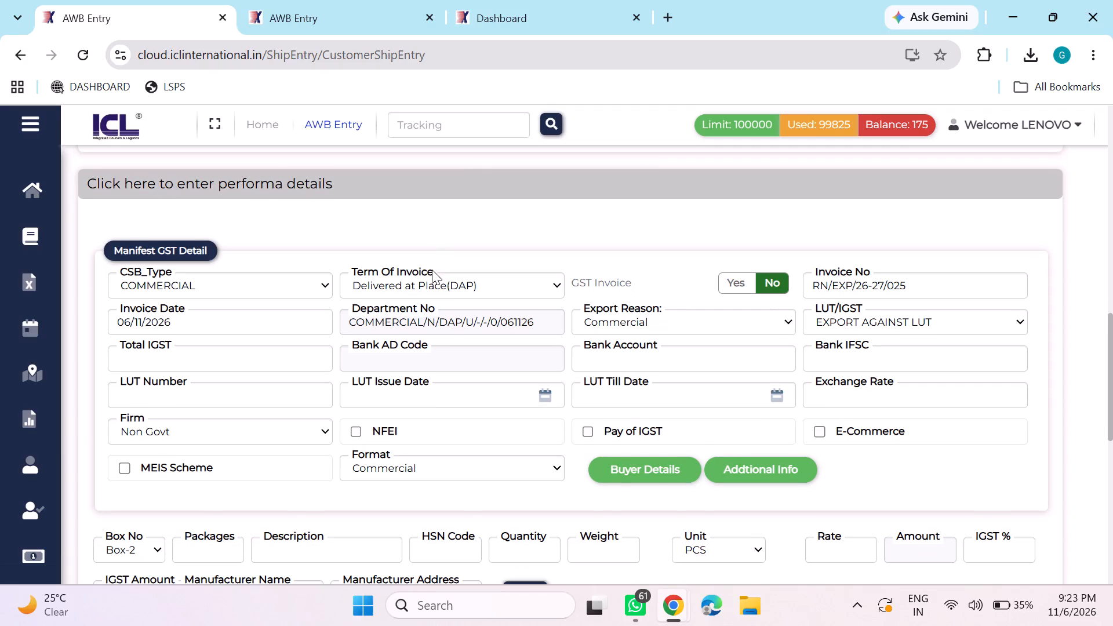
scroll(432, 270, "up", 2)
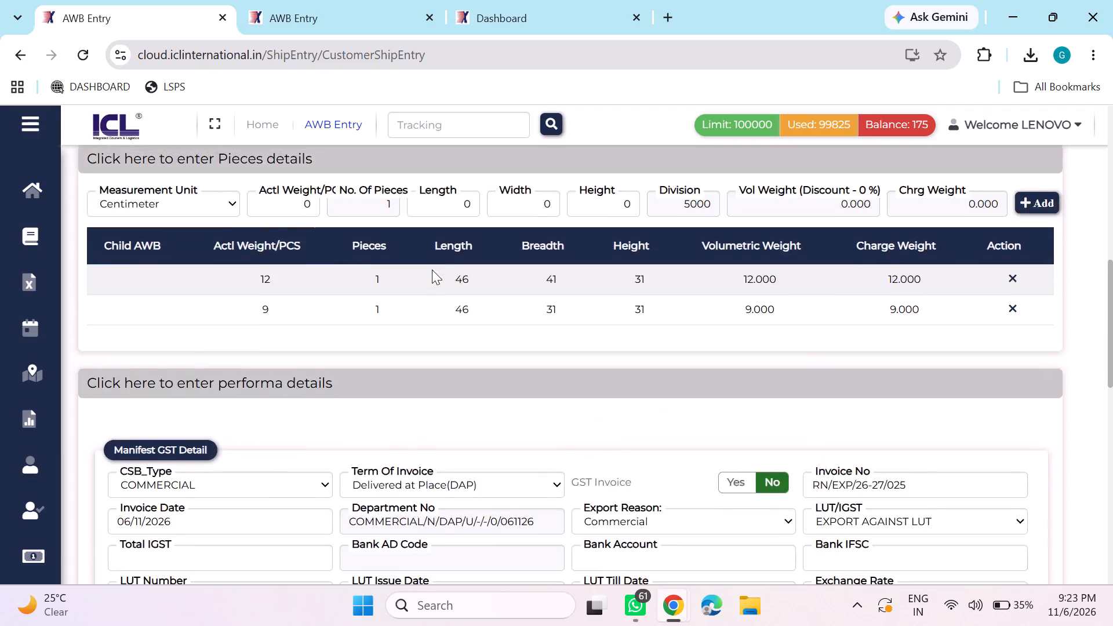
scroll(432, 270, "up", 2)
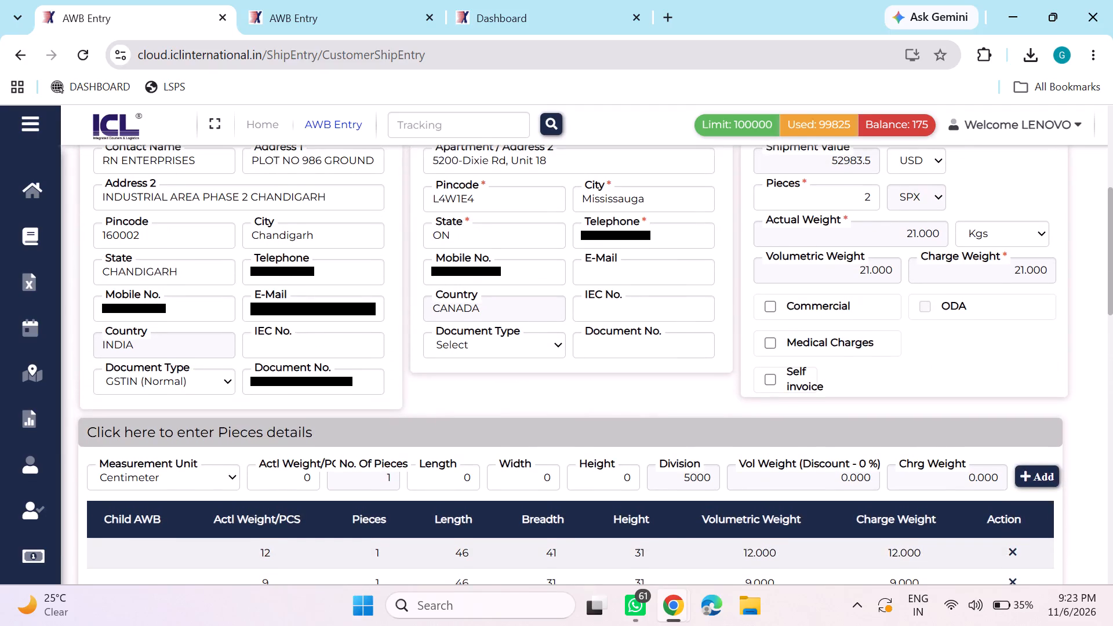
scroll(432, 270, "right", 1)
scroll(432, 270, "down", 1)
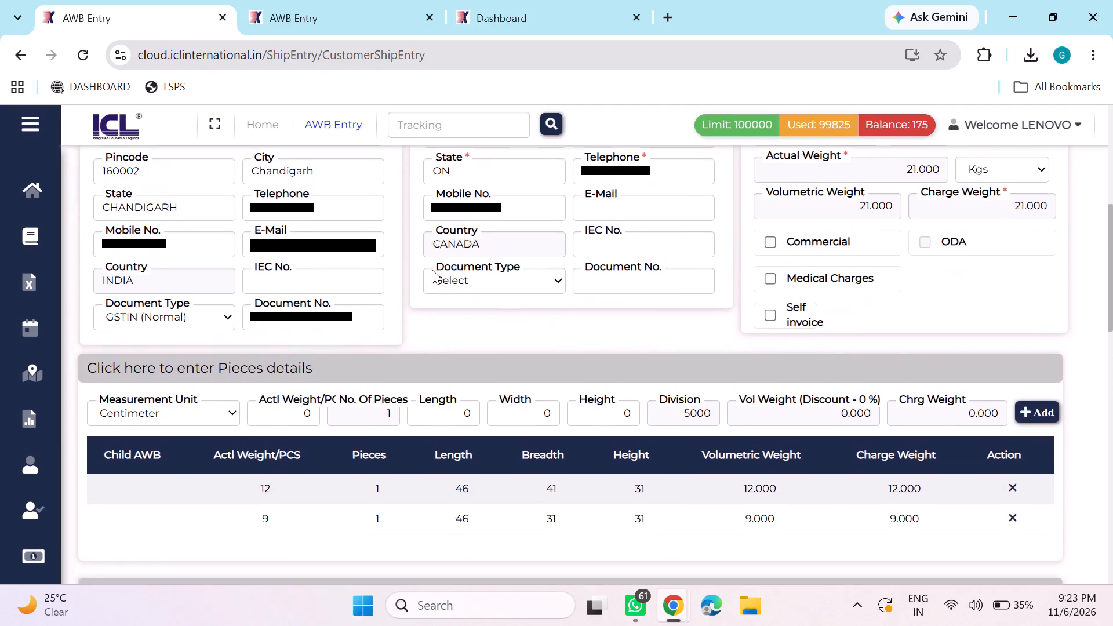
scroll(432, 270, "down", 3)
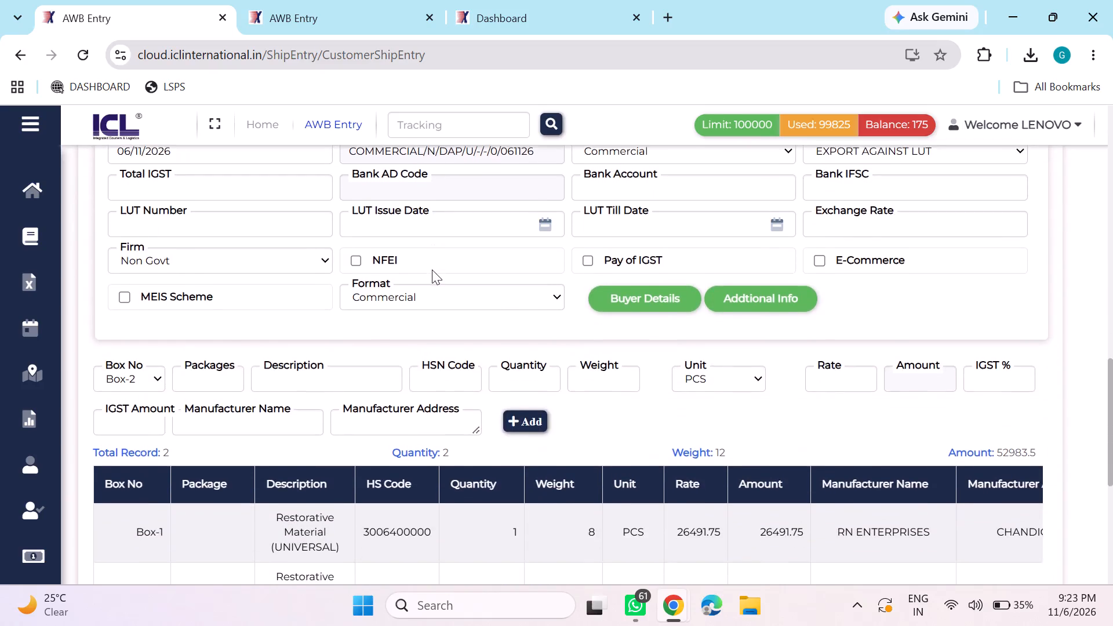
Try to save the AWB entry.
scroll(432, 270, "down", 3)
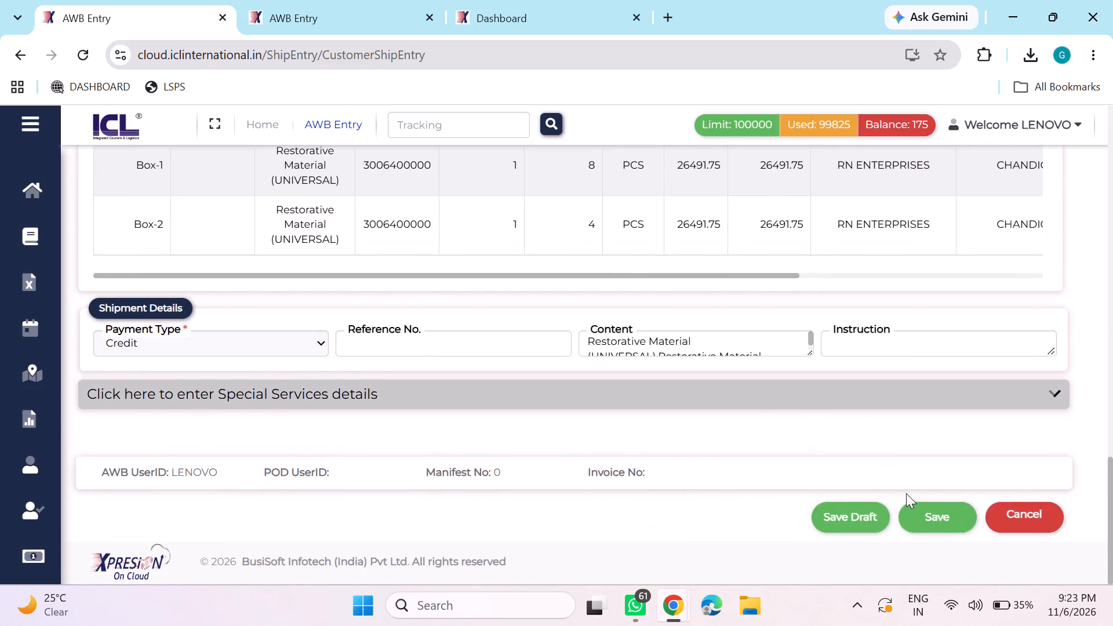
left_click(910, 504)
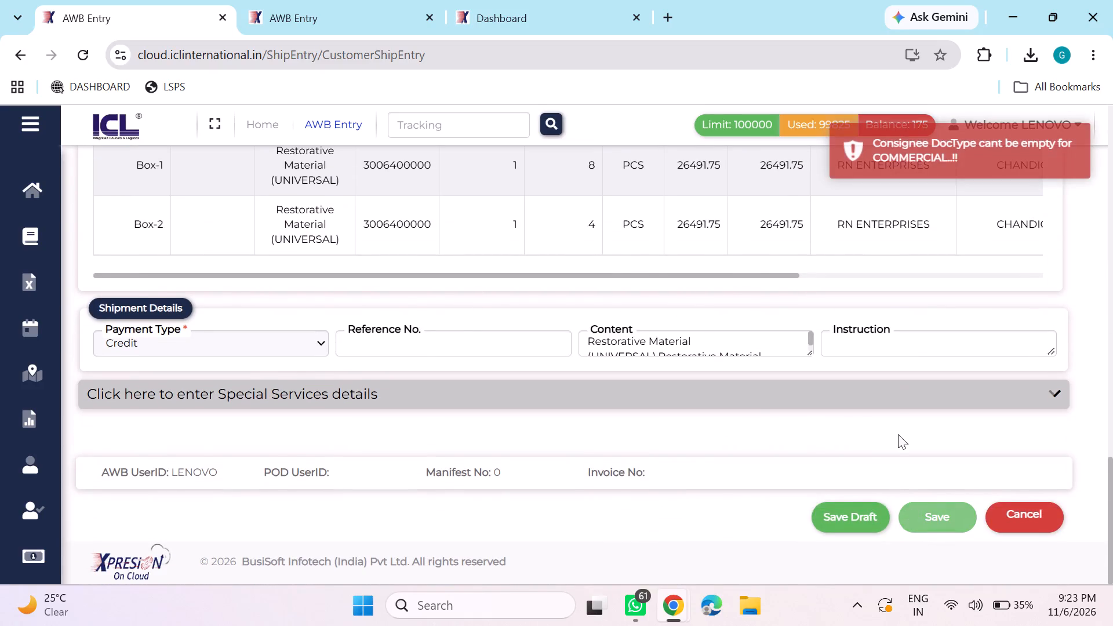
Set the consignee's document type to Others and copy the consignee's telephone number into its Document No.
scroll(896, 390, "up", 5)
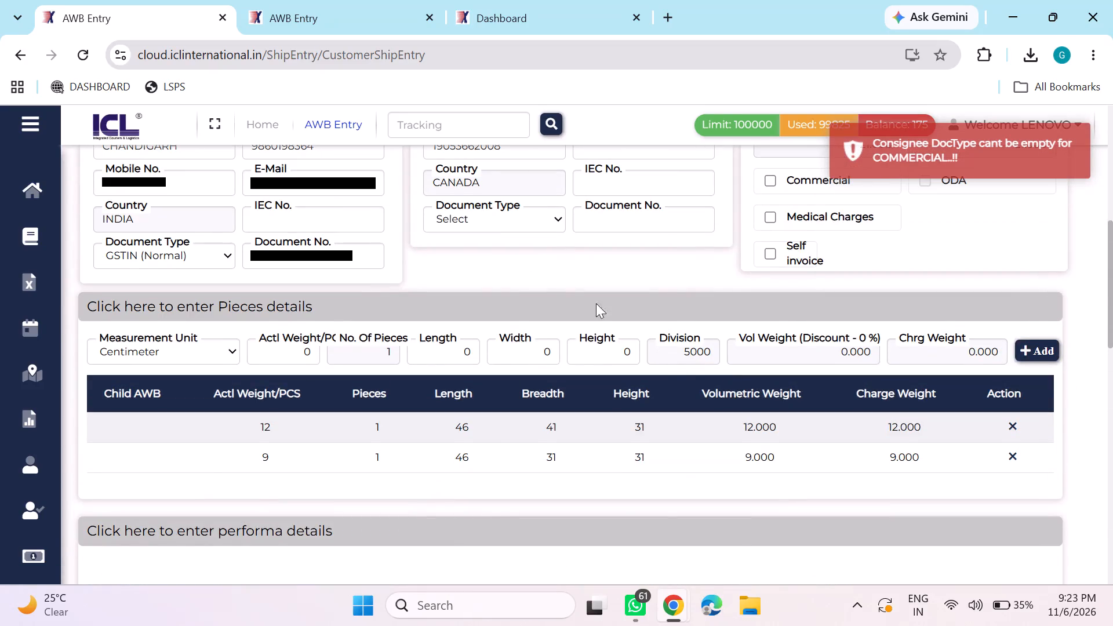
left_click(540, 225)
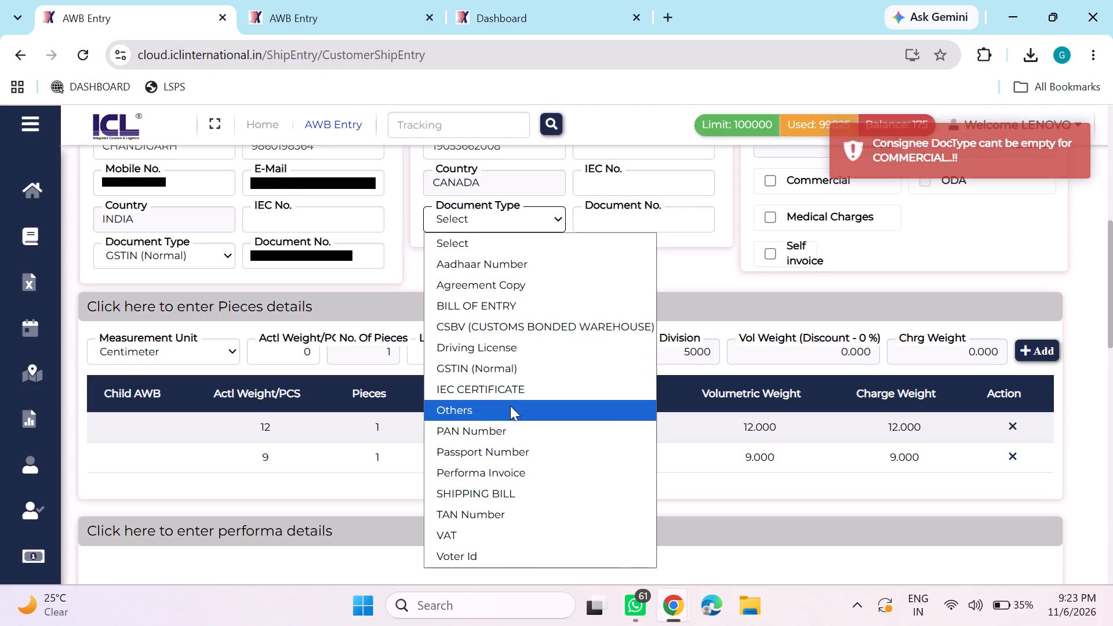
left_click(510, 406)
scroll(510, 406, "up", 1)
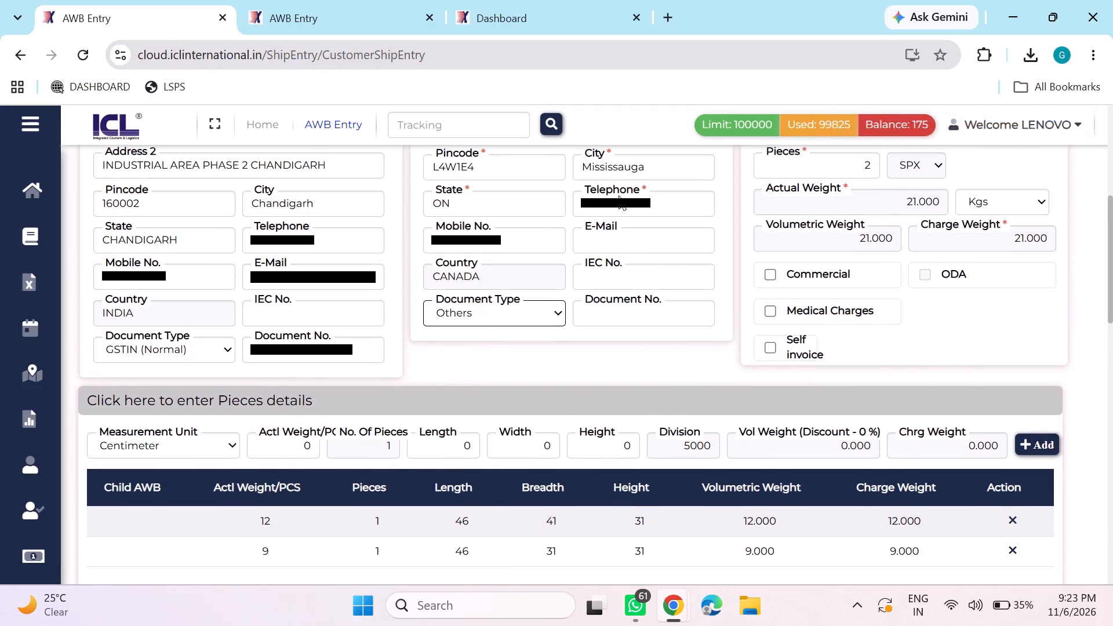
left_click(612, 206)
key("ctrl+a")
key("ctrl+c")
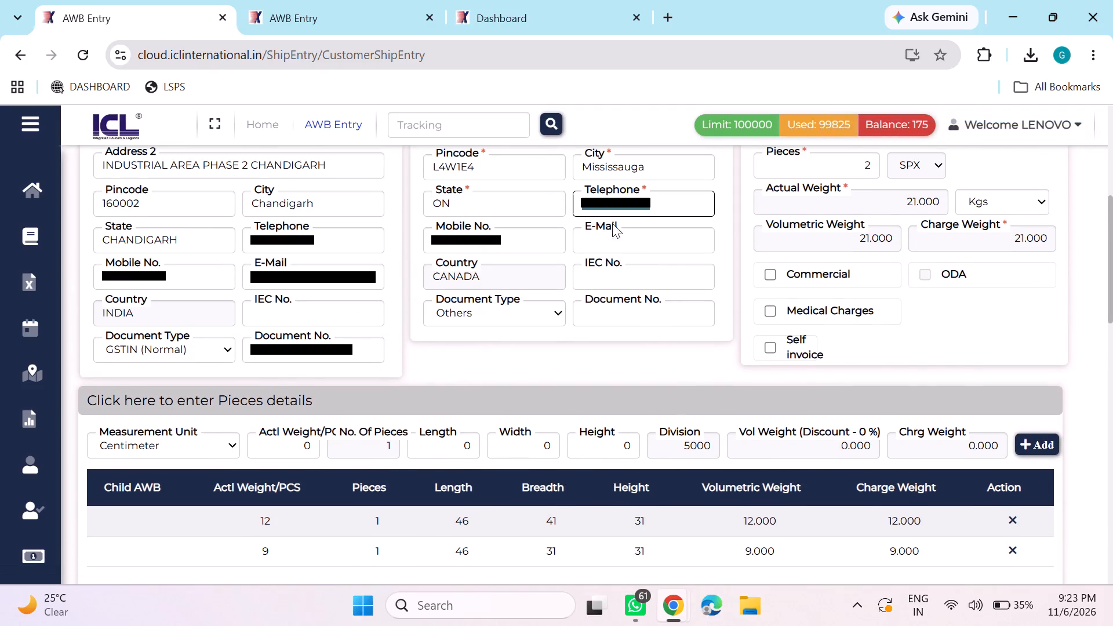
left_click(607, 315)
key("ctrl+v")
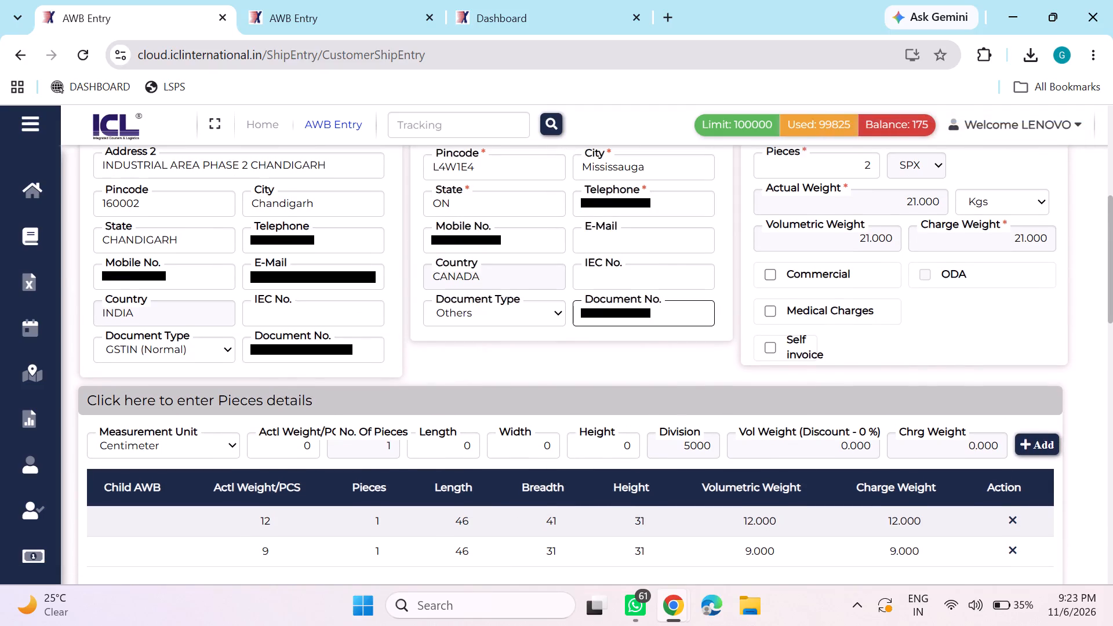
Fill the Tax ID/EORI No. in the invoice's buyer details with the same copied consignee telephone number.
scroll(607, 315, "down", 4)
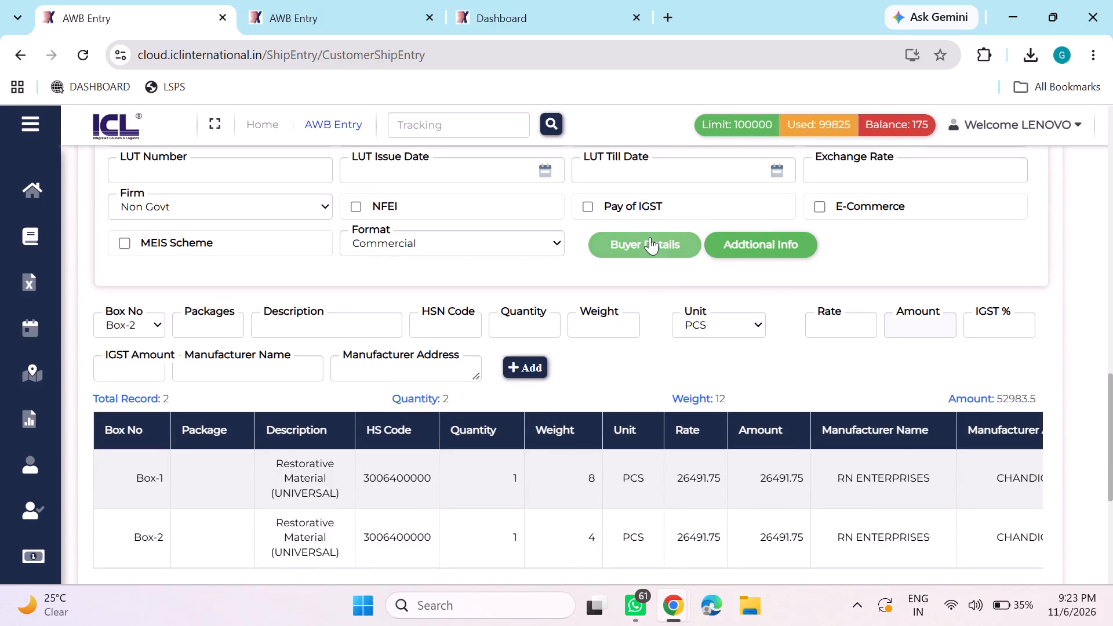
left_click(650, 237)
left_click(925, 486)
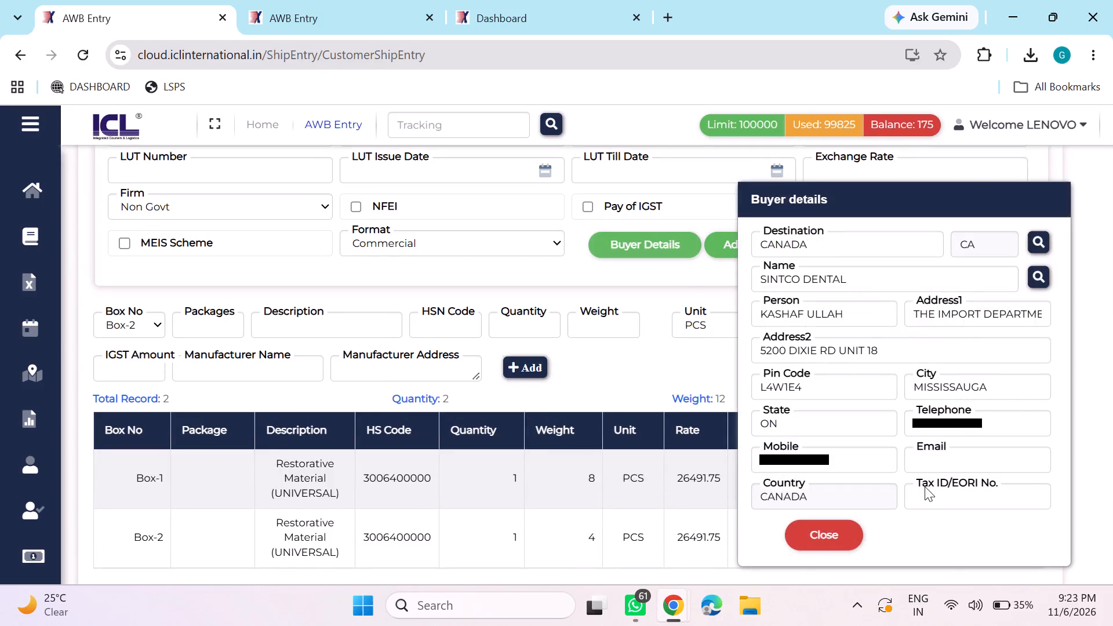
left_click(926, 499)
key("ctrl+v")
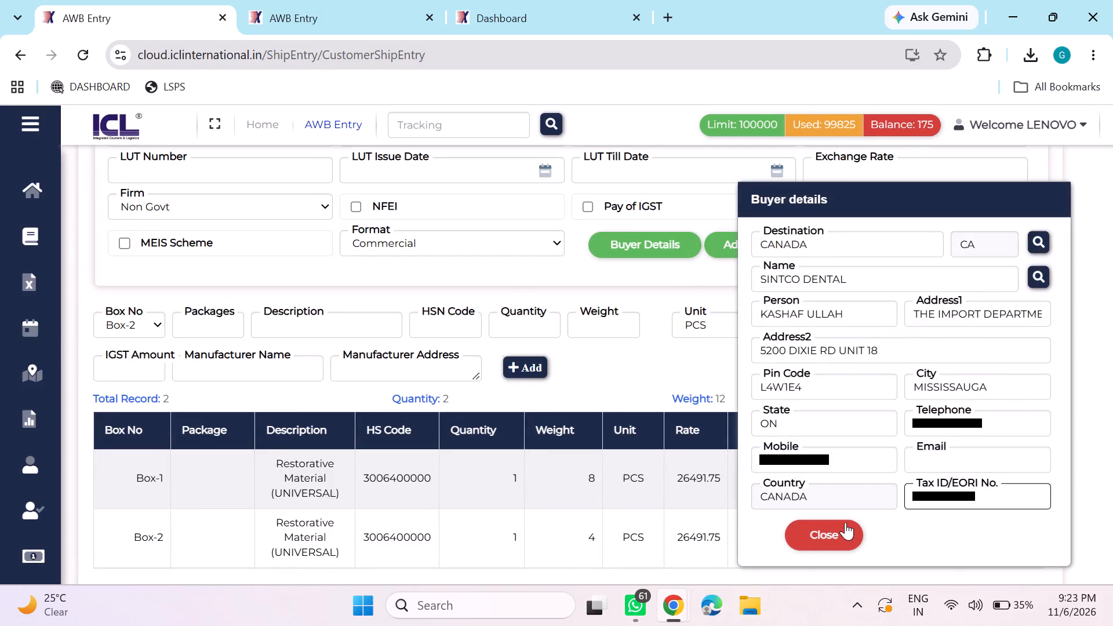
left_click(836, 526)
Save the completed AWB entry for SINTCO DENTAL and dismiss the save message.
scroll(803, 439, "down", 3)
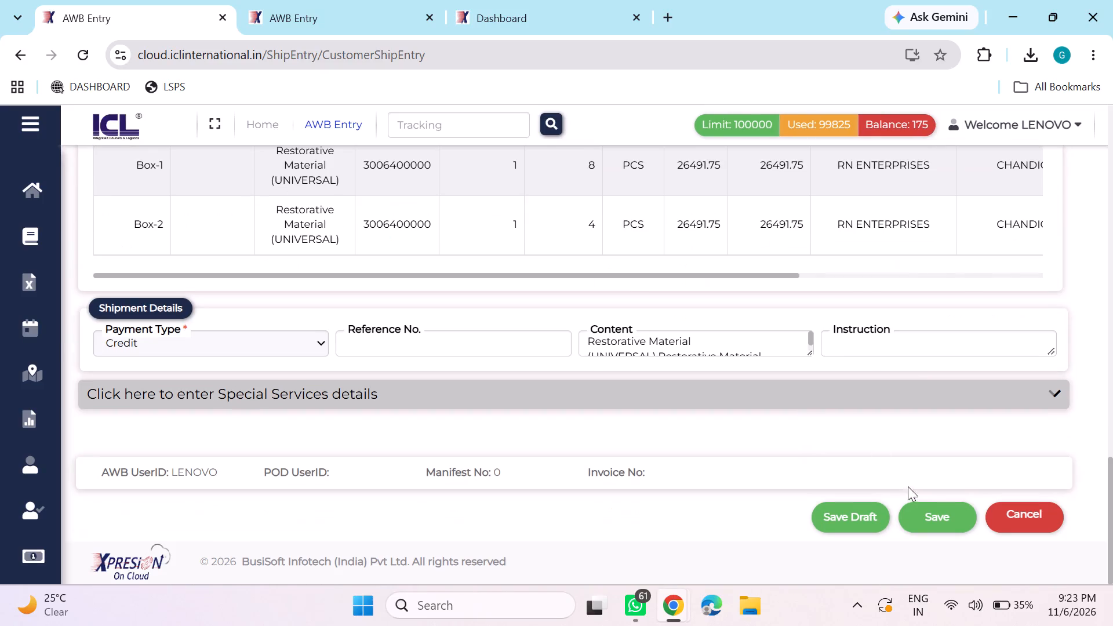
left_click(925, 521)
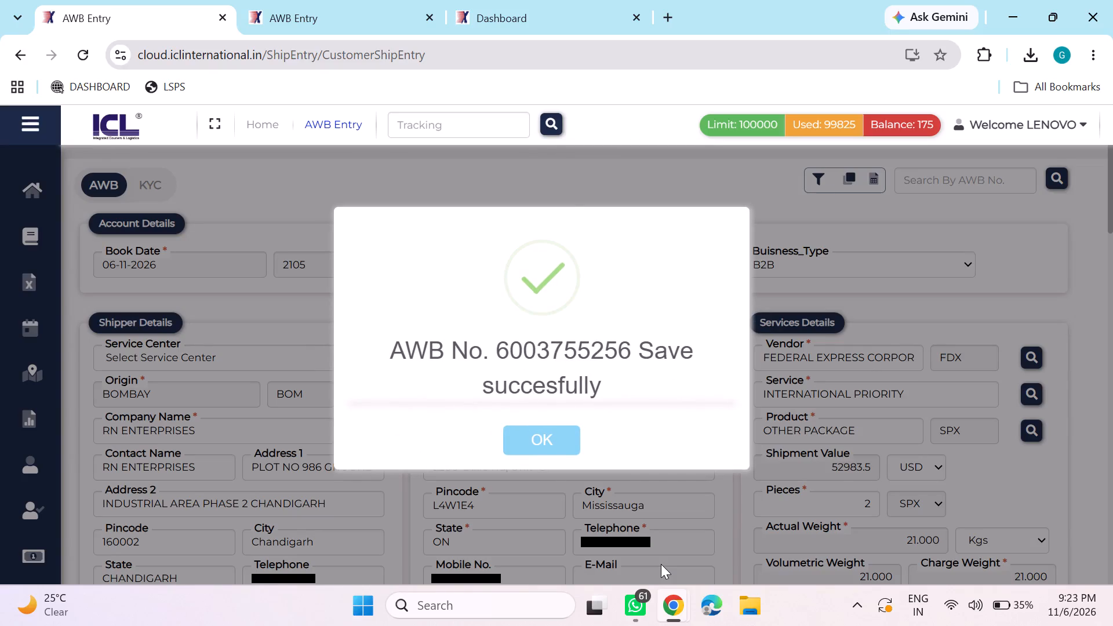
left_click(545, 447)
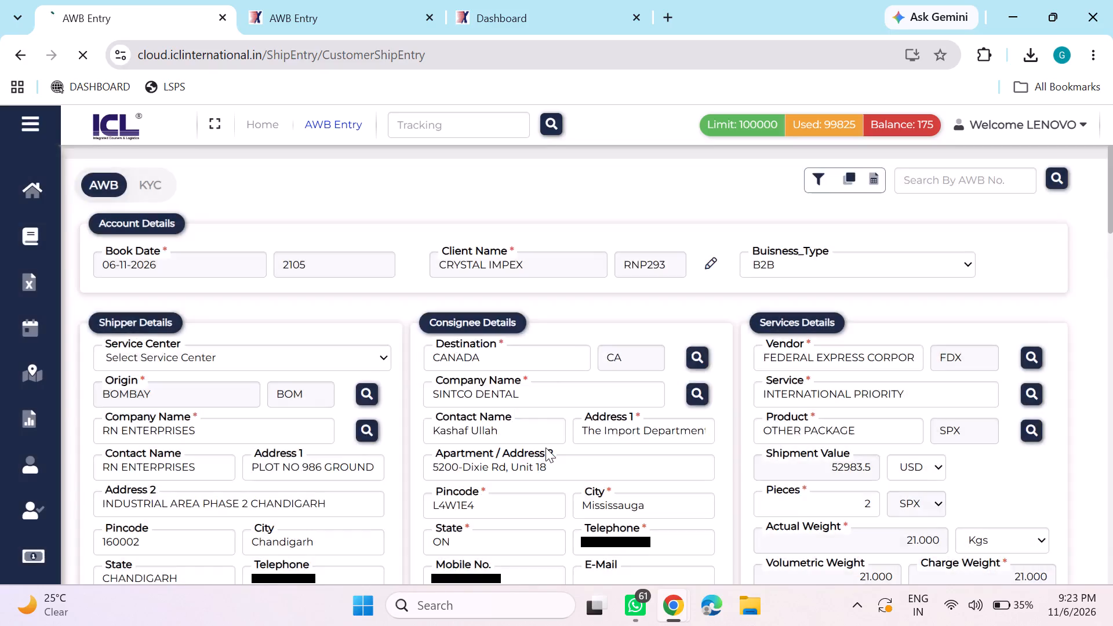
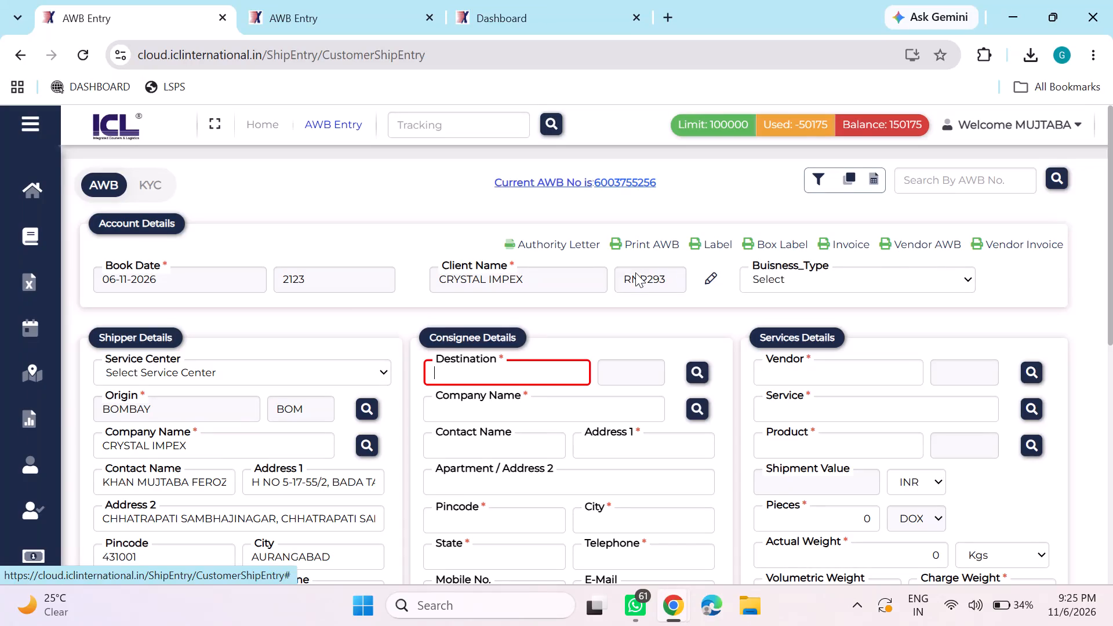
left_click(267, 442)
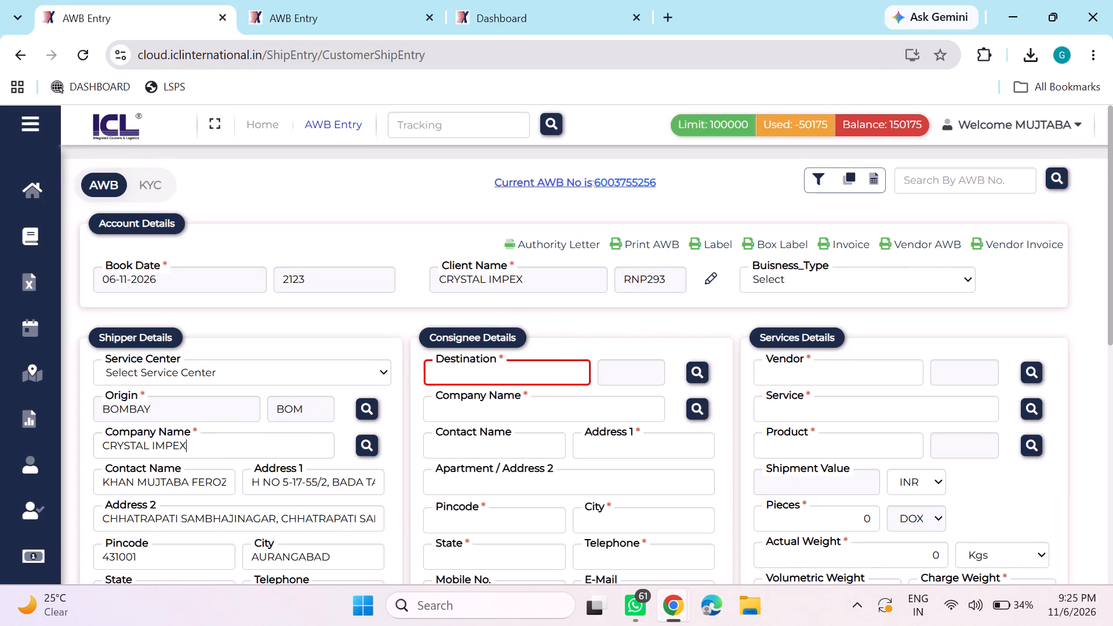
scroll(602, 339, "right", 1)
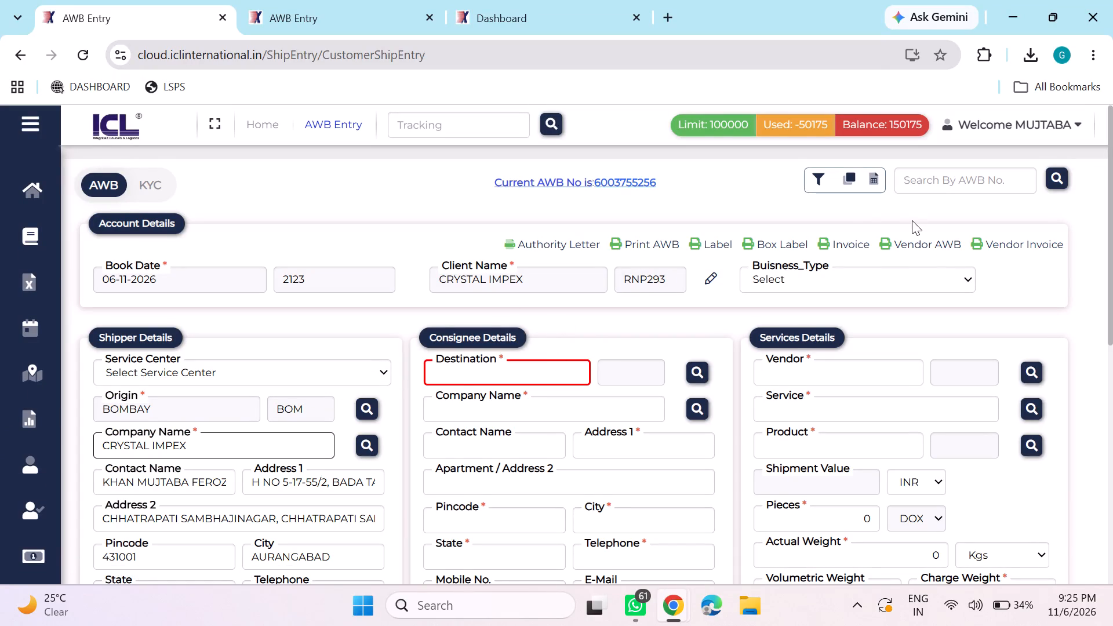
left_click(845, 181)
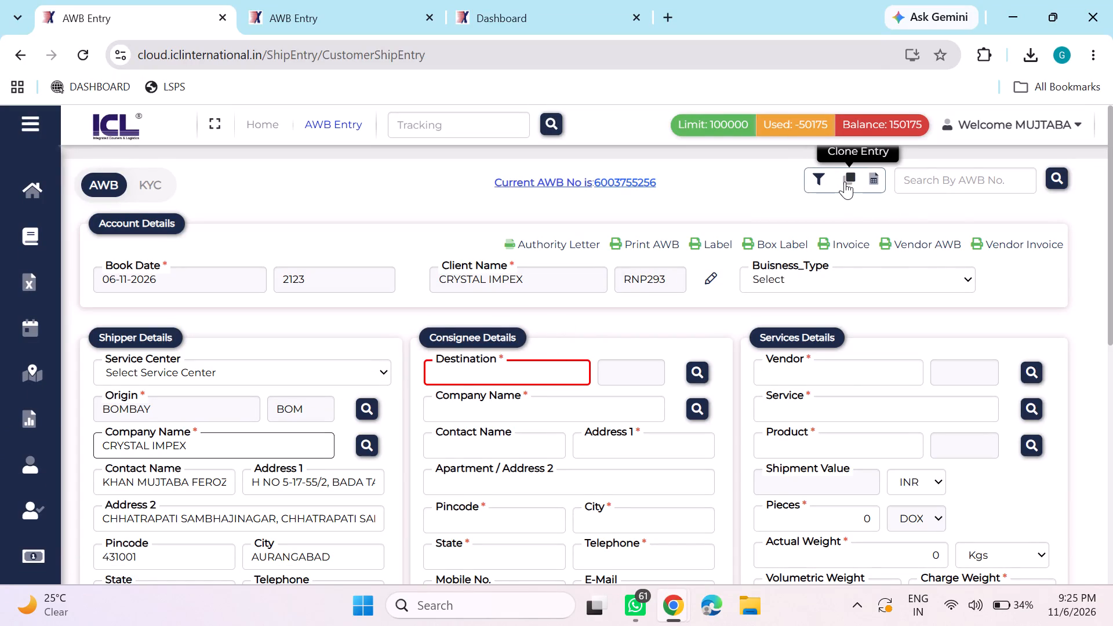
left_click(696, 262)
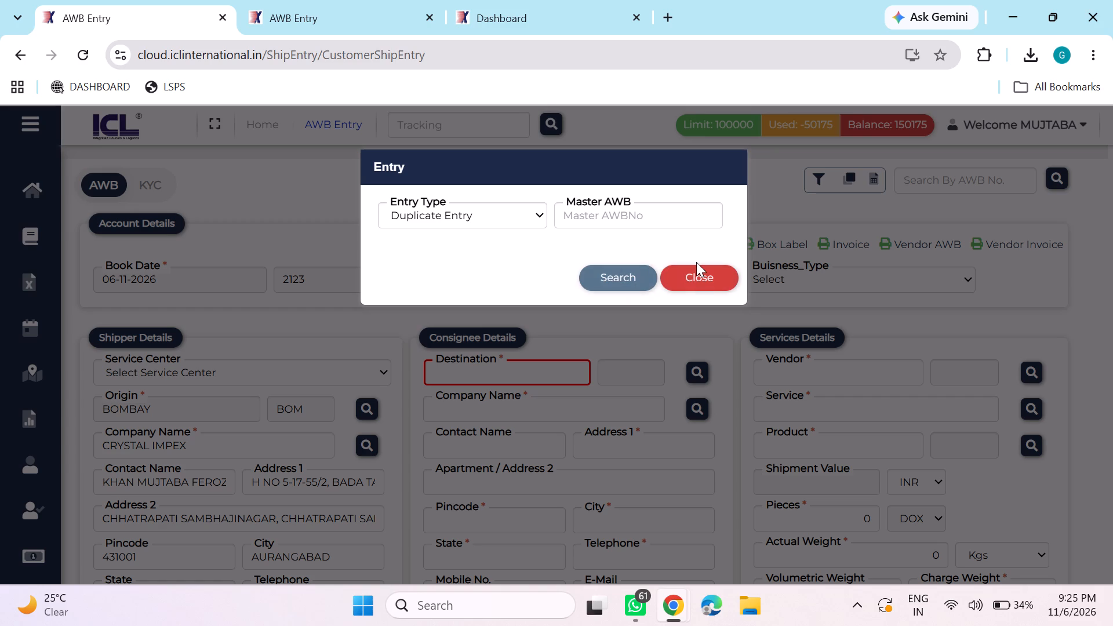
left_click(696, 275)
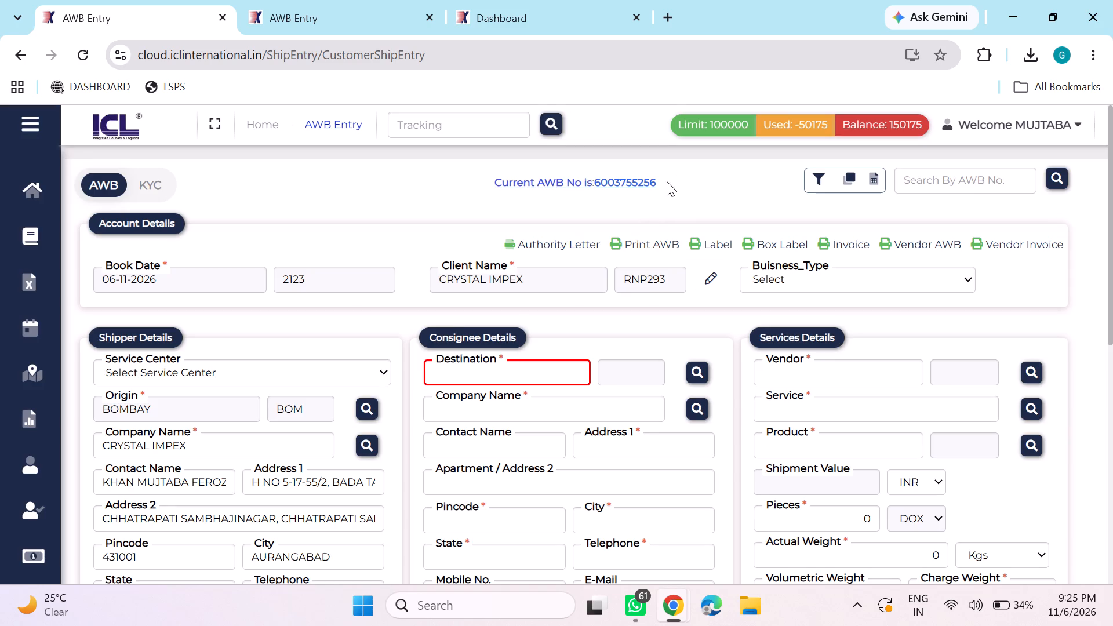
left_click_drag(667, 181, 595, 186)
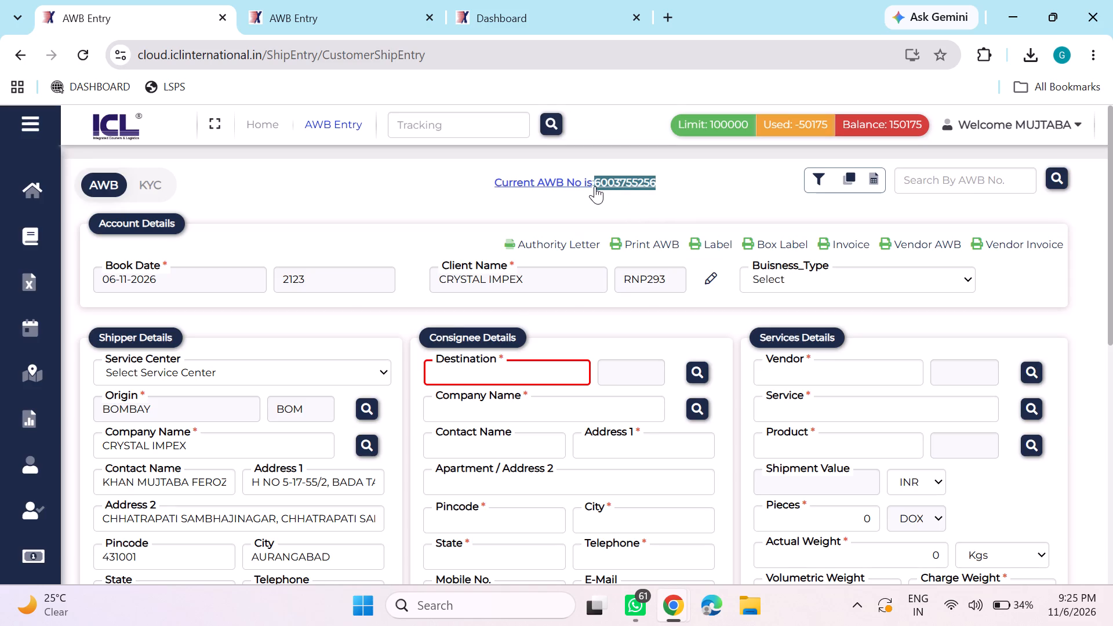
key("ctrl+c")
left_click(855, 177)
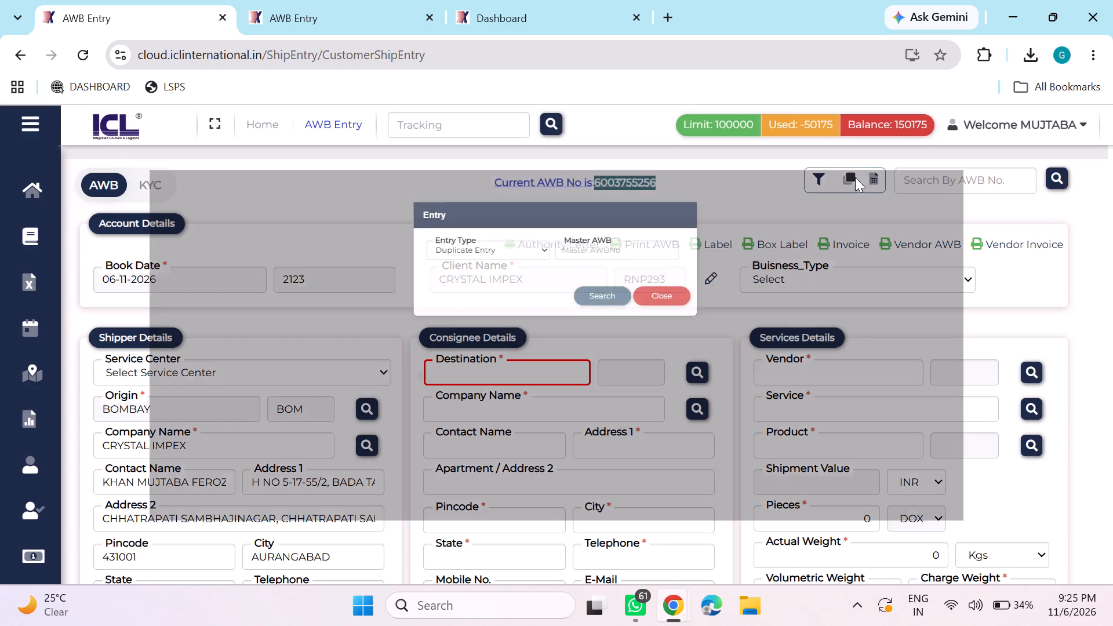
left_click(651, 215)
key("v")
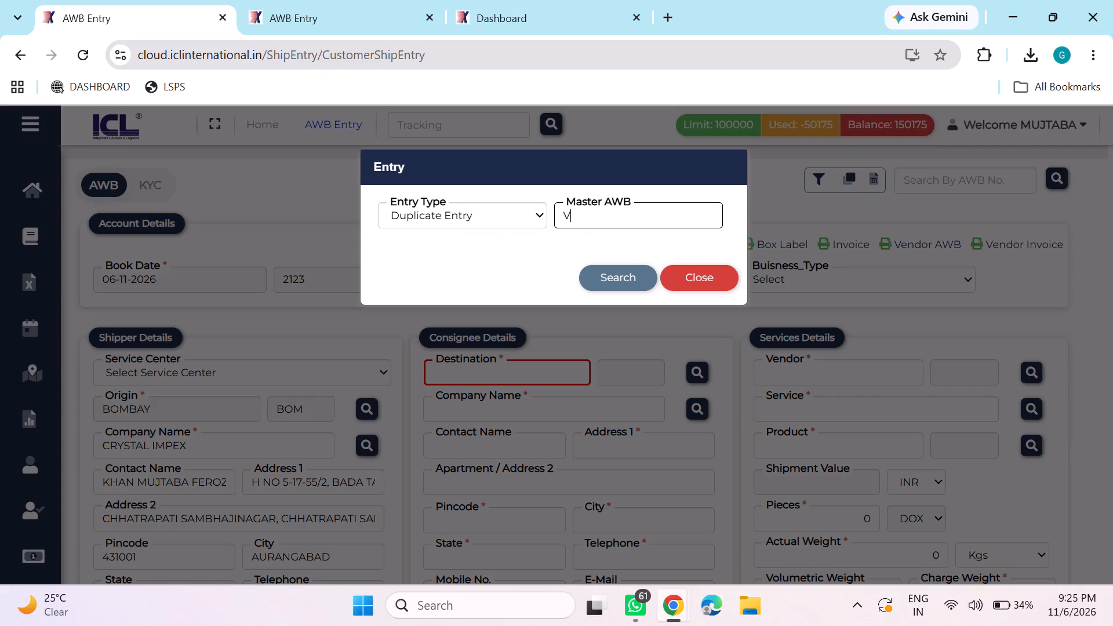
key("BackSpace")
key("ctrl+v")
left_click(635, 276)
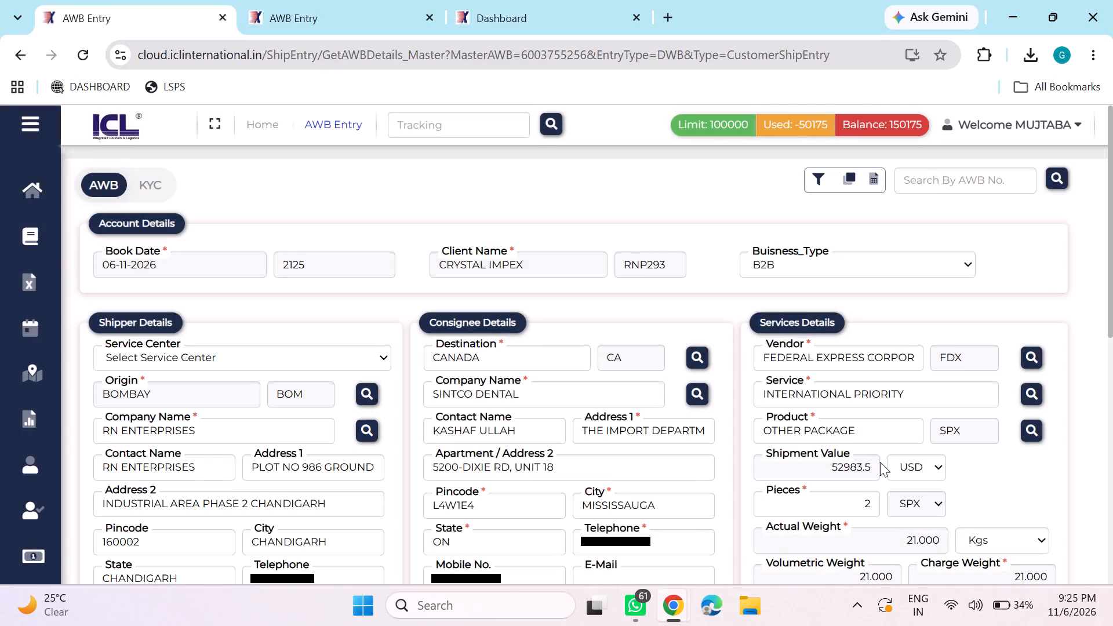
Expand the performa details section of the duplicated entry.
scroll(899, 454, "down", 4)
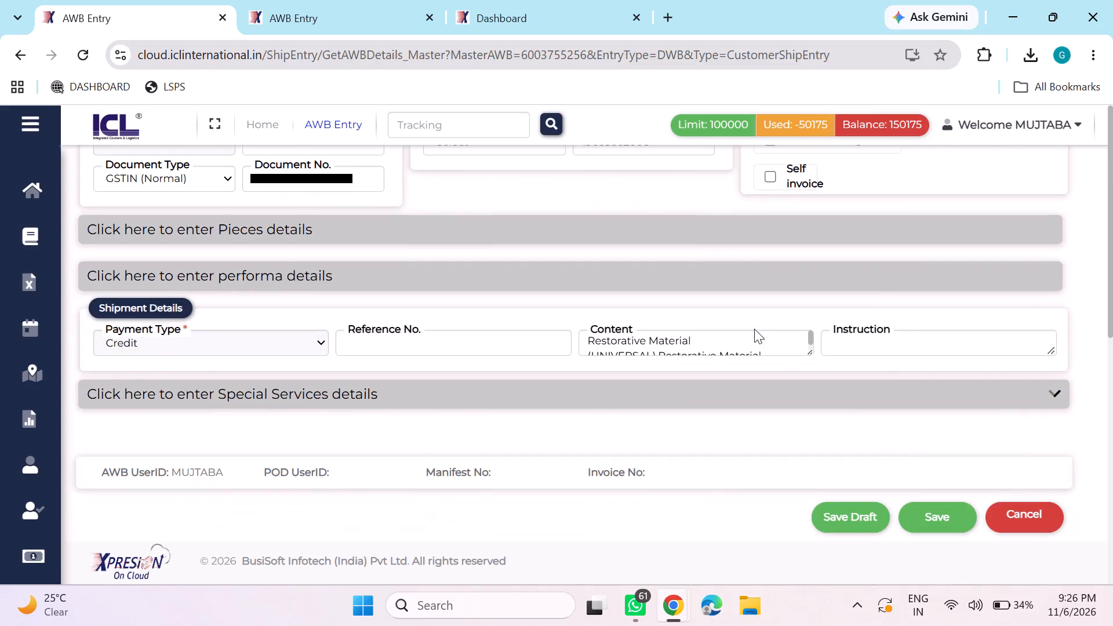
left_click(692, 229)
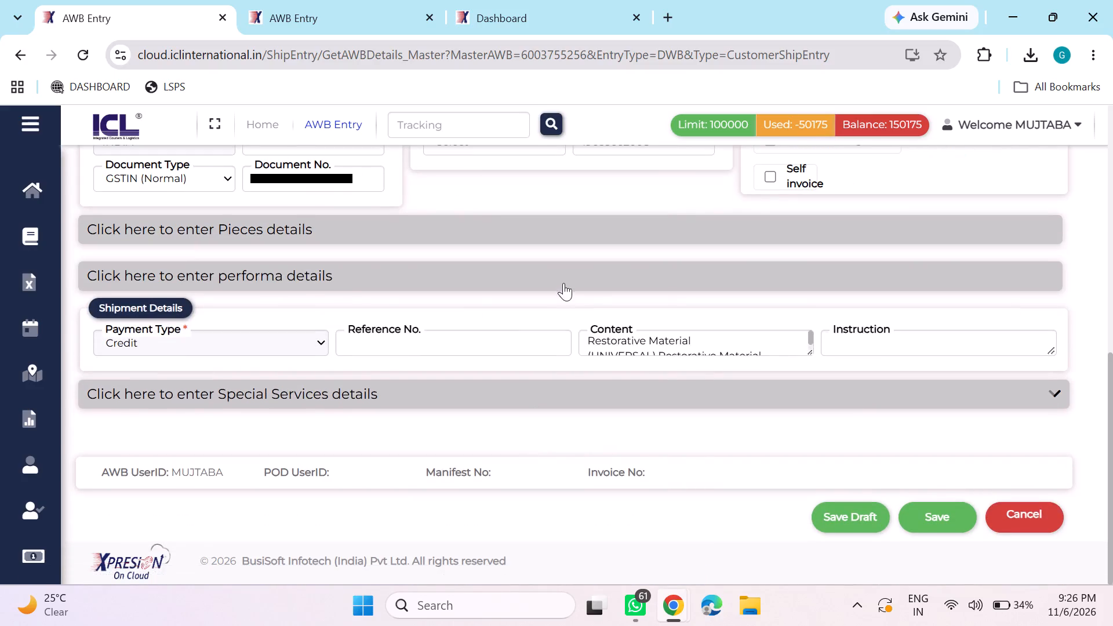
left_click(559, 276)
Replace the shipper's company name with the saved RN ENTERPRISES record, found by entering RN.
scroll(559, 276, "up", 2)
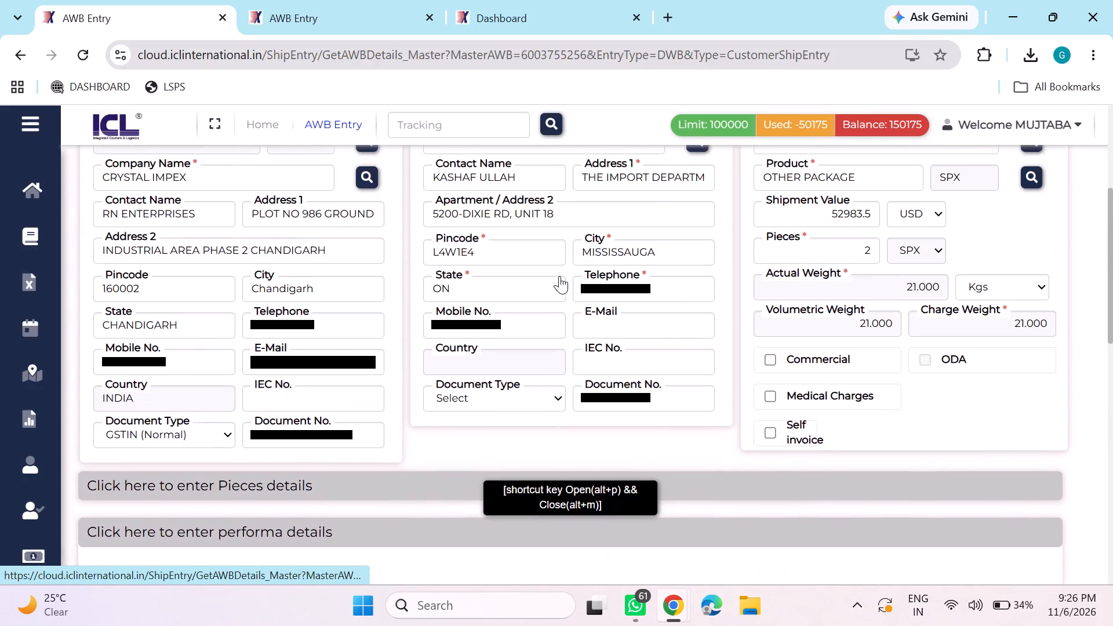
left_click(287, 177)
key("a")
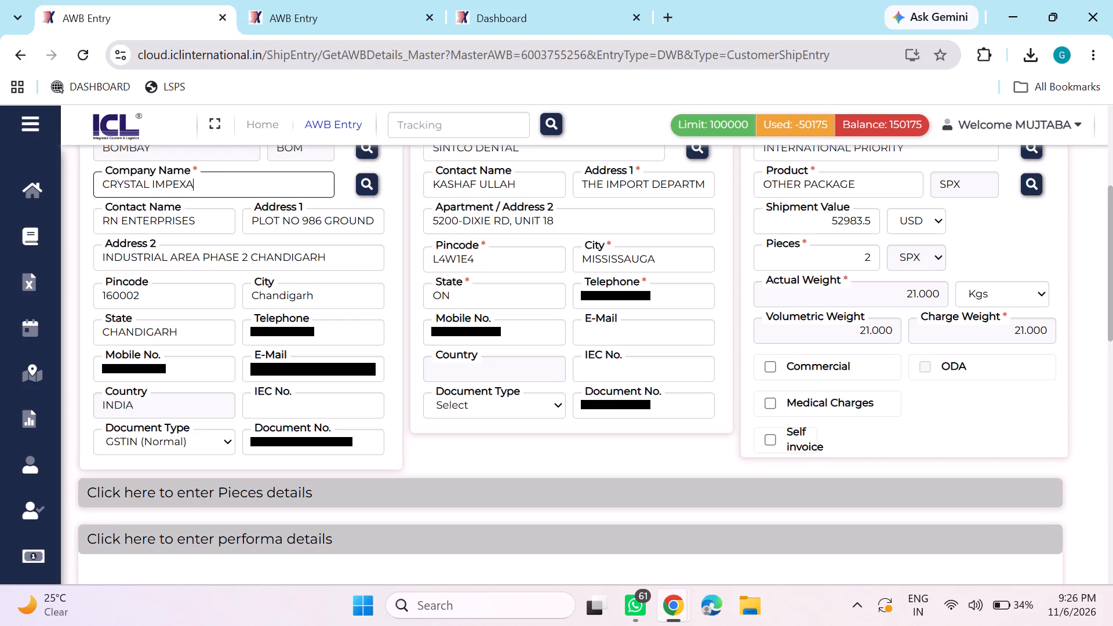
left_click(287, 177)
key("ctrl+a")
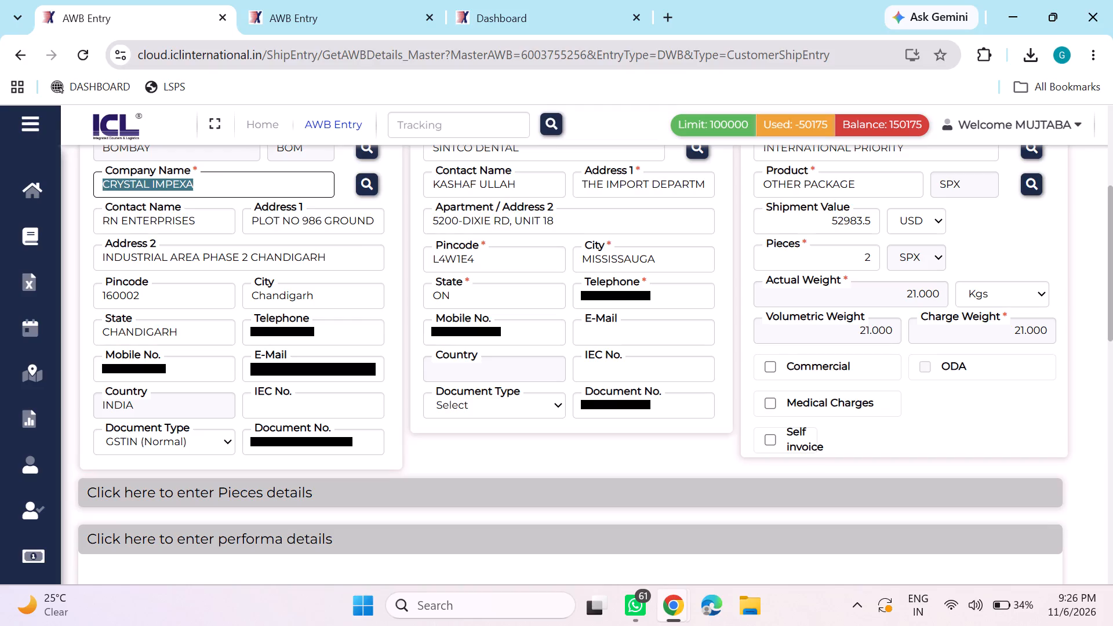
type("RN")
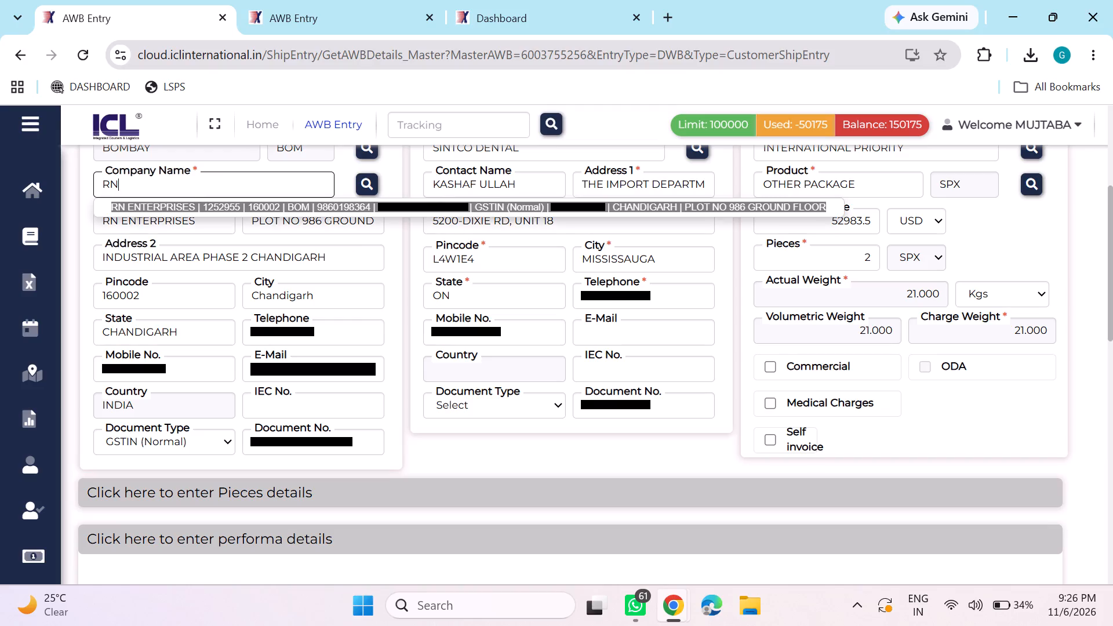
key("Return")
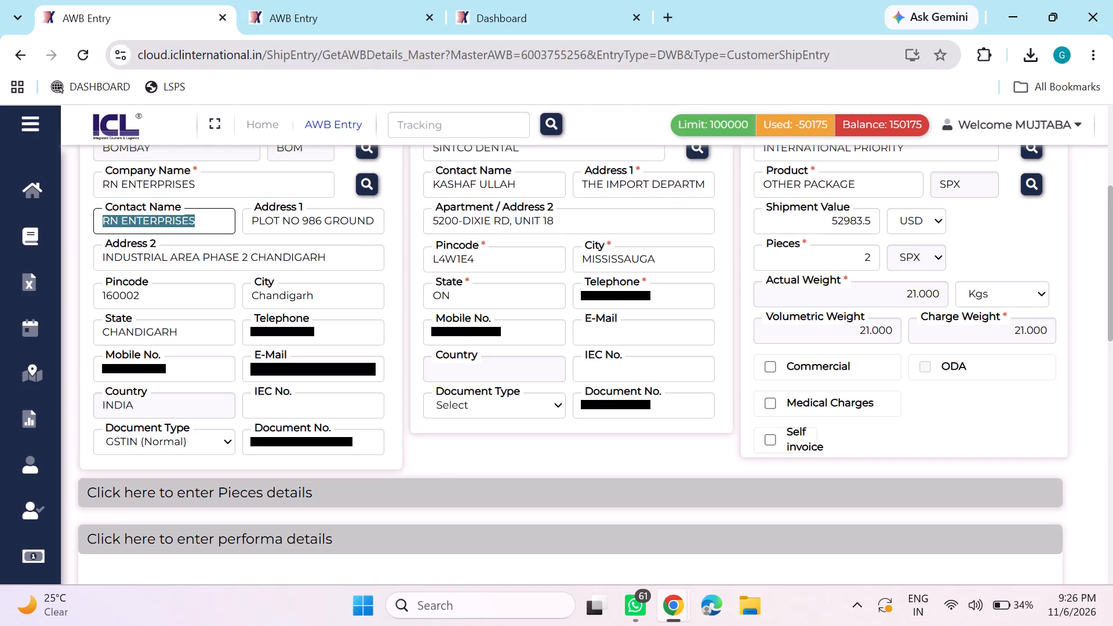
Open the Box-1 item in the performa details for editing and select its rate.
scroll(498, 307, "down", 2)
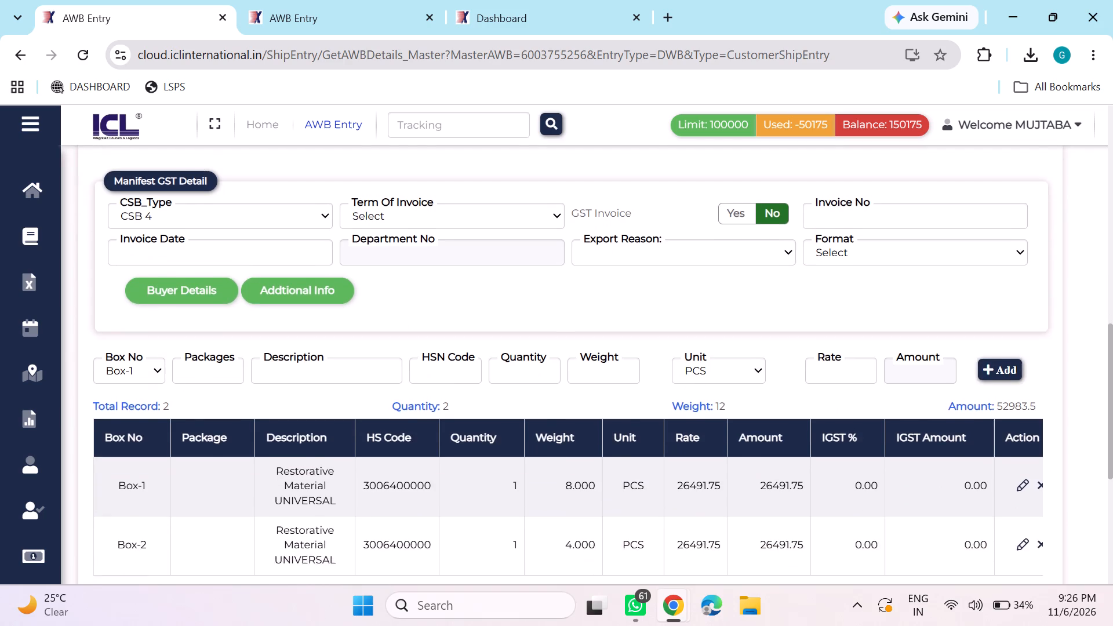
scroll(498, 307, "down", 1)
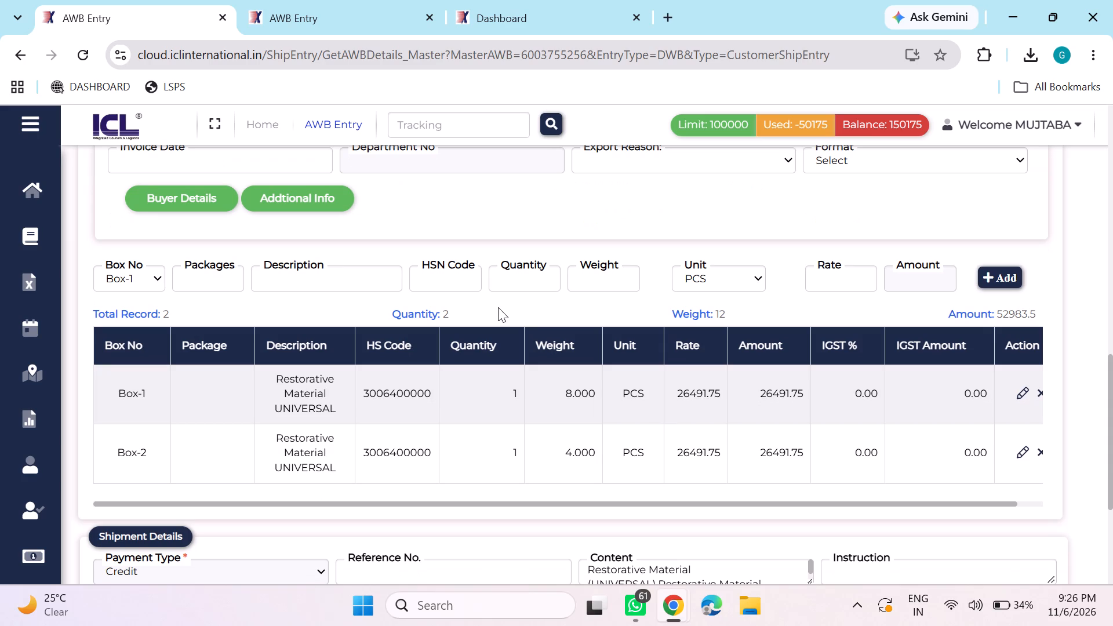
scroll(663, 314, "left", 1)
left_click(1022, 390)
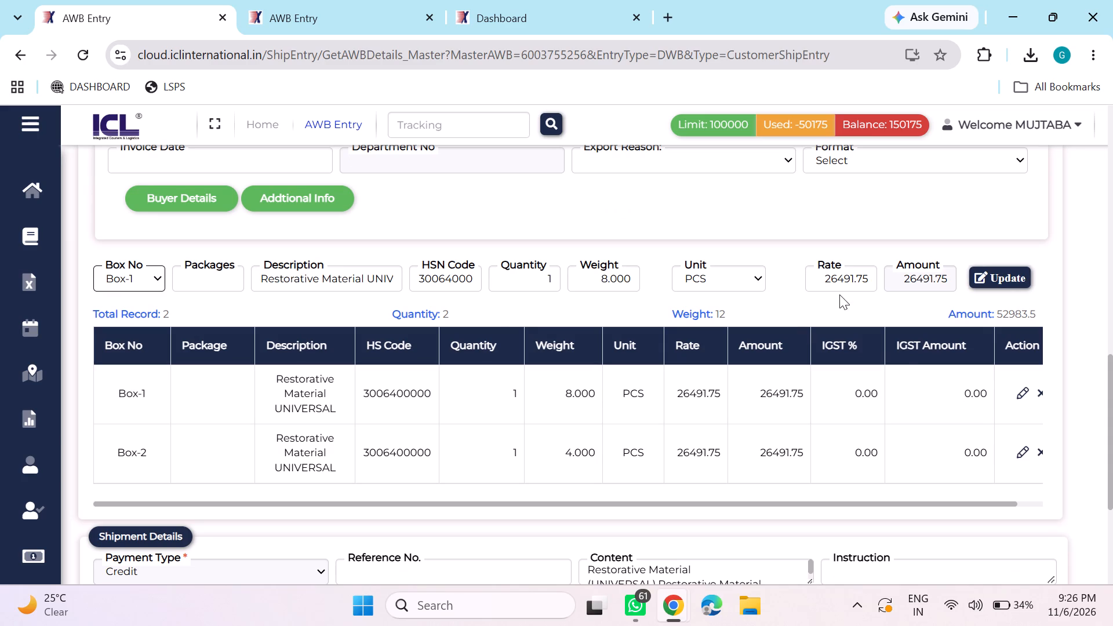
left_click(846, 282)
key("ctrl+a")
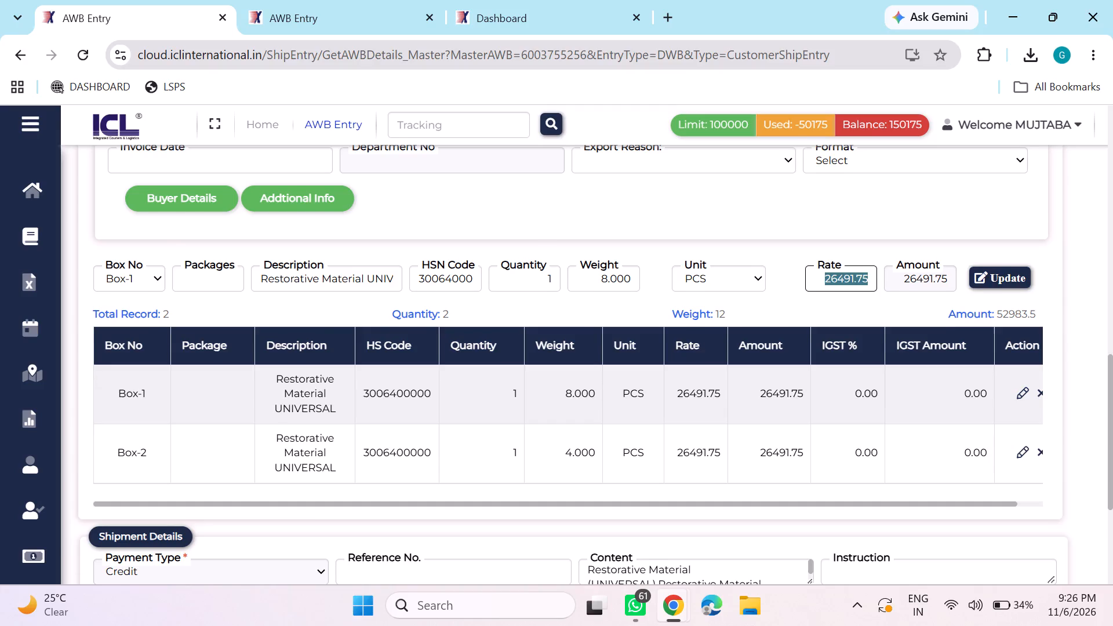
Set the CSB type in the Manifest GST details to COMMERCIAL.
scroll(846, 282, "up", 1)
left_click(323, 214)
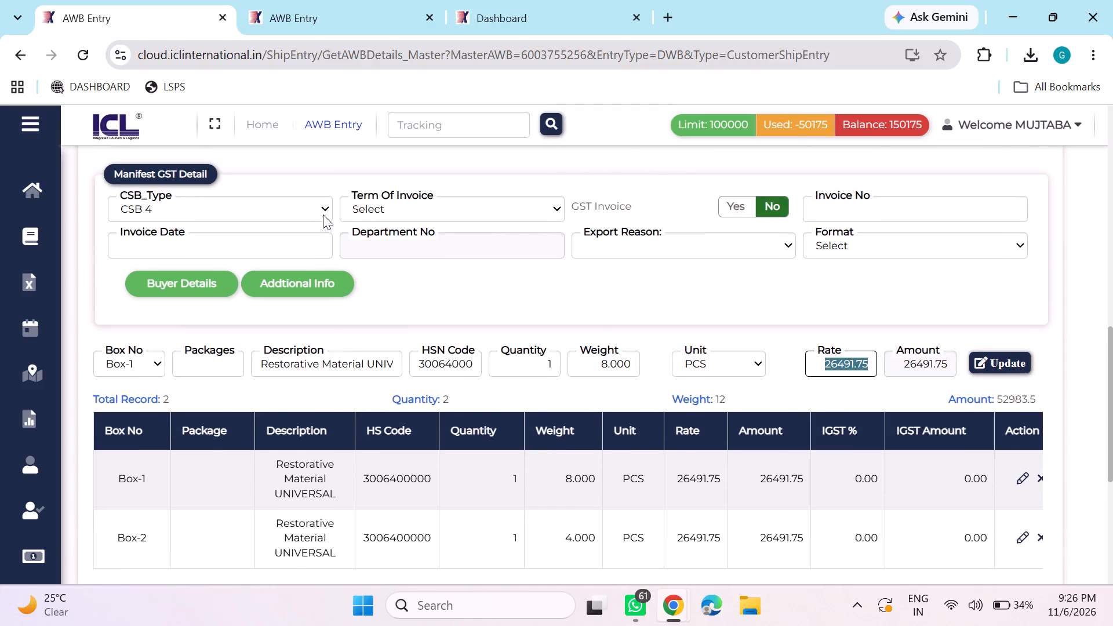
left_click(239, 314)
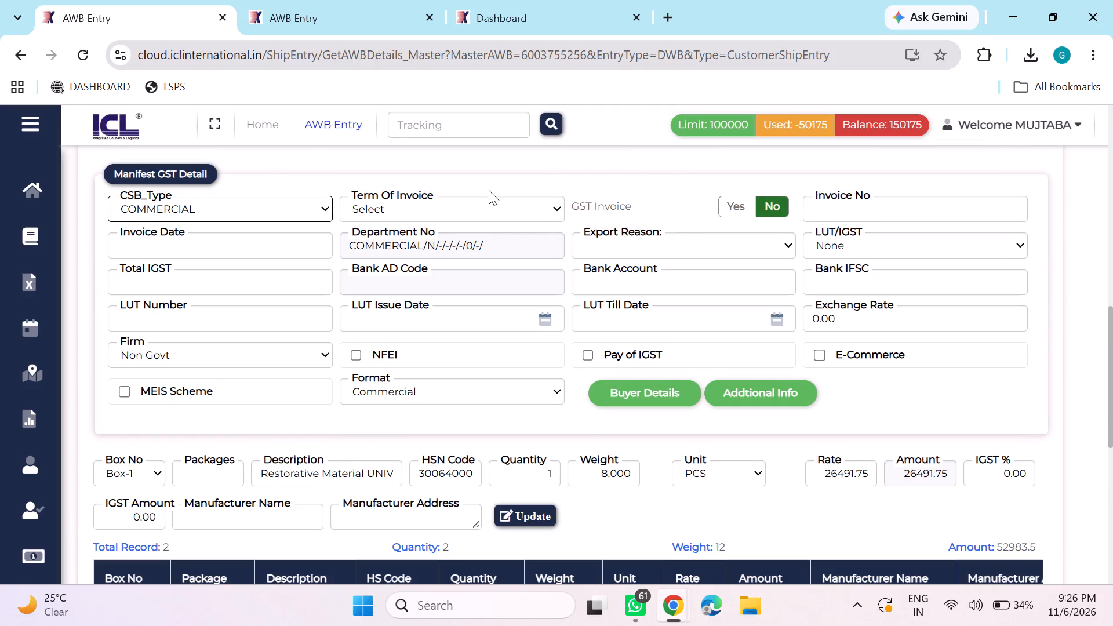
Reset the business type in the account details and choose B2B again.
scroll(489, 190, "up", 3)
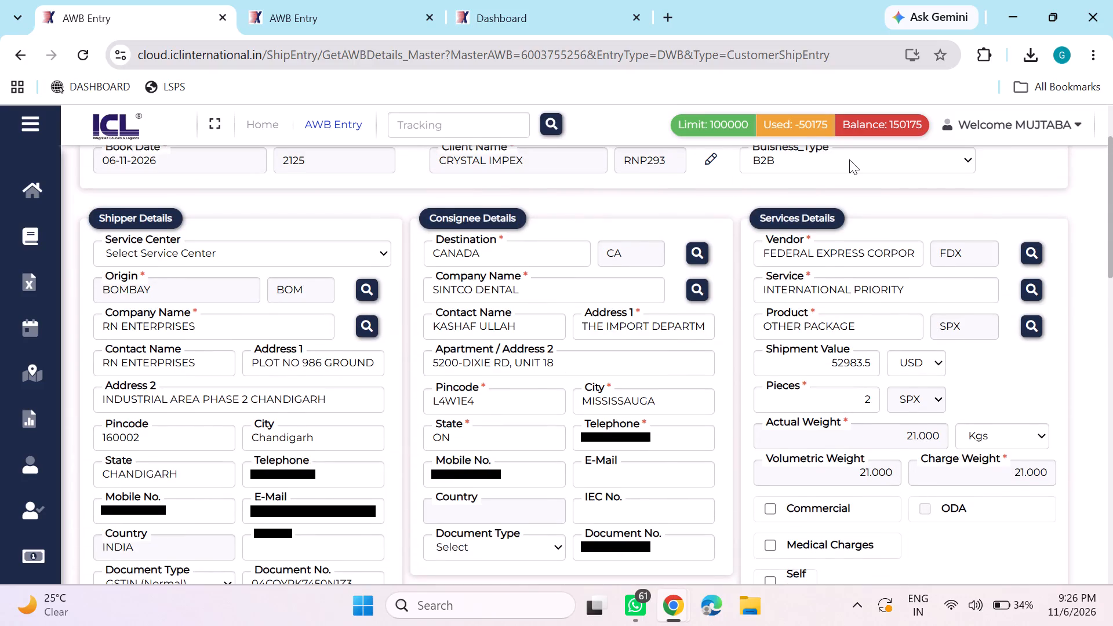
left_click(849, 159)
left_click(819, 187)
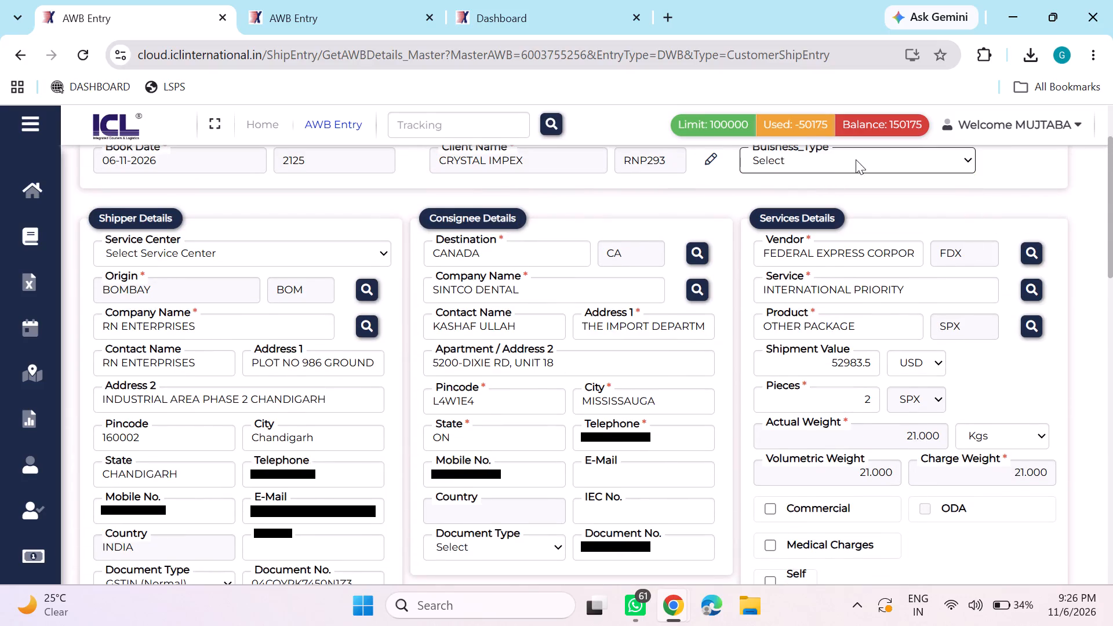
left_click(856, 159)
left_click(833, 225)
Check the shipper's document type options and set the consignee's document type to Others.
scroll(278, 474, "down", 1)
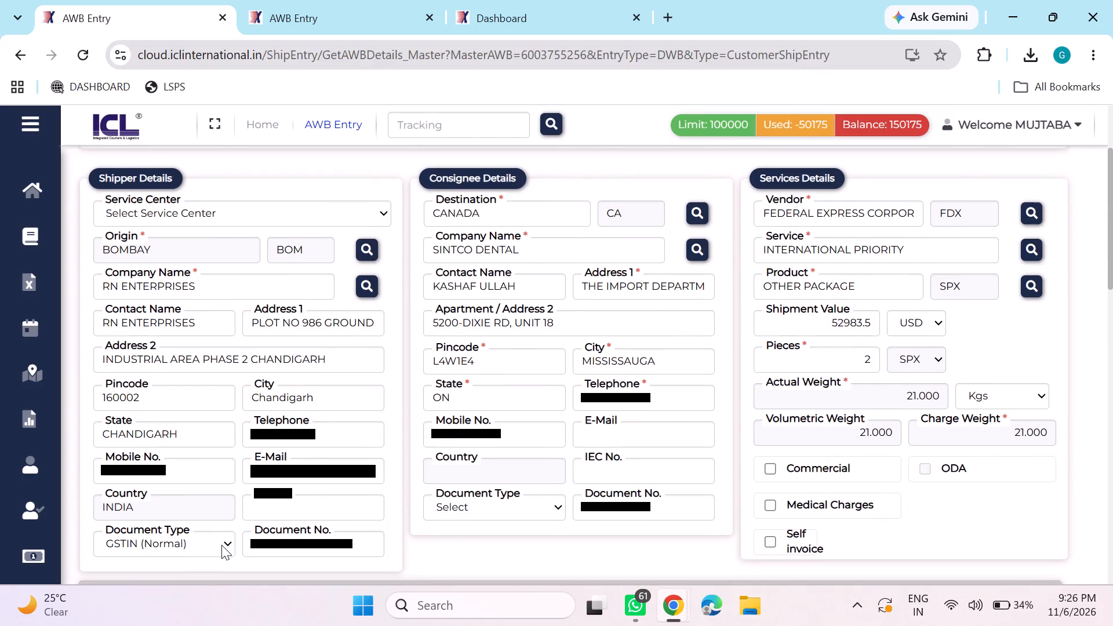
left_click(221, 545)
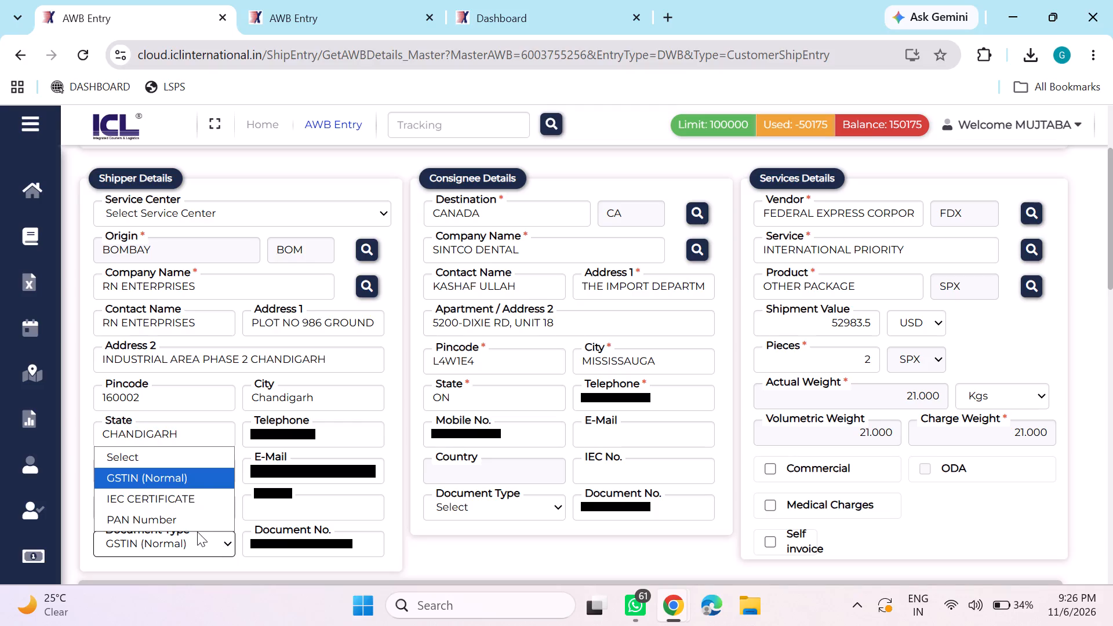
left_click(199, 541)
left_click(432, 512)
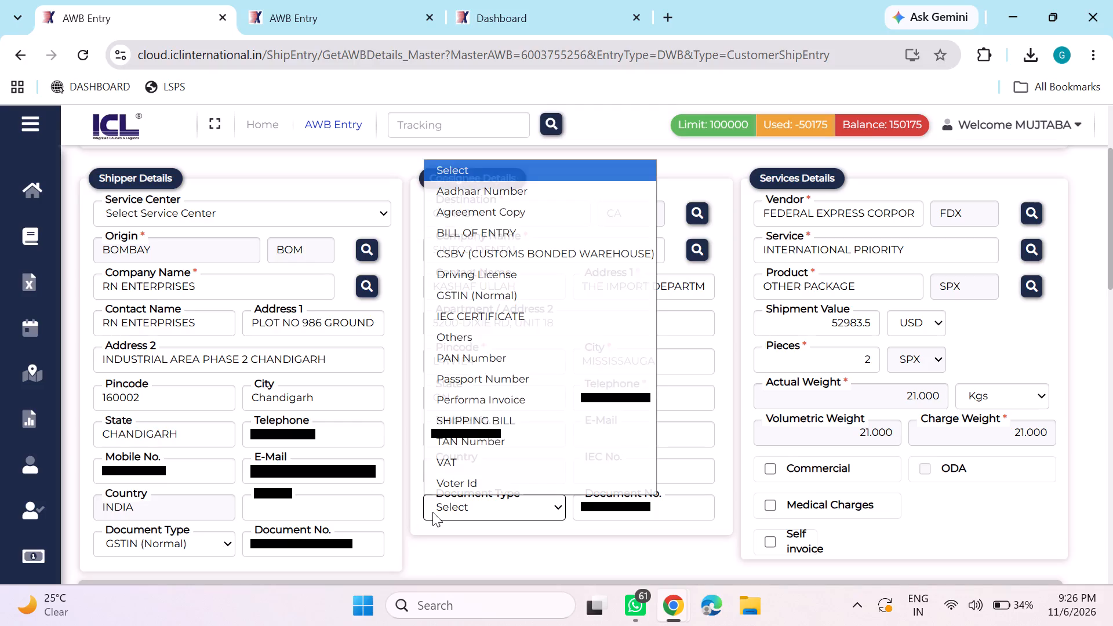
left_click(510, 337)
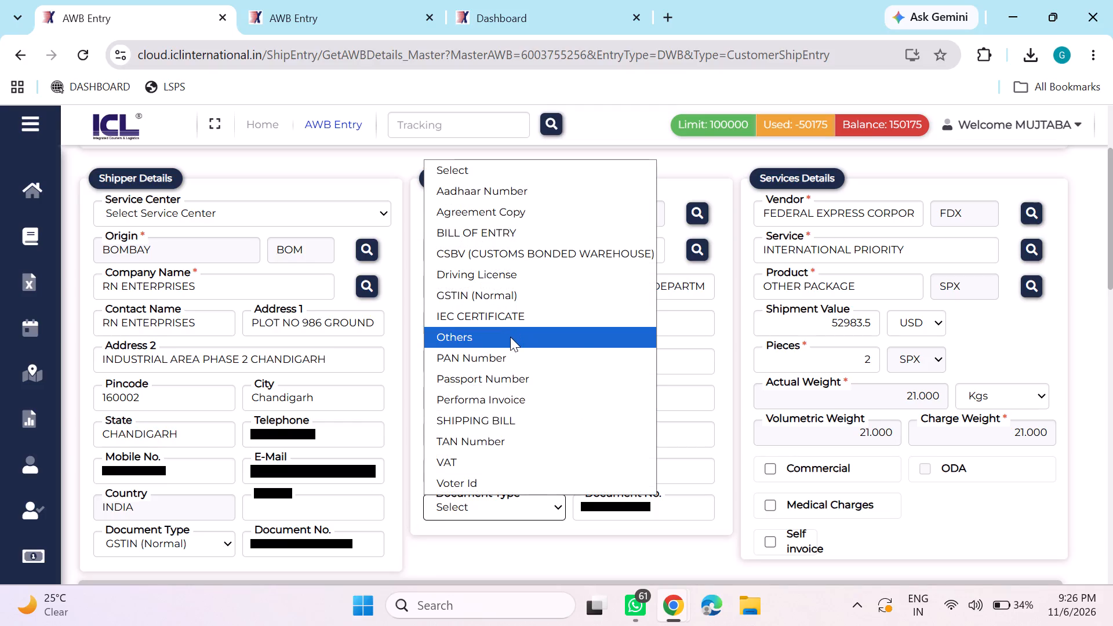
Expand the Pieces details section to show the package weights and dimensions.
scroll(510, 337, "down", 2)
left_click(497, 362)
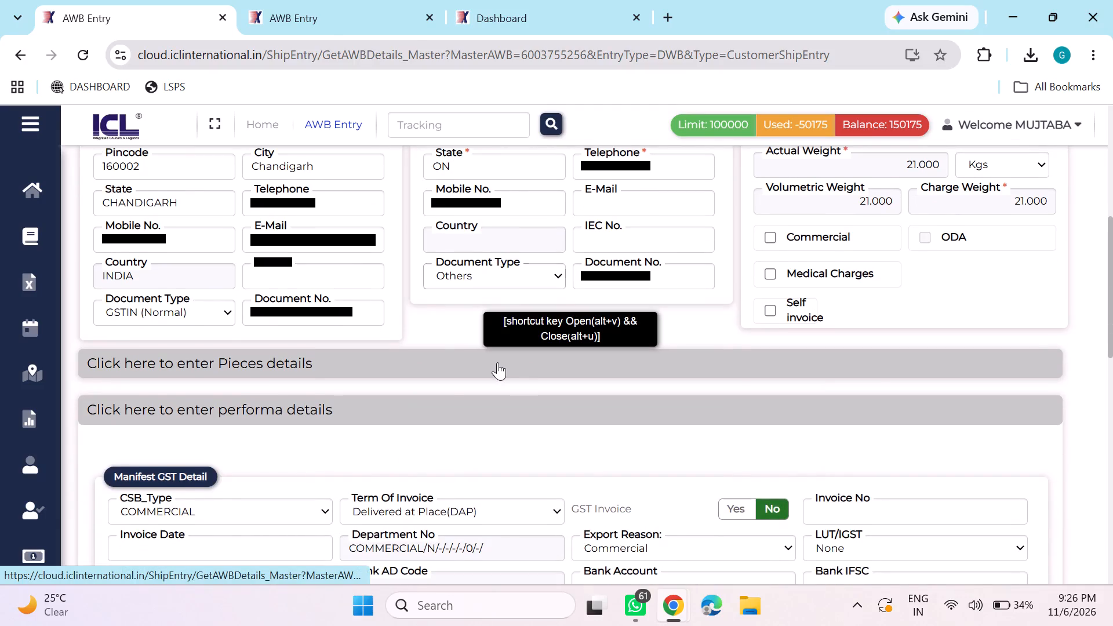
scroll(497, 362, "down", 2)
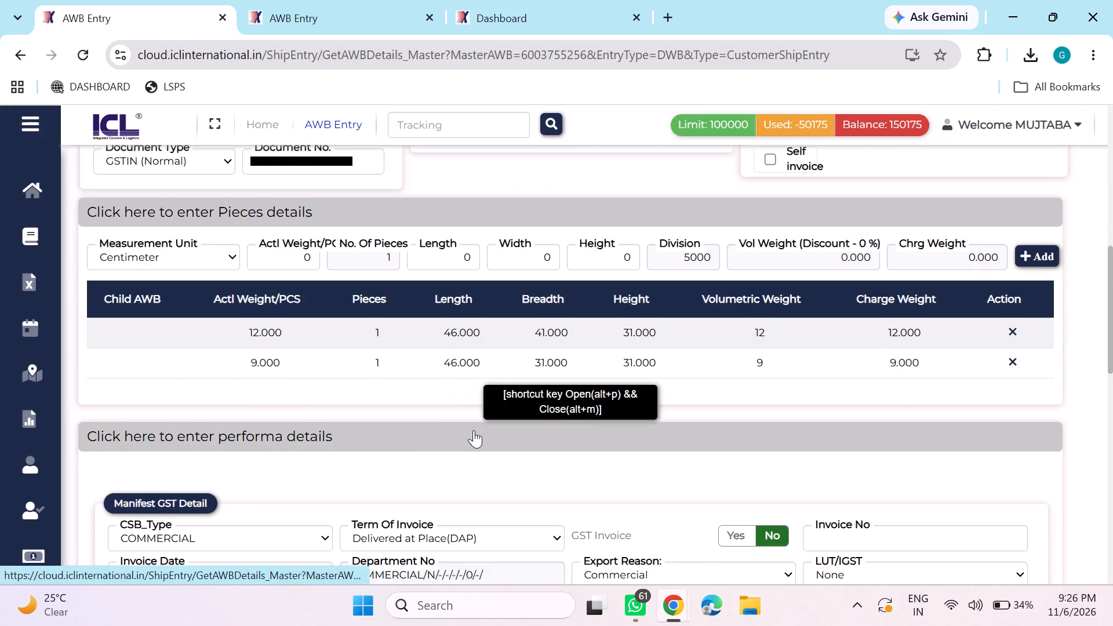
Check the CSB type and start filling in the Invoice No in the Manifest GST details.
scroll(474, 430, "down", 2)
left_click(267, 402)
left_click(267, 402)
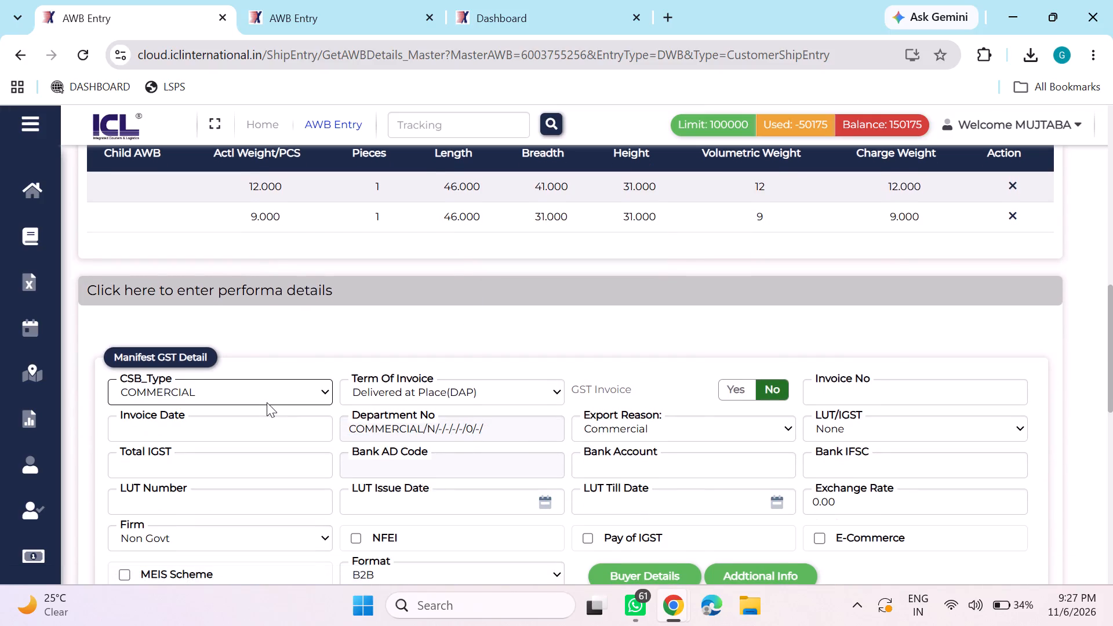
left_click(813, 394)
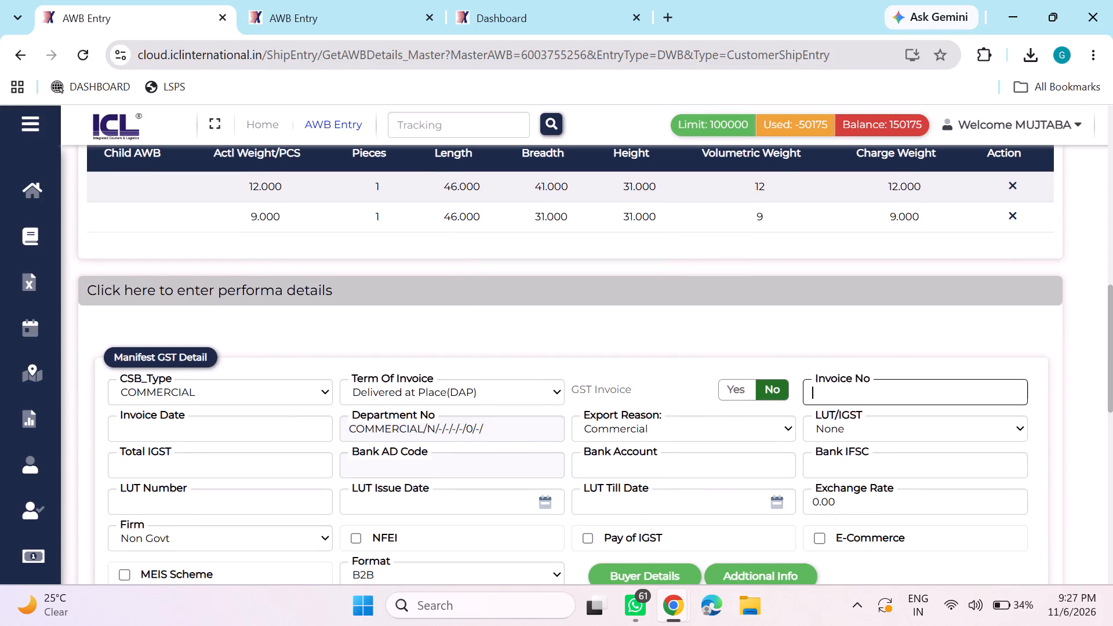
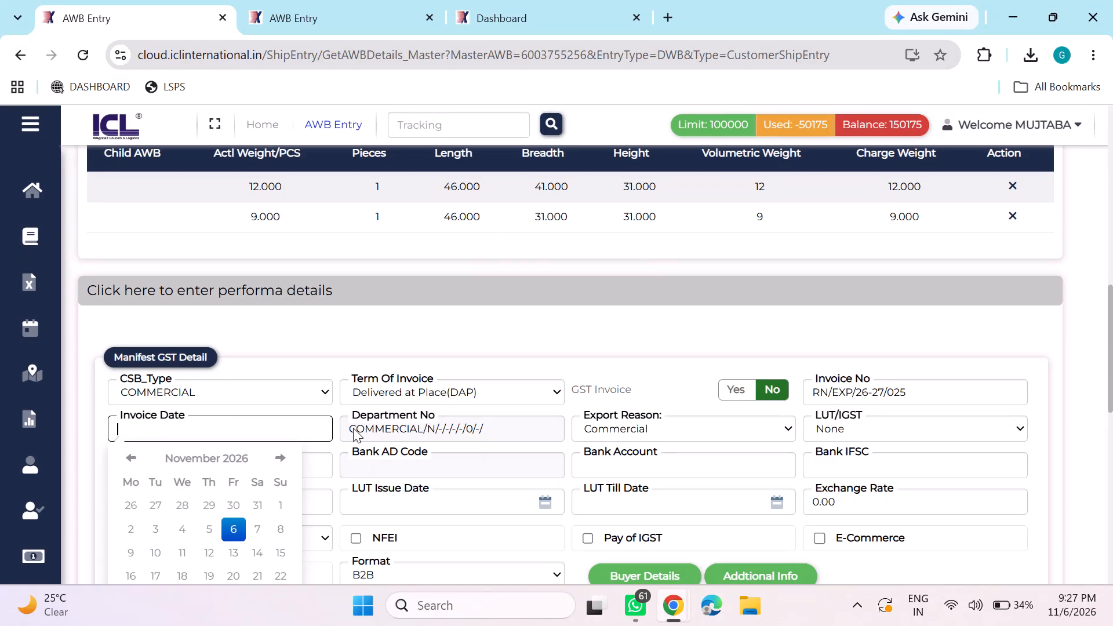
Set the invoice date to 06/11/2026 and LUT/IGST to EXPORT AGAINST LUT in the Manifest GST details.
left_click(233, 528)
left_click(672, 436)
left_click(672, 436)
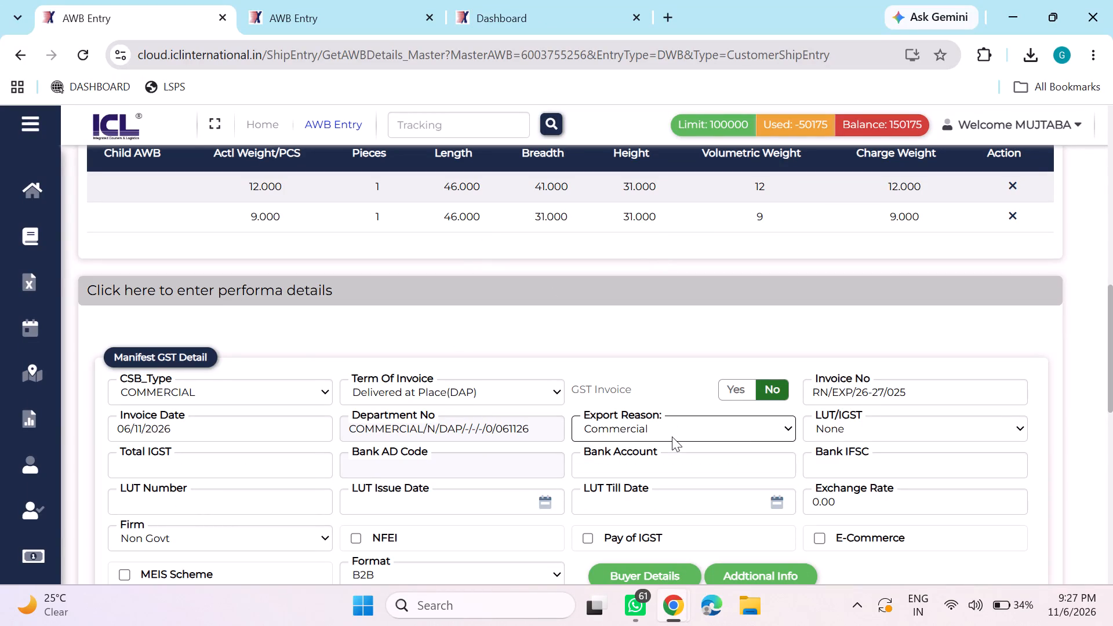
left_click(857, 435)
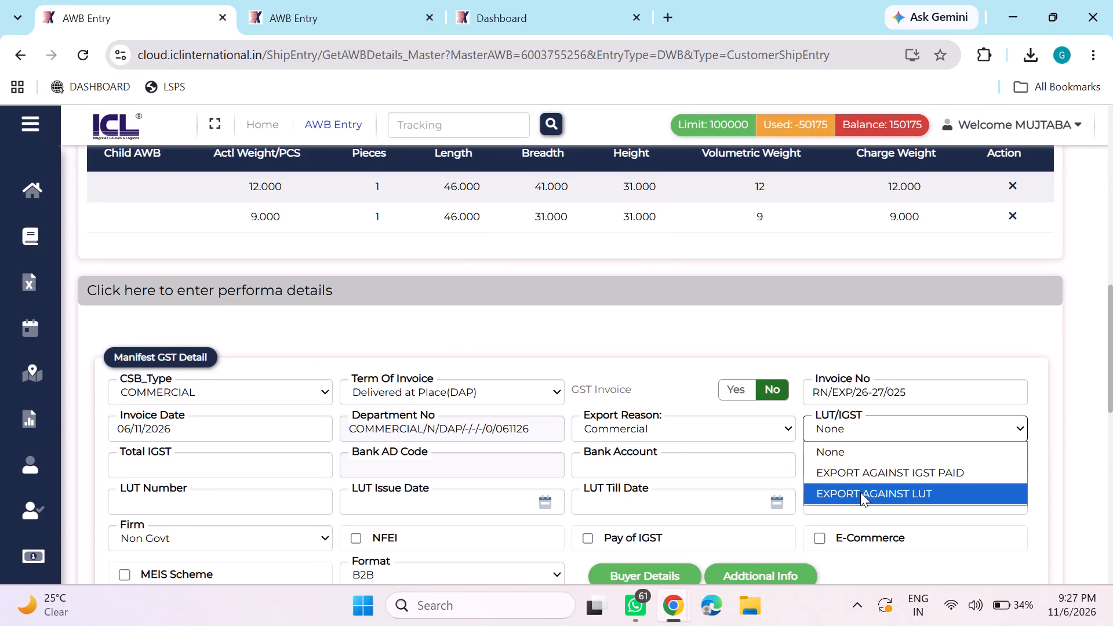
left_click(860, 492)
scroll(707, 448, "down", 1)
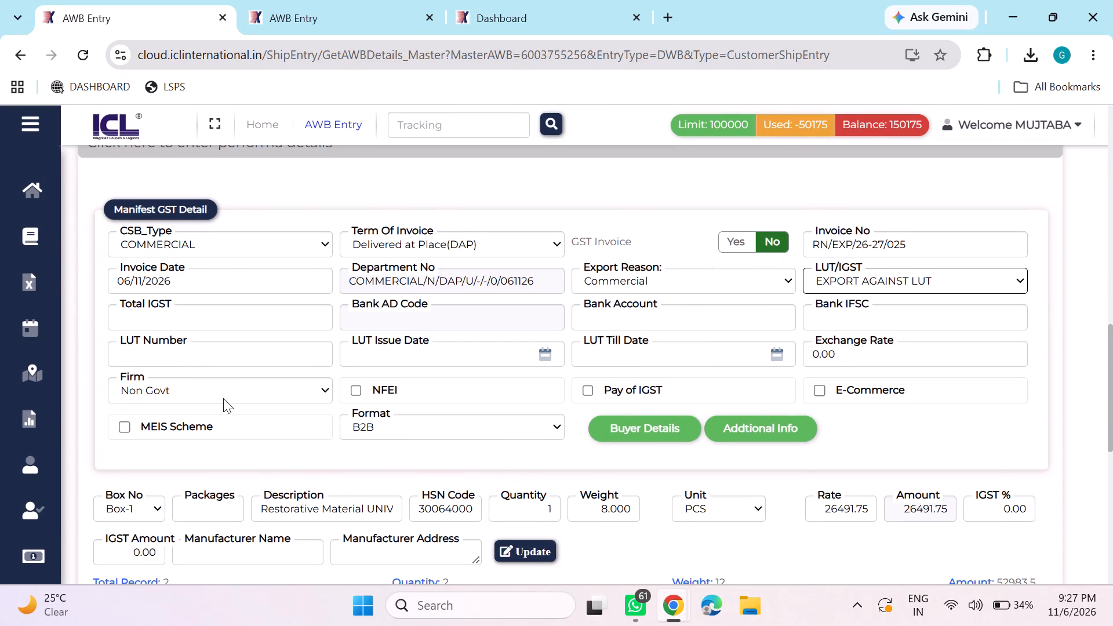
left_click(223, 398)
left_click(223, 398)
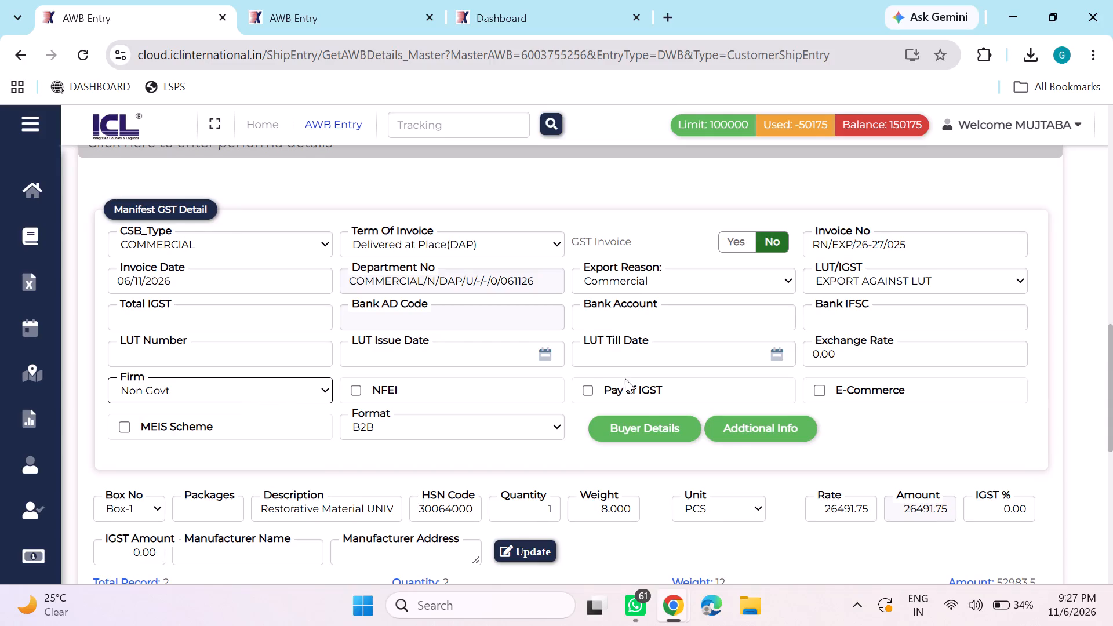
Open the buyer details of the invoice for a check and close them again.
left_click(628, 430)
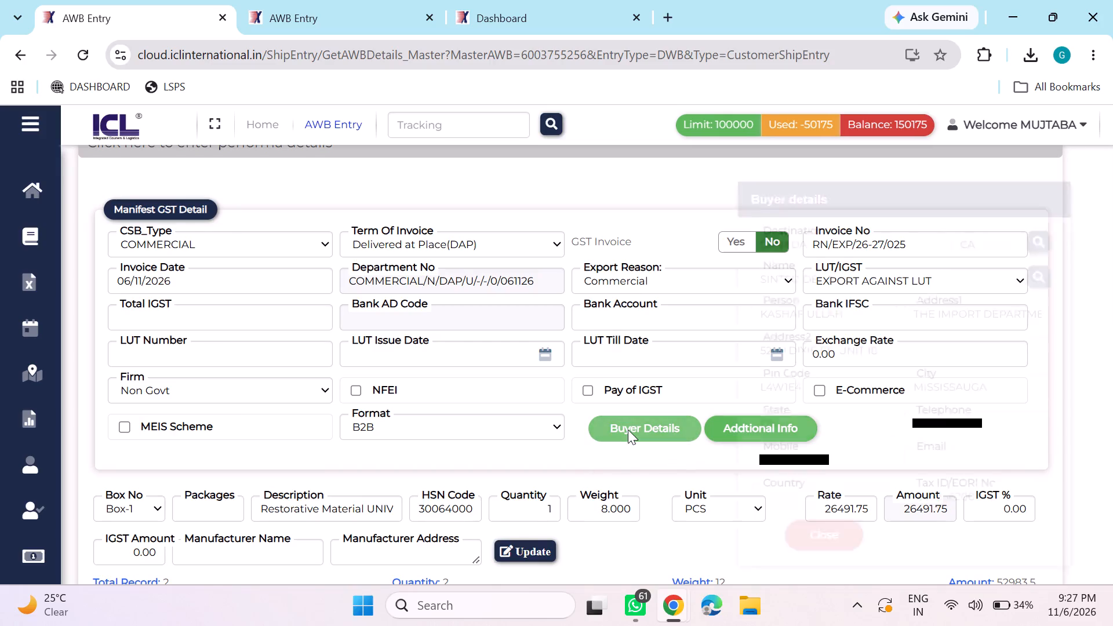
left_click(826, 536)
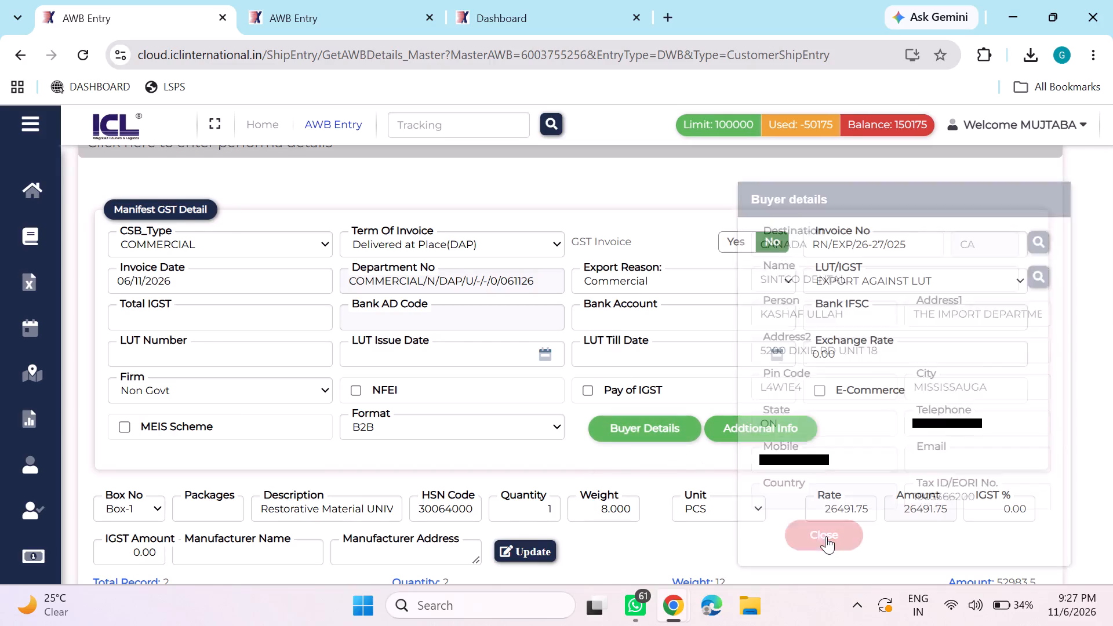
Set the rate of the Box-1 Restorative Material item to 3903.72.
scroll(739, 455, "down", 1)
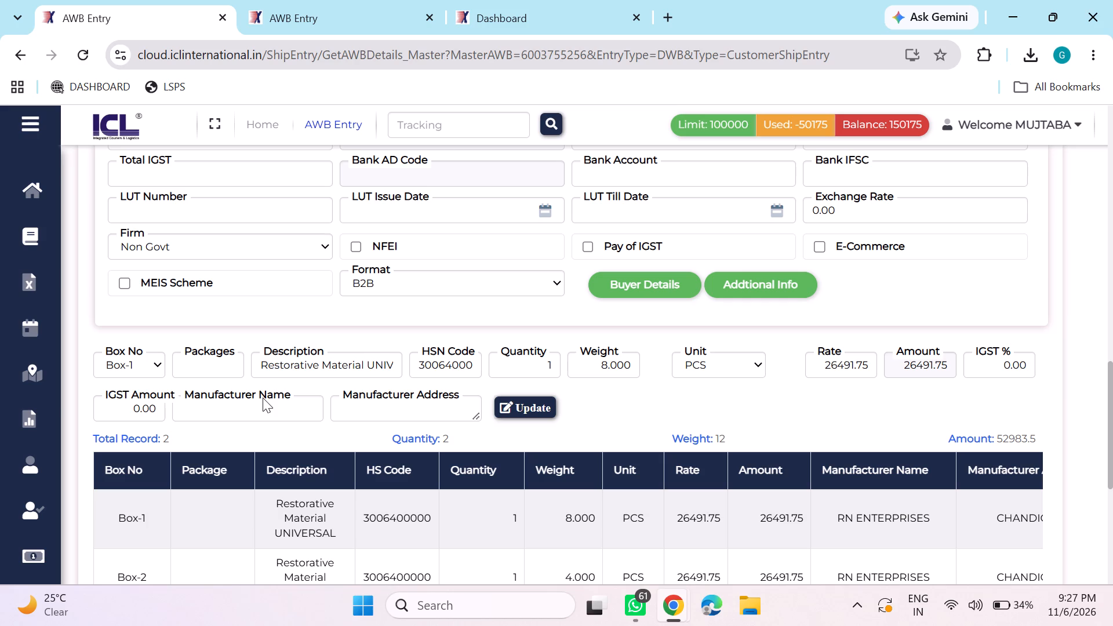
left_click(818, 362)
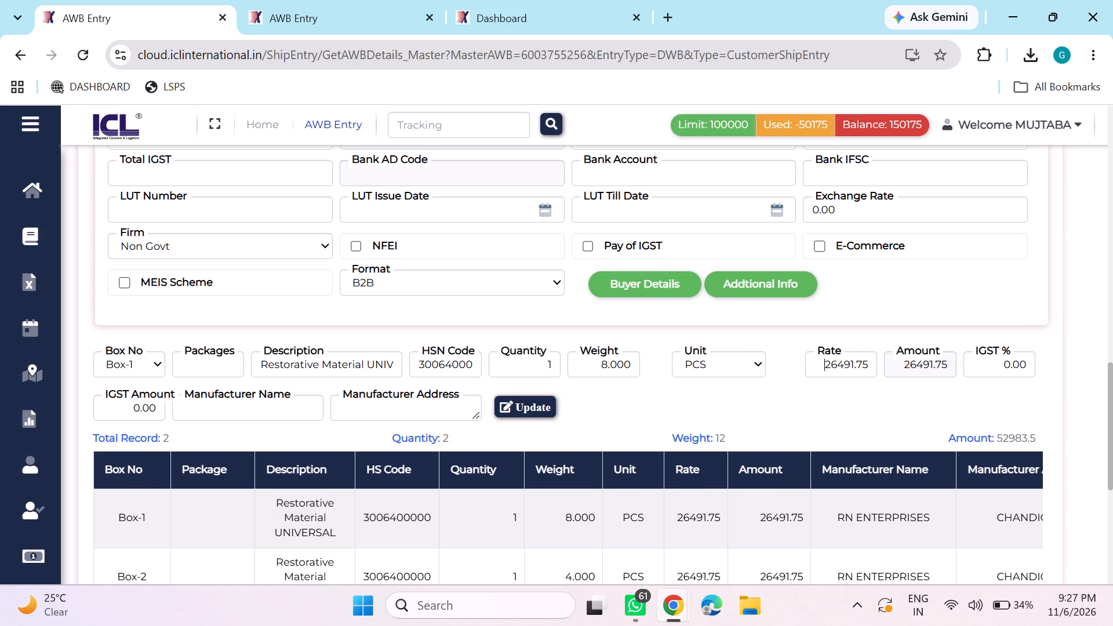
key("ctrl+a")
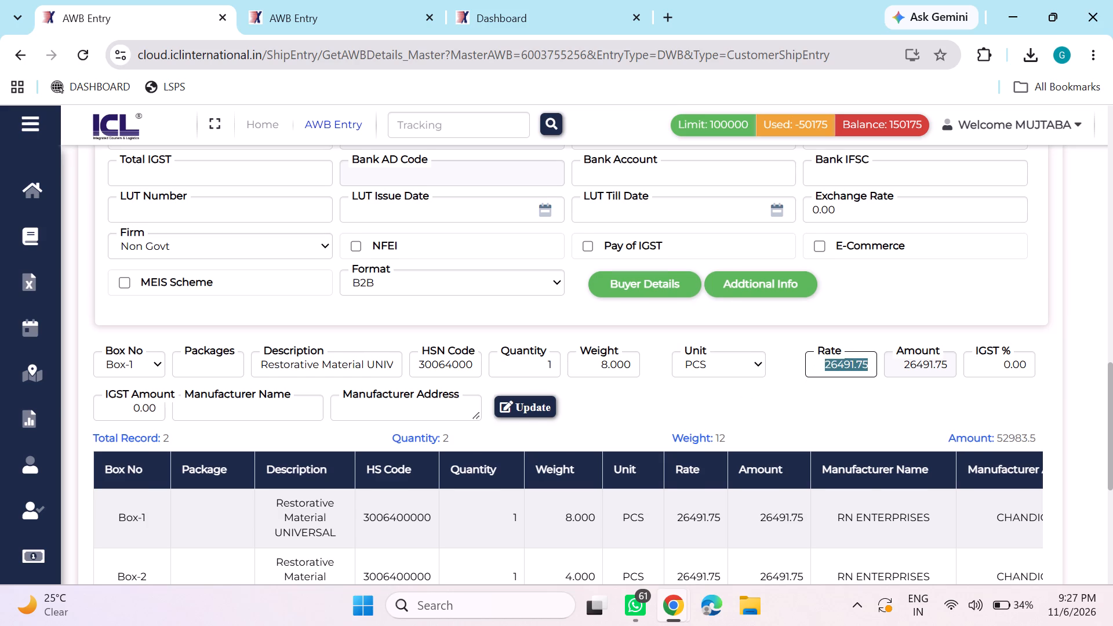
type("3903")
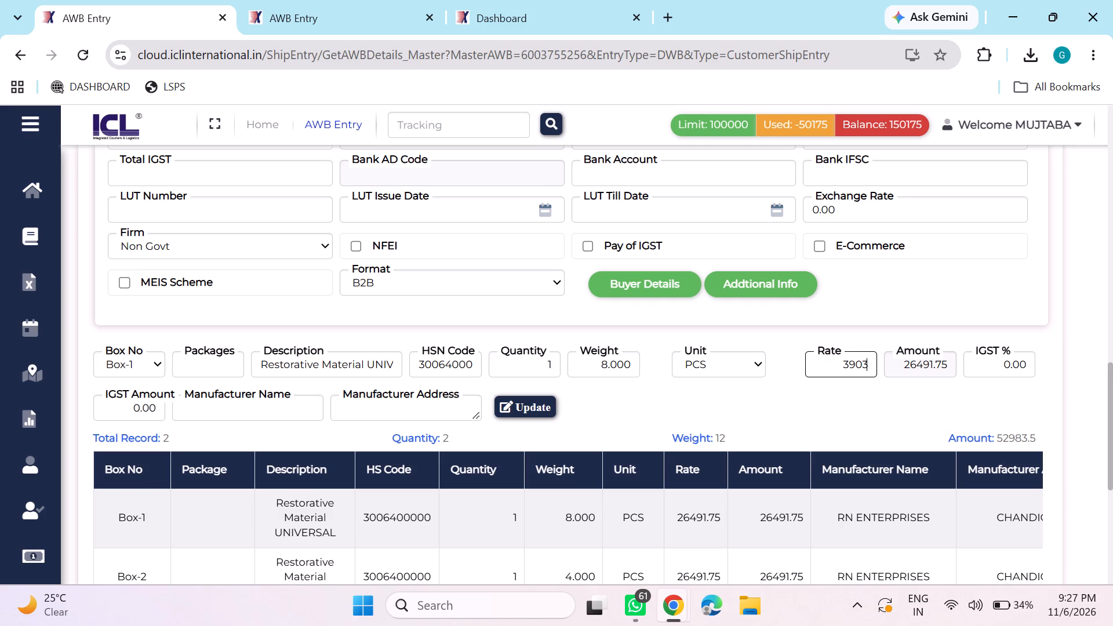
key("period")
type("72")
key("Tab")
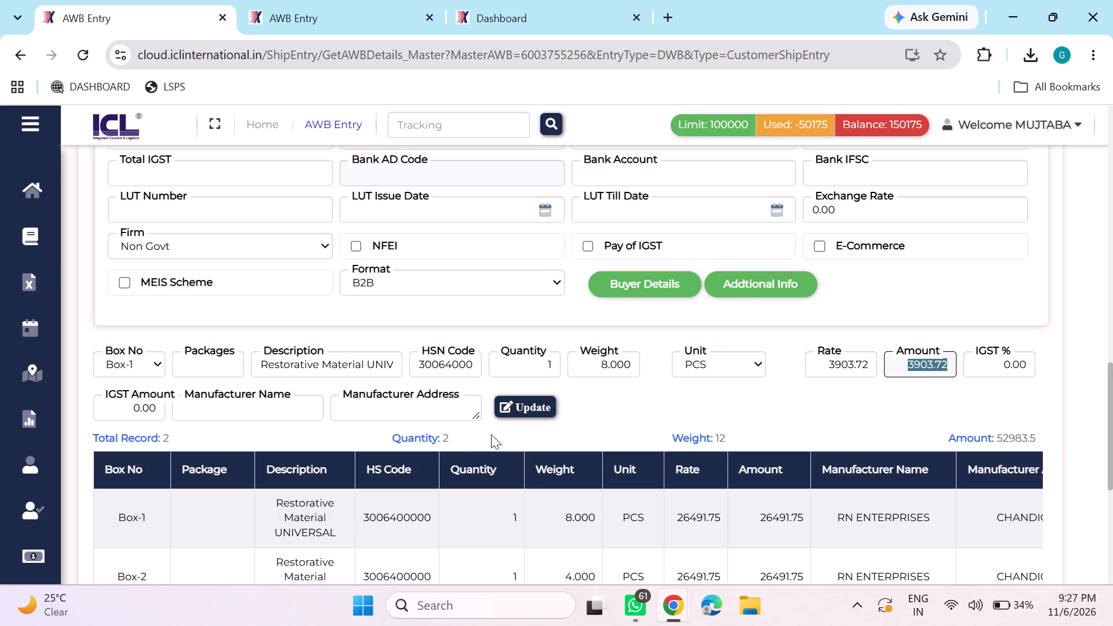
Enter RN ENTERPRISES as manufacturer name and CHANDIGARH as manufacturer address for the Box-1 item, and update the record.
left_click(309, 409)
type("RN")
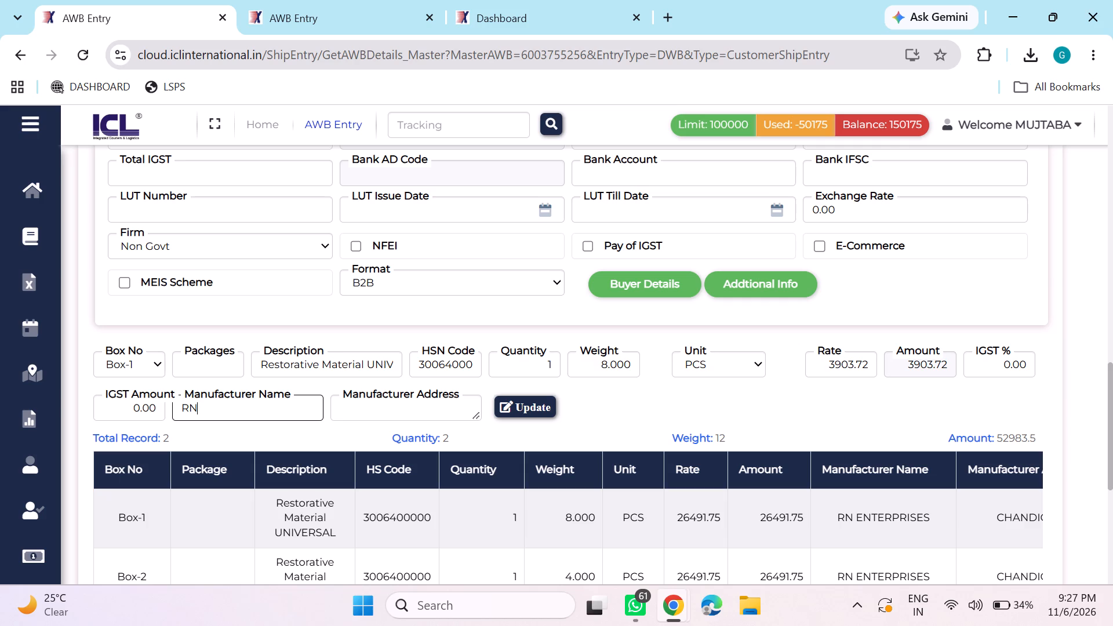
key("space")
type("ENTER")
type("PRISES")
key("Tab")
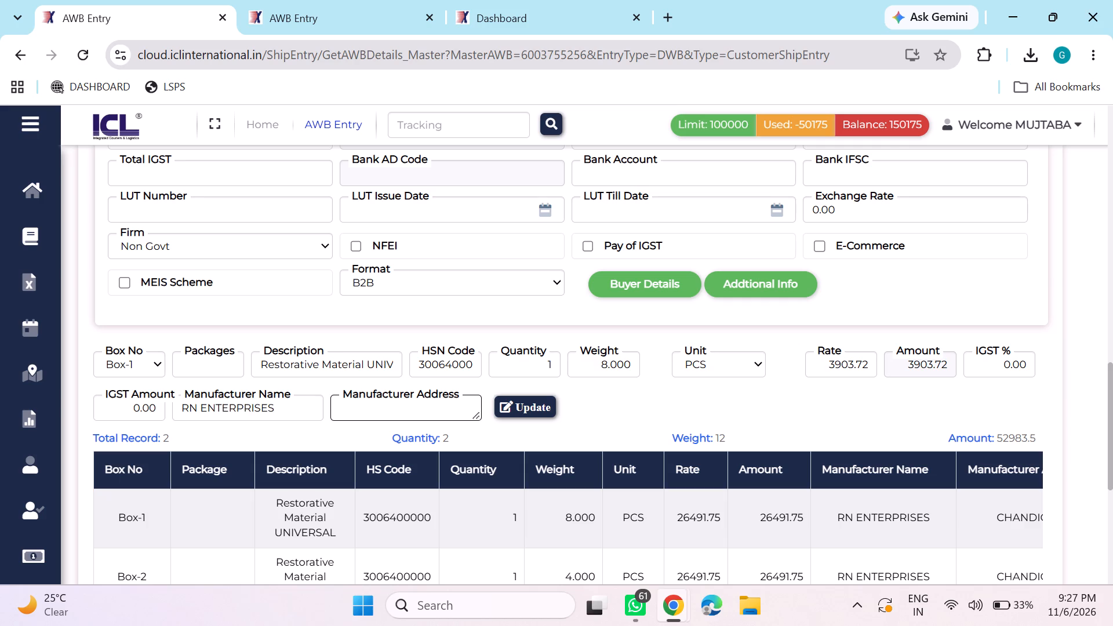
type("CHAN")
type("DI")
type("GARH")
left_click(541, 408)
left_click(554, 369)
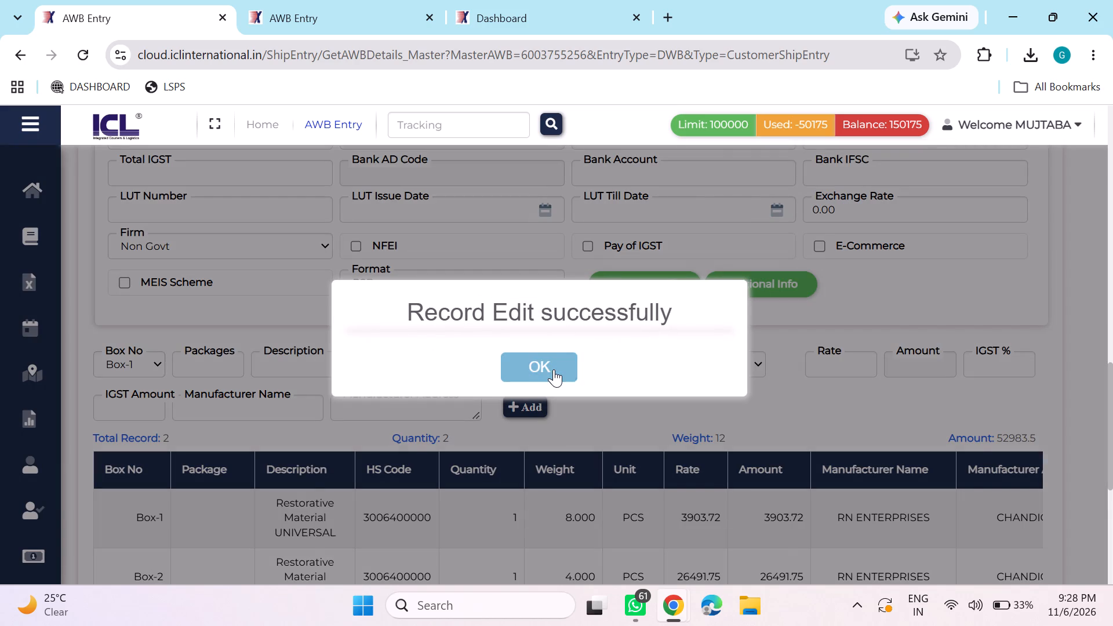
Open the Box-2 item for editing, set its rate to Box-1's amount of 3903.72, and update the record.
scroll(554, 369, "down", 1)
scroll(566, 447, "left", 1)
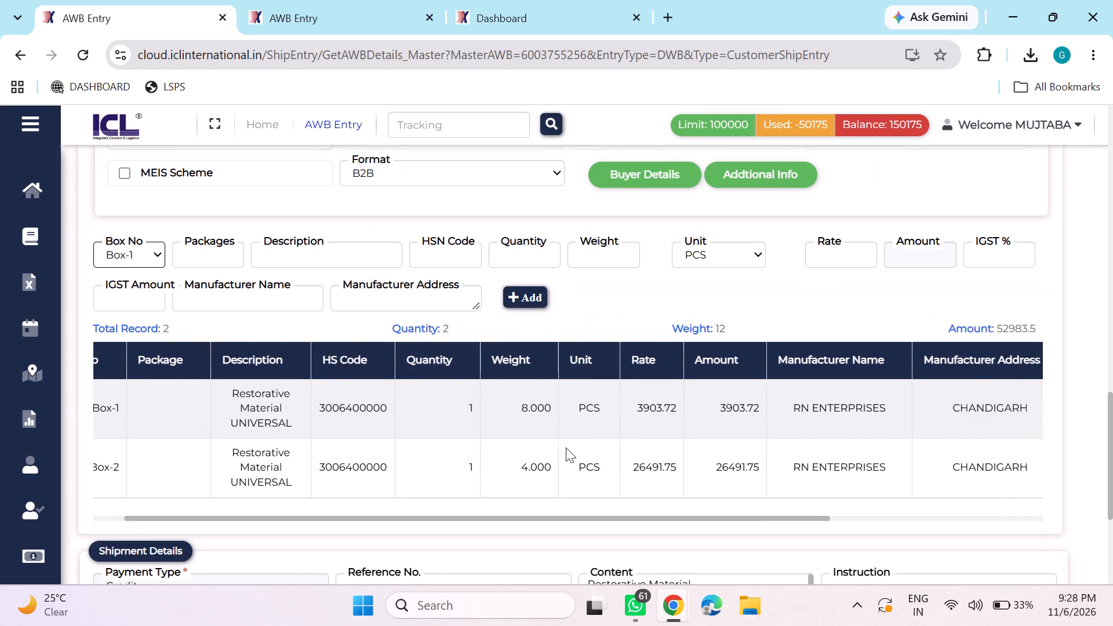
scroll(566, 447, "left", 1)
scroll(745, 467, "left", 2)
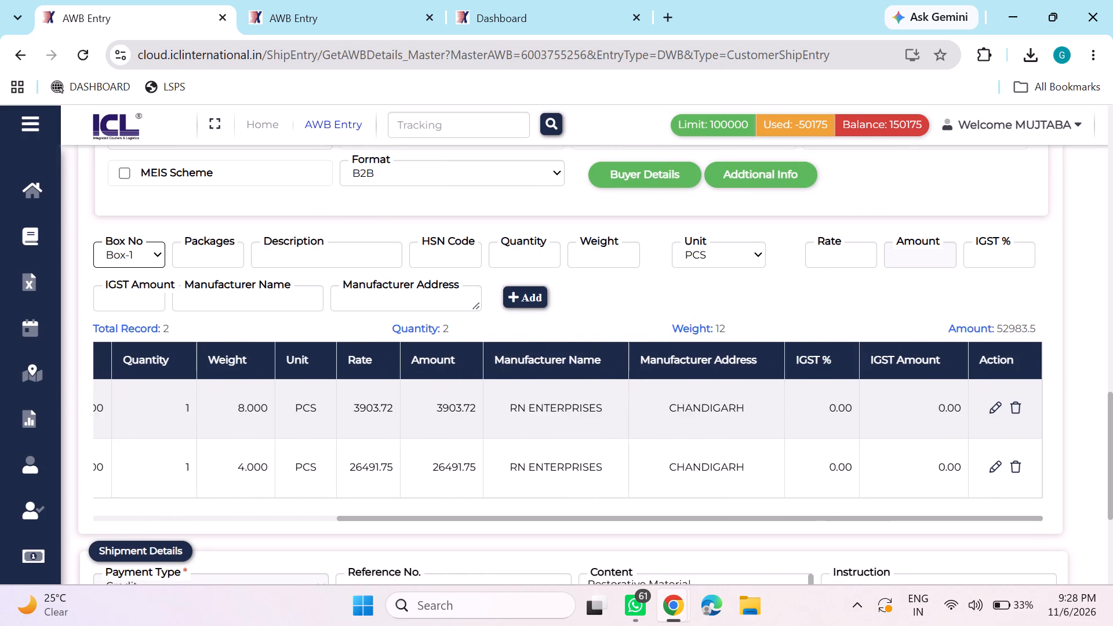
left_click(992, 469)
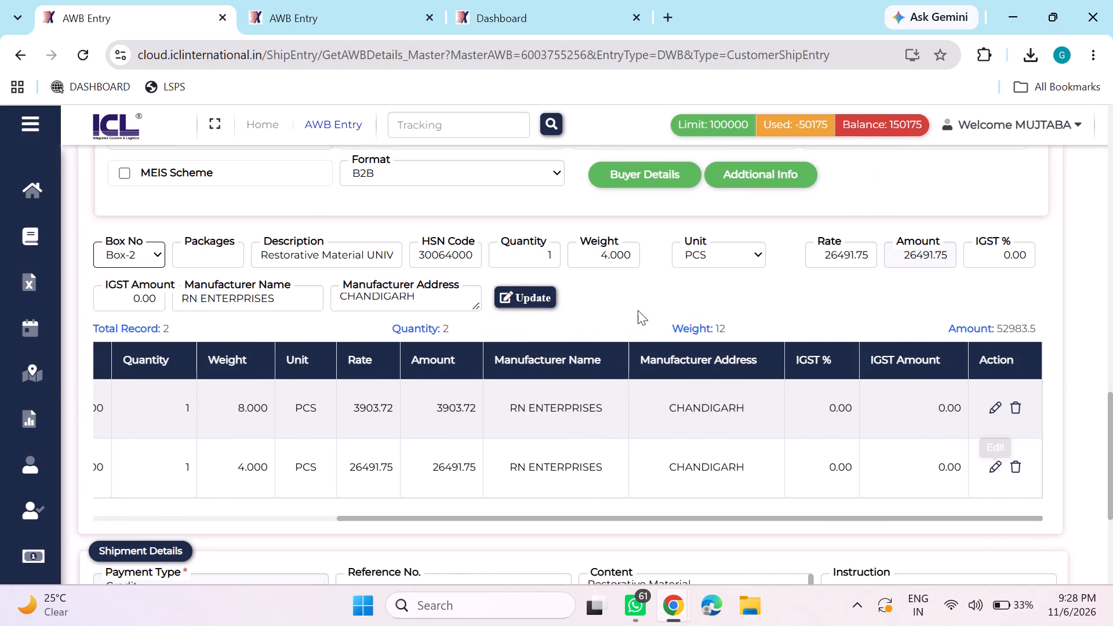
left_click(837, 253)
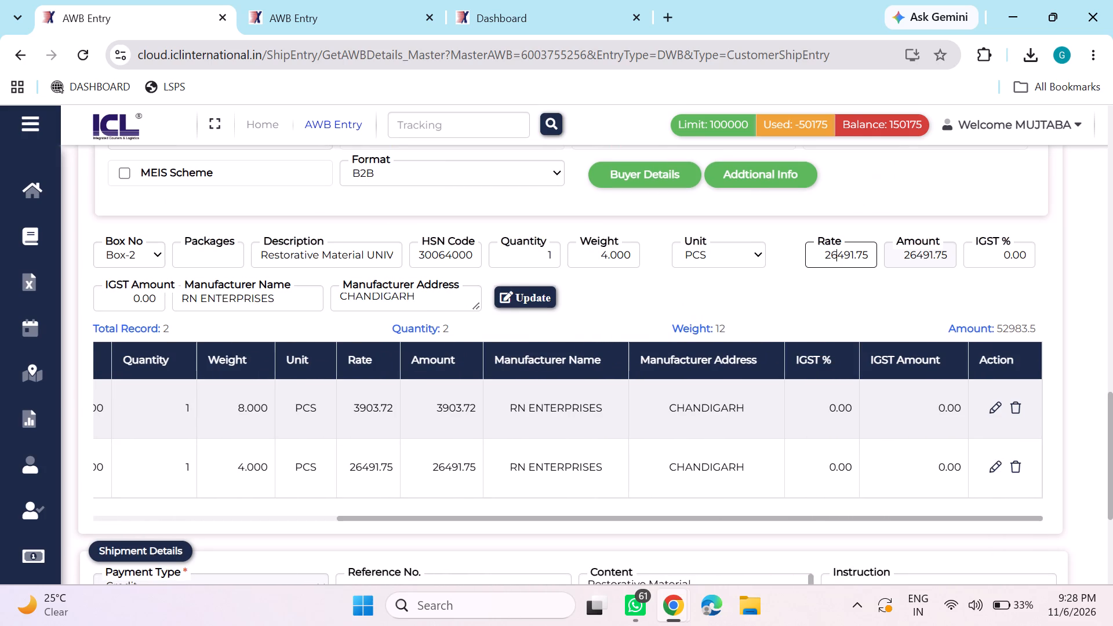
double_click(837, 253)
key("ctrl+a")
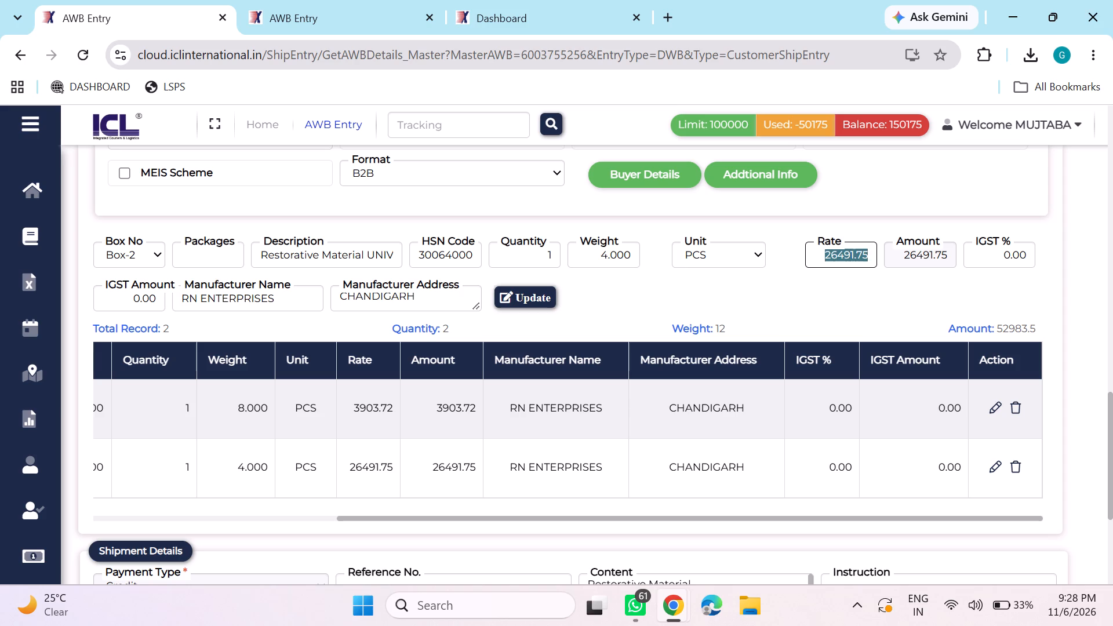
key("BackSpace")
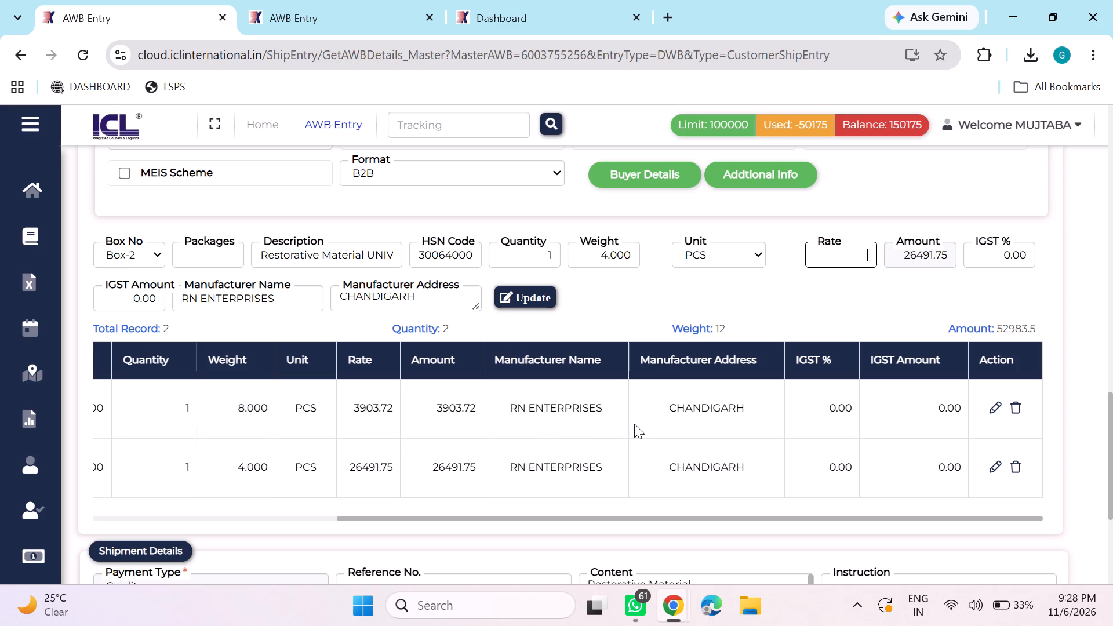
double_click(445, 403)
key("ctrl+c")
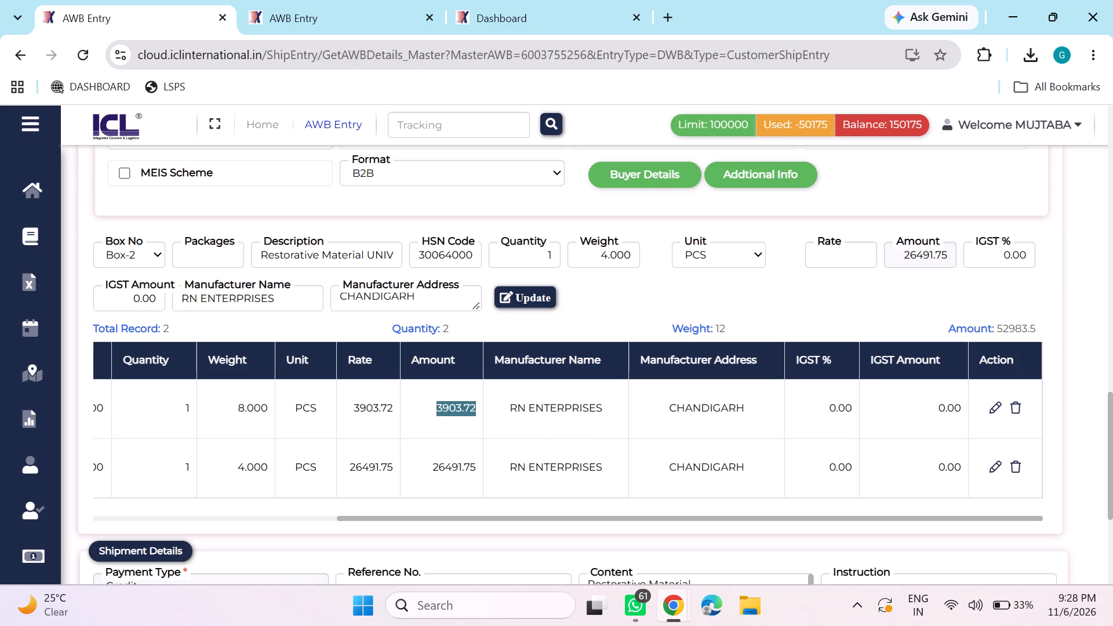
left_click(849, 258)
key("ctrl+v")
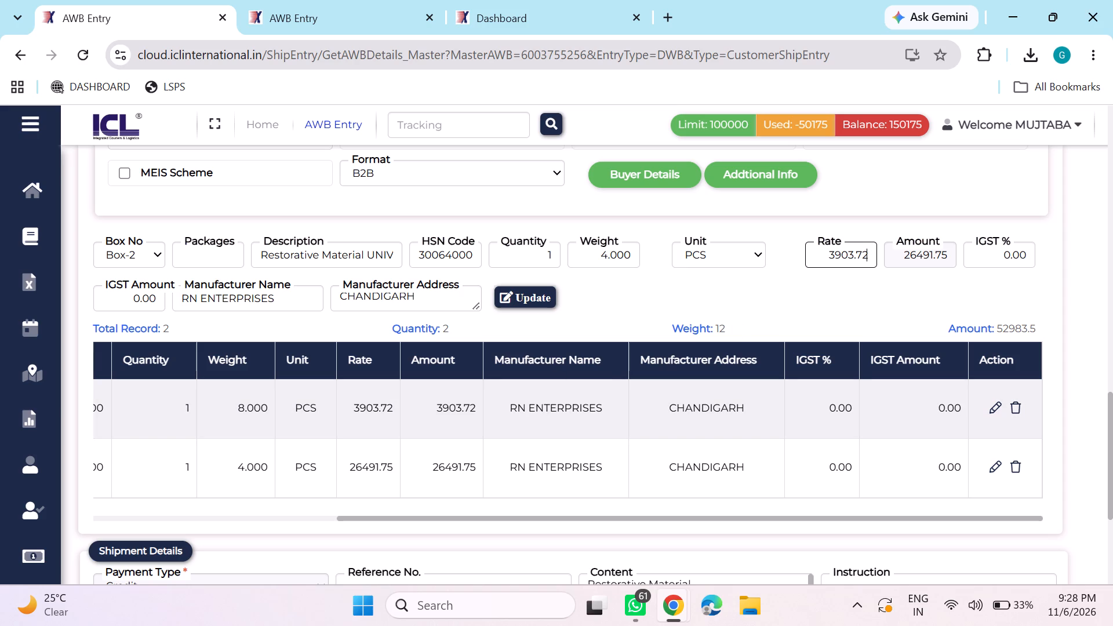
key("Tab")
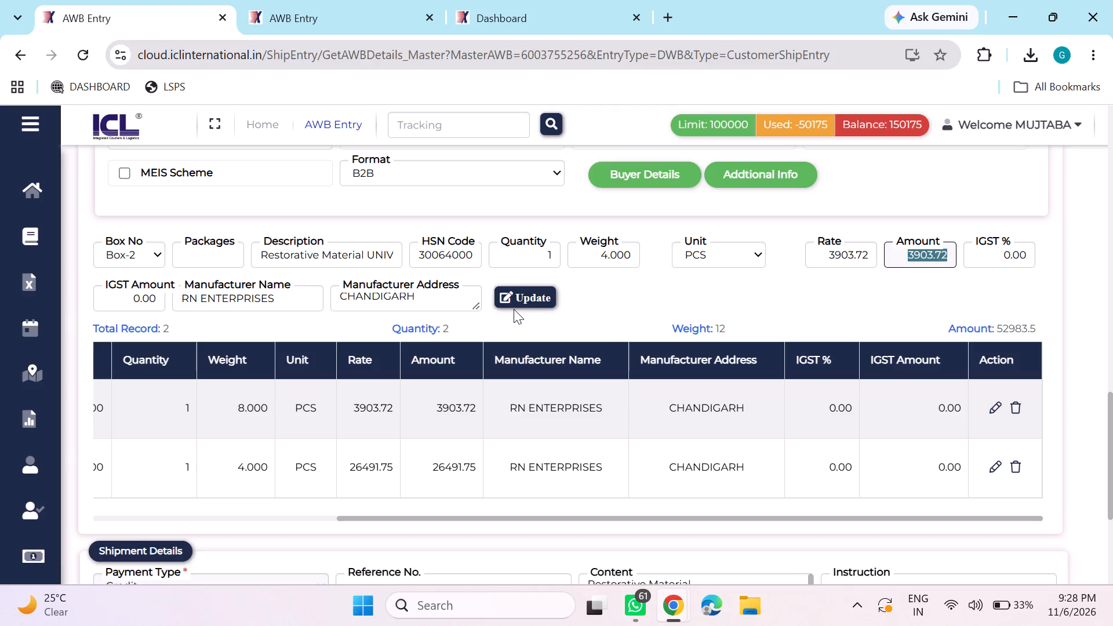
left_click(520, 300)
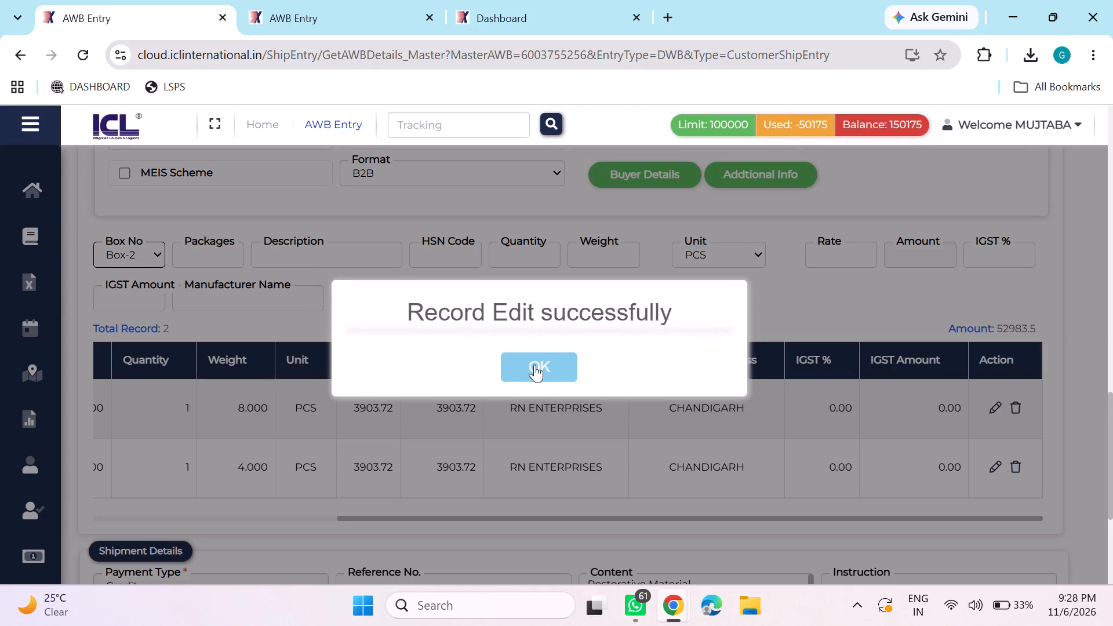
left_click(534, 365)
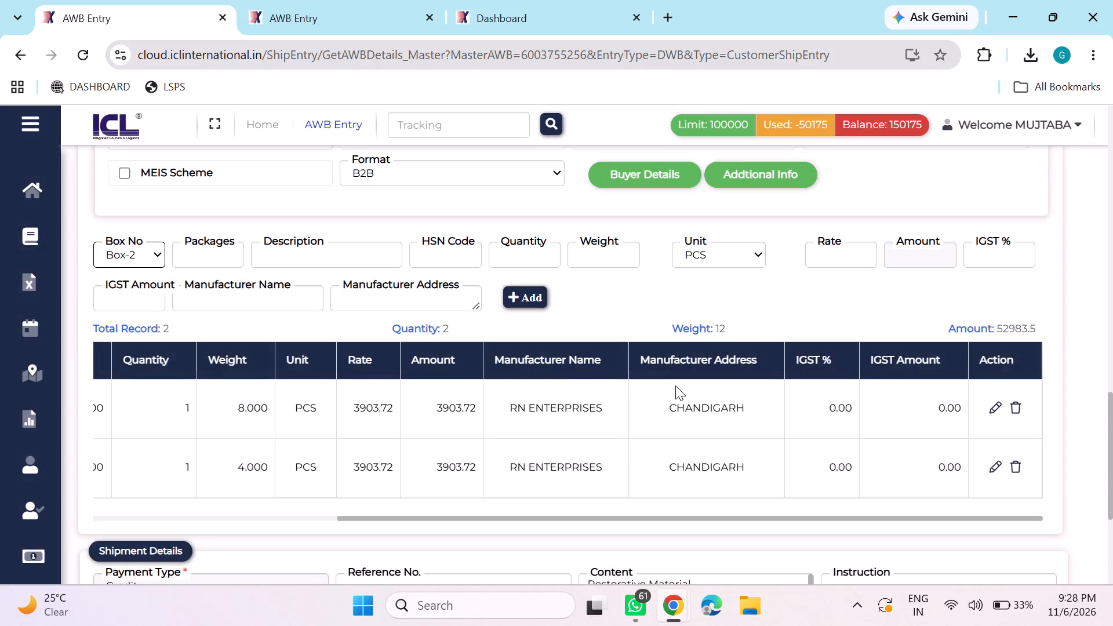
Review the account, shipper, consignee, services and pieces details of the AWB entry.
scroll(675, 385, "up", 3)
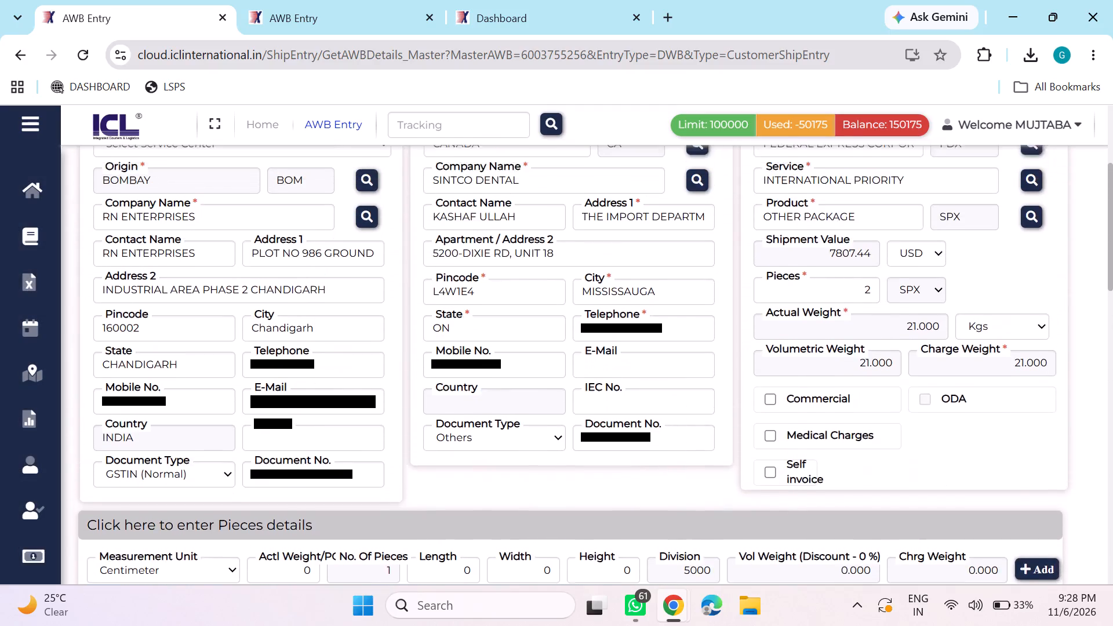
scroll(675, 385, "up", 2)
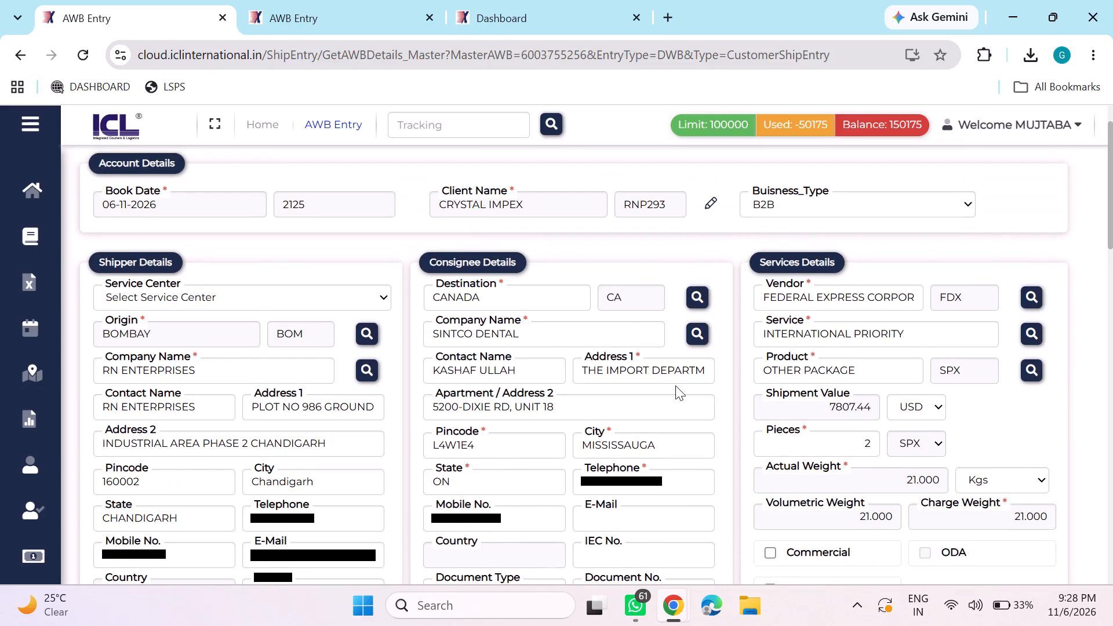
scroll(675, 385, "down", 2)
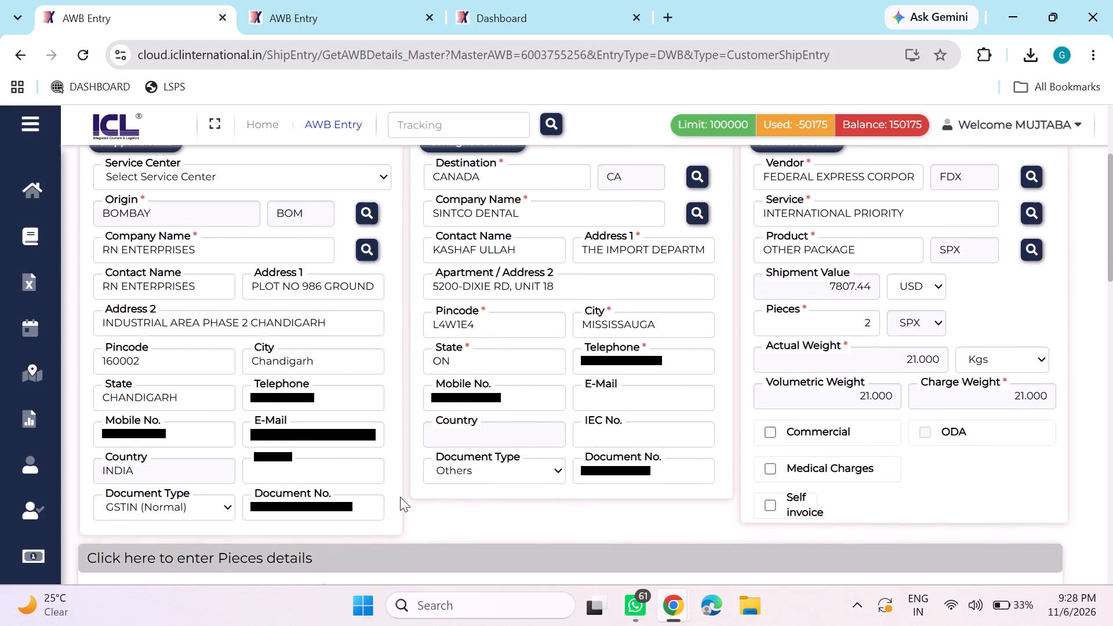
scroll(631, 427, "right", 1)
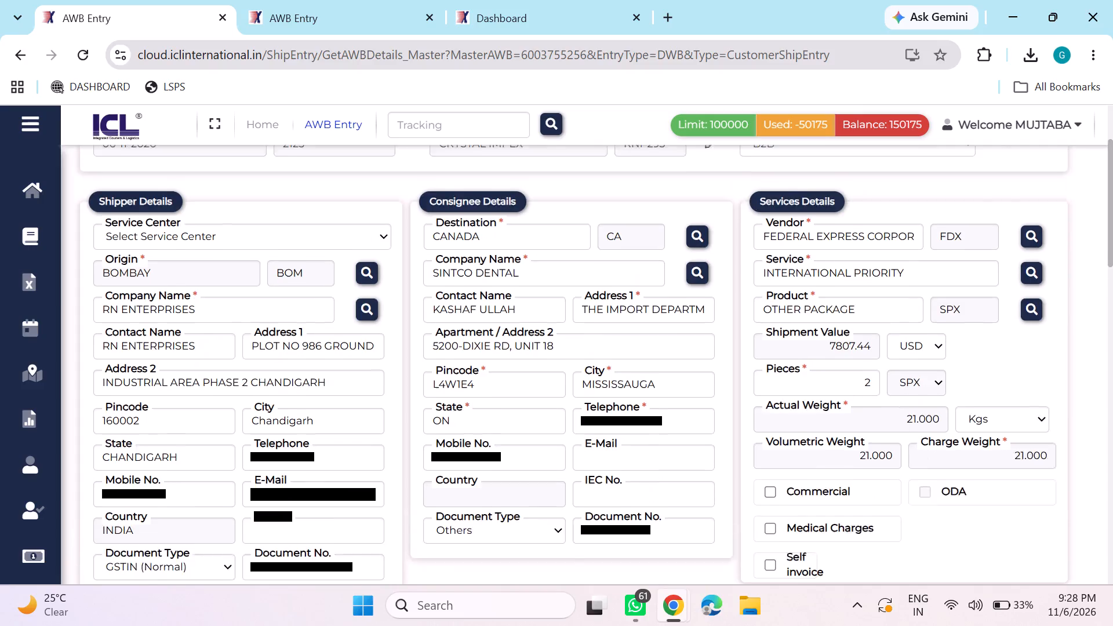
scroll(631, 427, "right", 1)
scroll(631, 427, "down", 3)
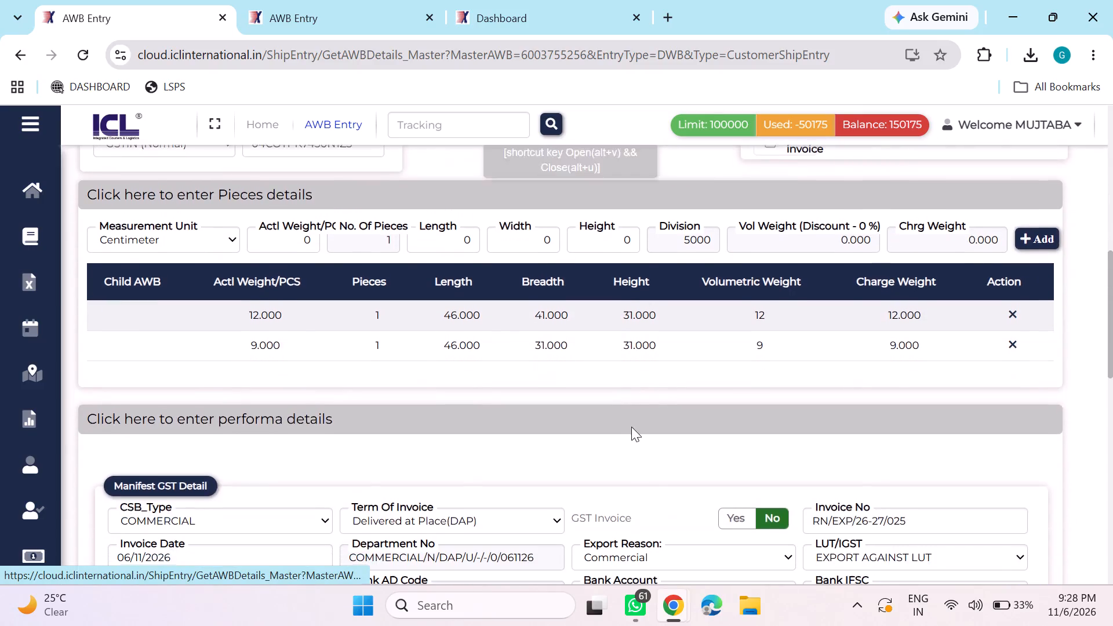
Review the manifest GST details, the Box-1 and Box-2 item rows and the shipment details of the AWB entry.
scroll(631, 427, "down", 4)
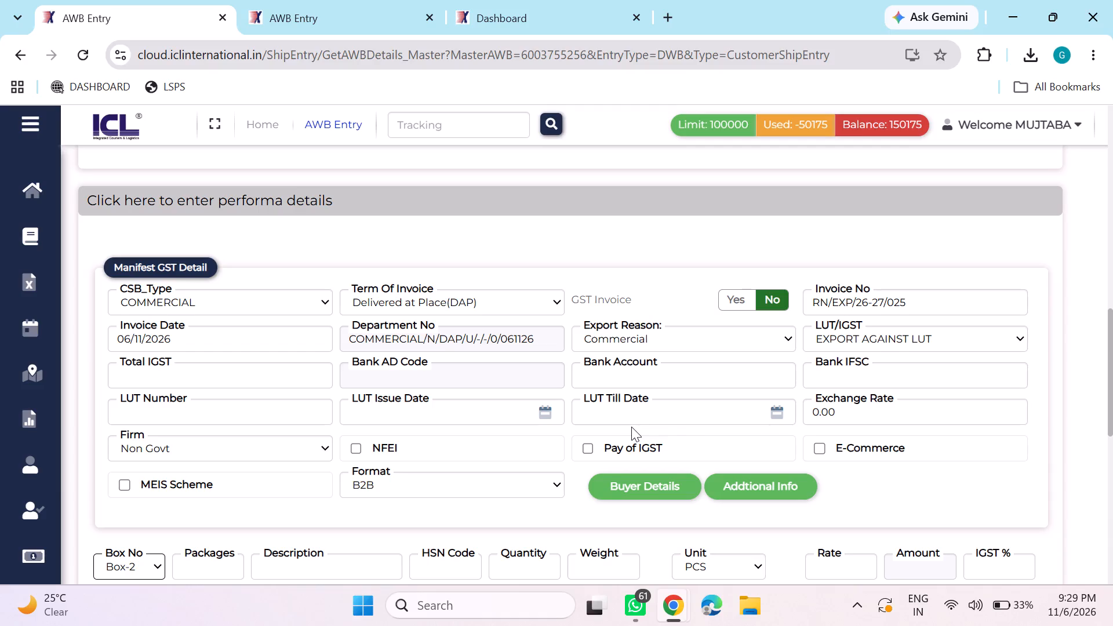
scroll(631, 427, "down", 1)
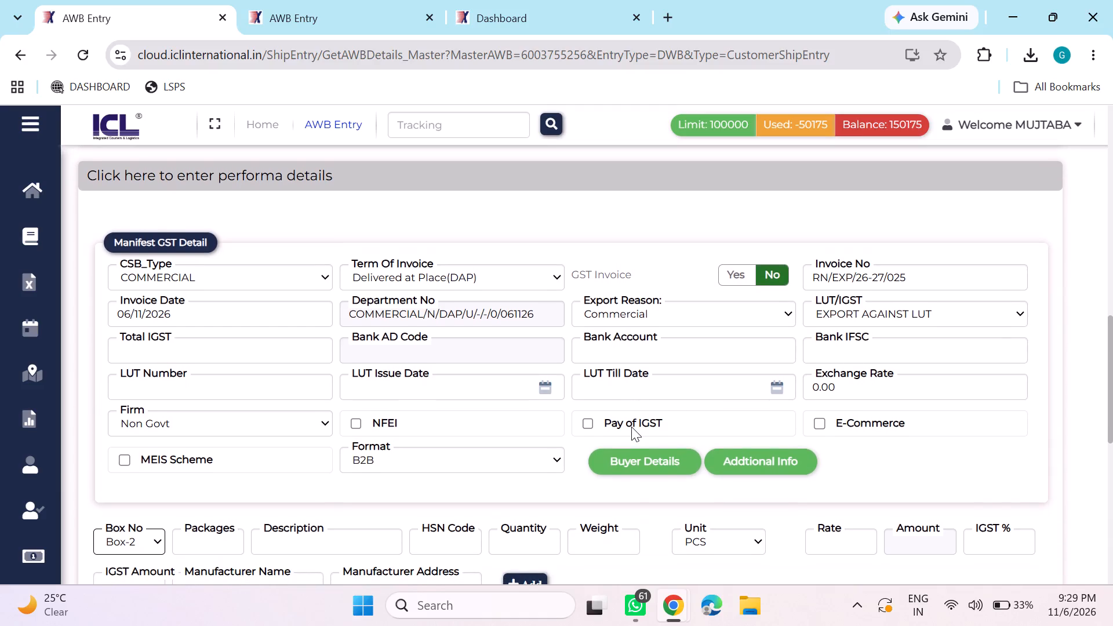
scroll(631, 427, "up", 2)
scroll(631, 427, "right", 1)
scroll(631, 427, "down", 1)
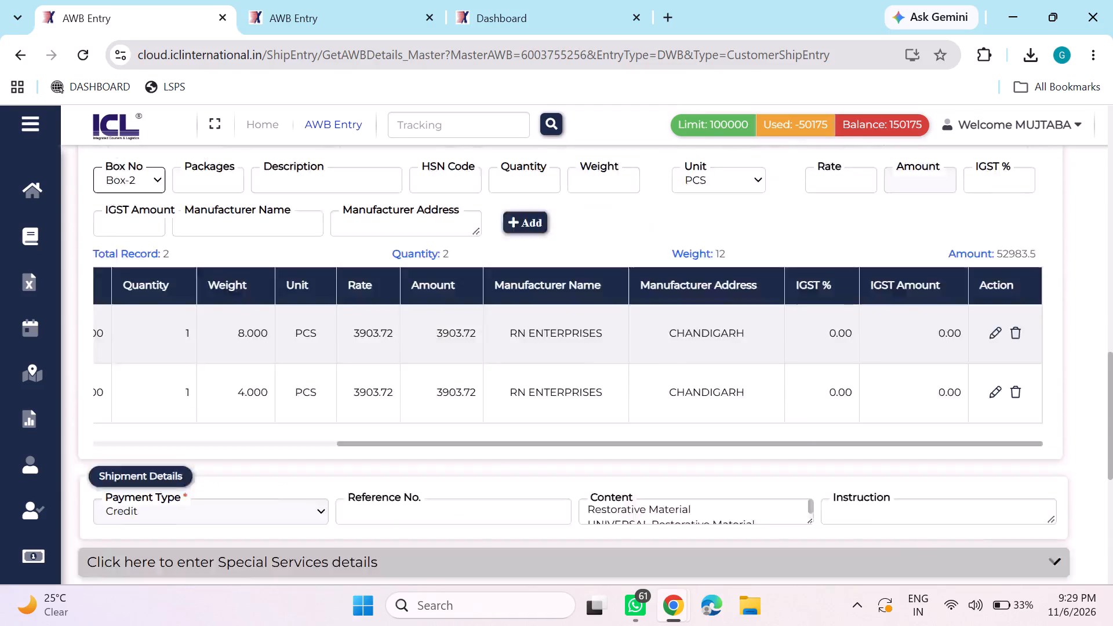
scroll(631, 427, "down", 1)
scroll(631, 427, "up", 4)
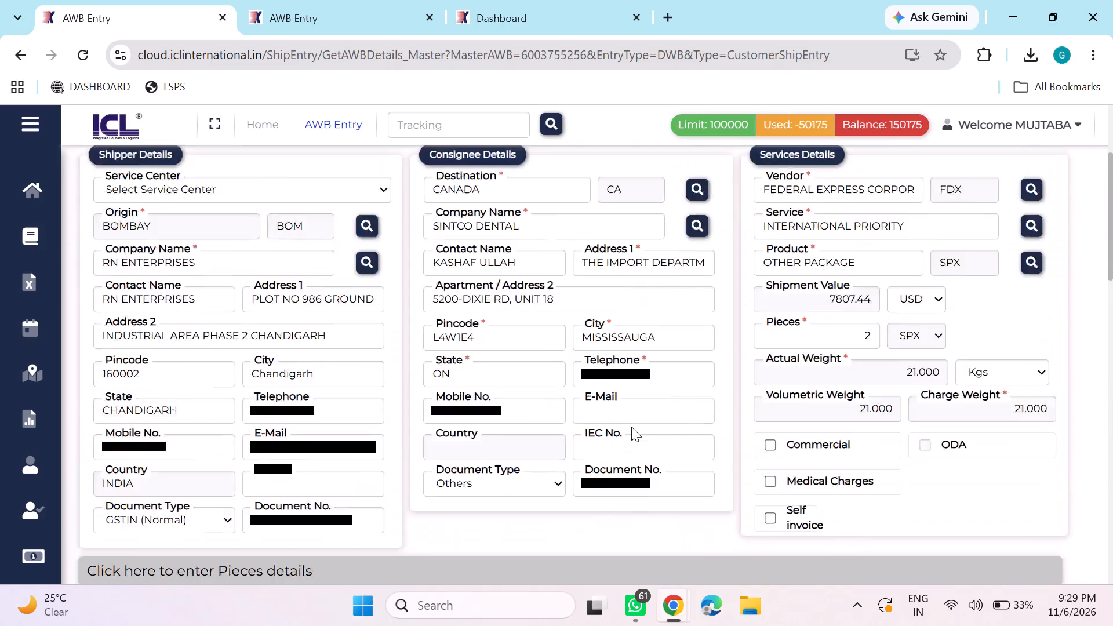
scroll(631, 427, "down", 5)
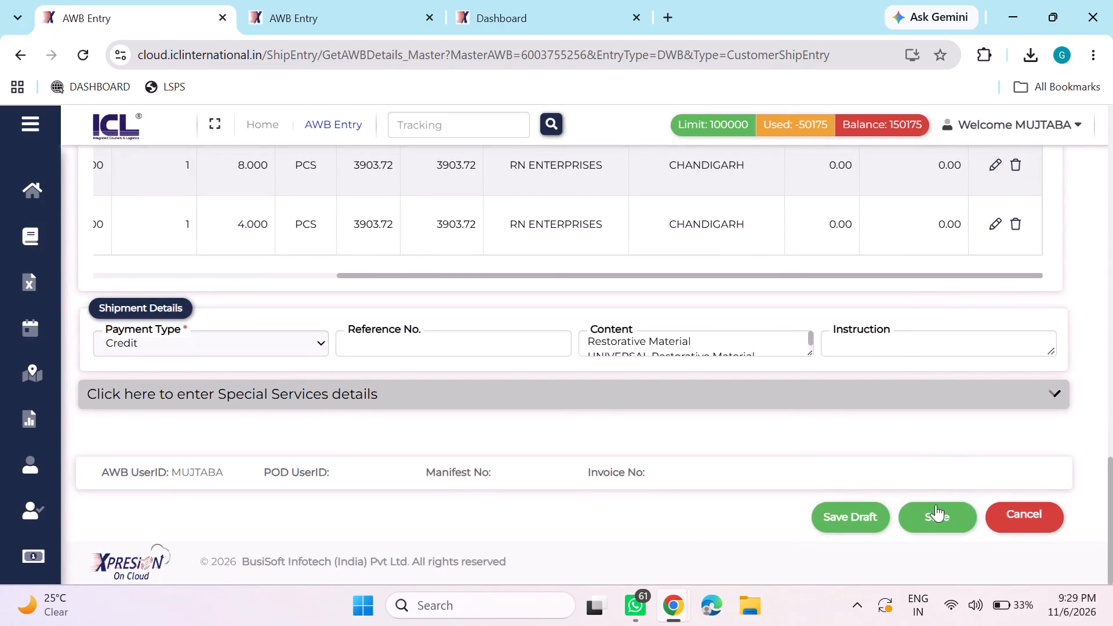
Recheck the whole AWB entry, covering account, shipper, consignee, services, pieces and manifest GST details.
scroll(895, 337, "up", 4)
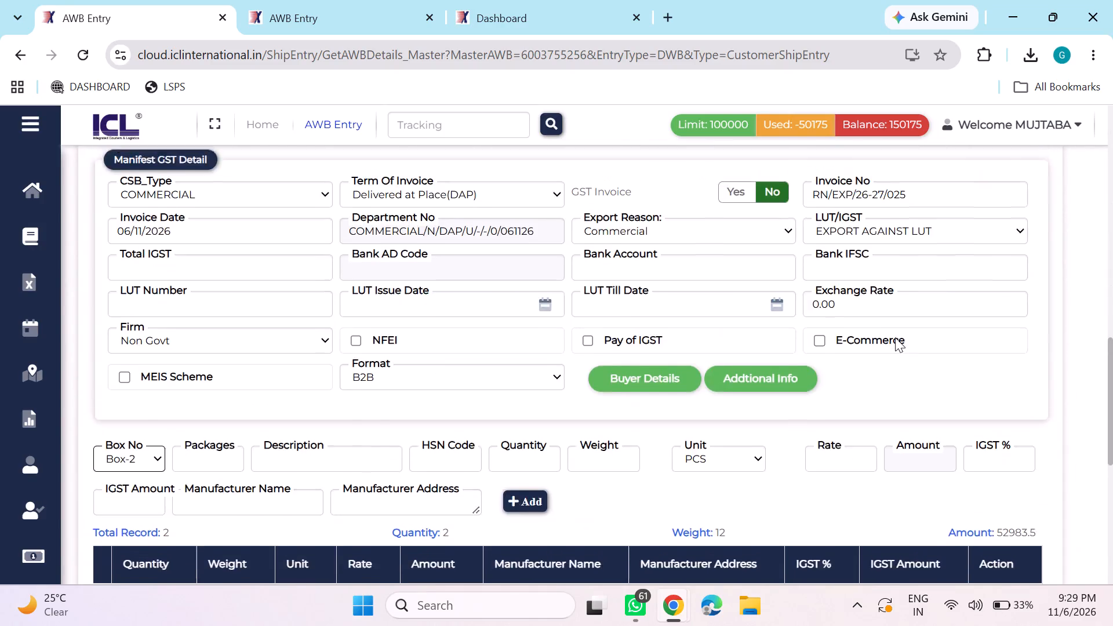
scroll(895, 337, "up", 4)
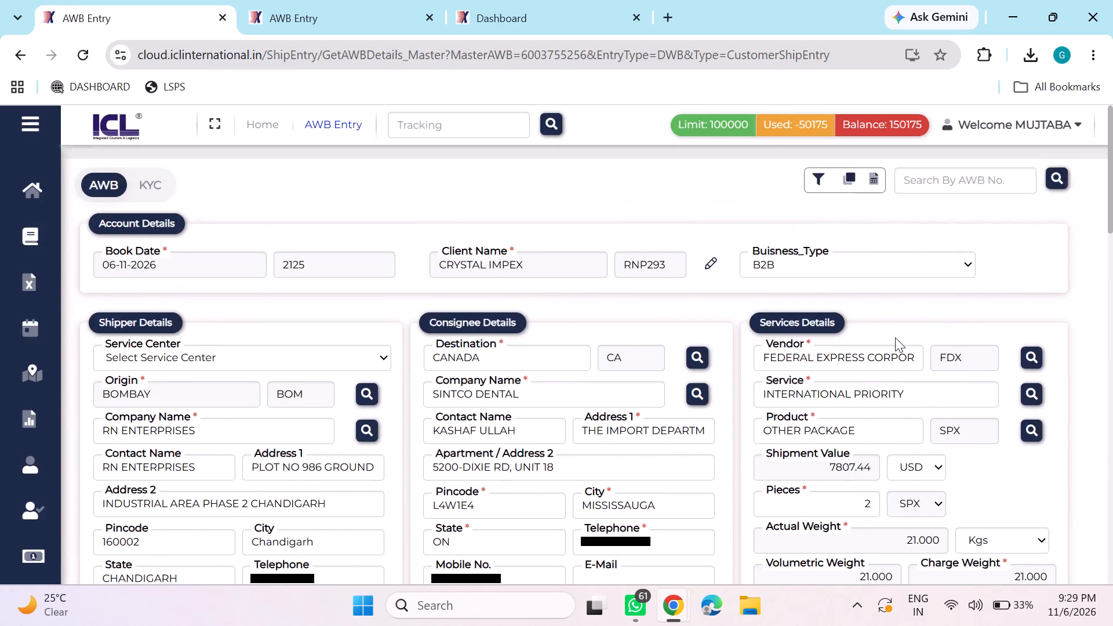
scroll(895, 337, "down", 1)
scroll(895, 337, "right", 1)
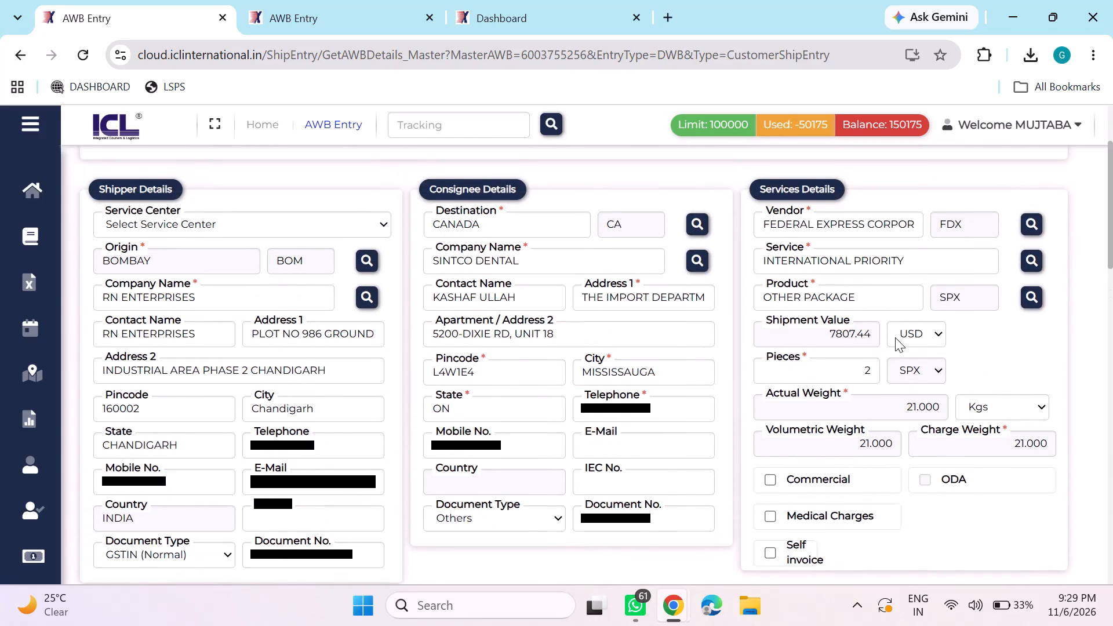
scroll(895, 337, "right", 2)
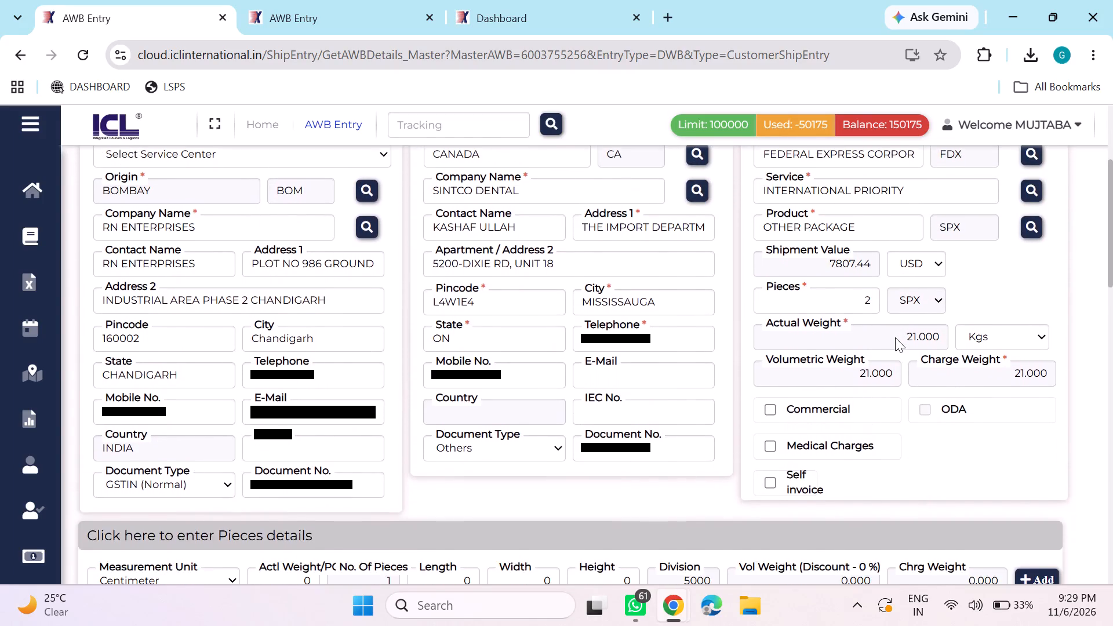
scroll(895, 337, "right", 1)
scroll(895, 337, "down", 3)
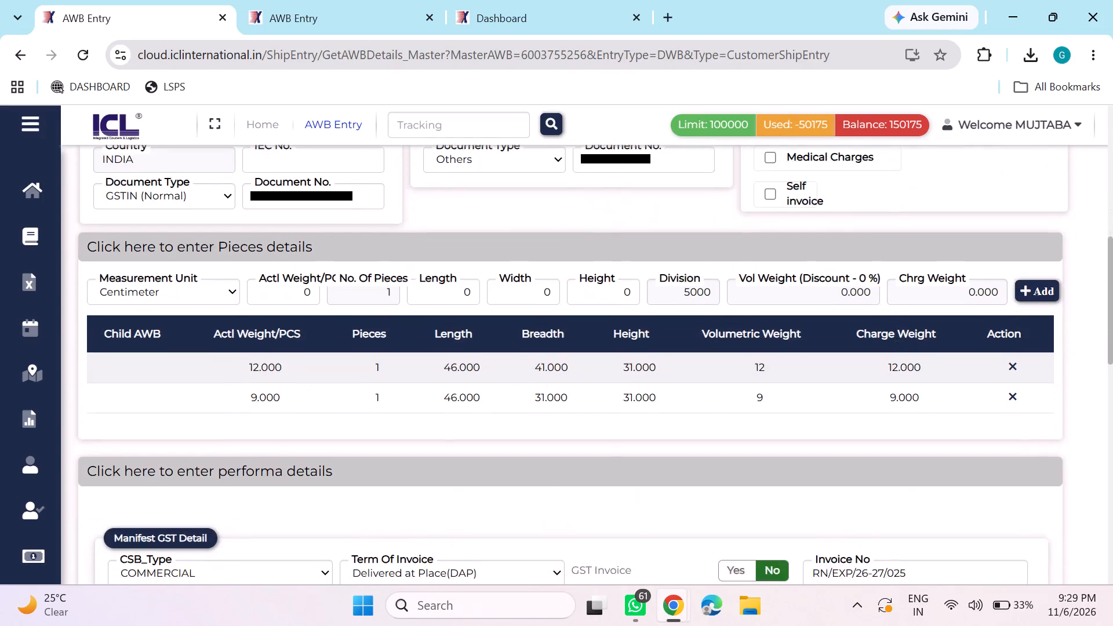
scroll(895, 337, "down", 2)
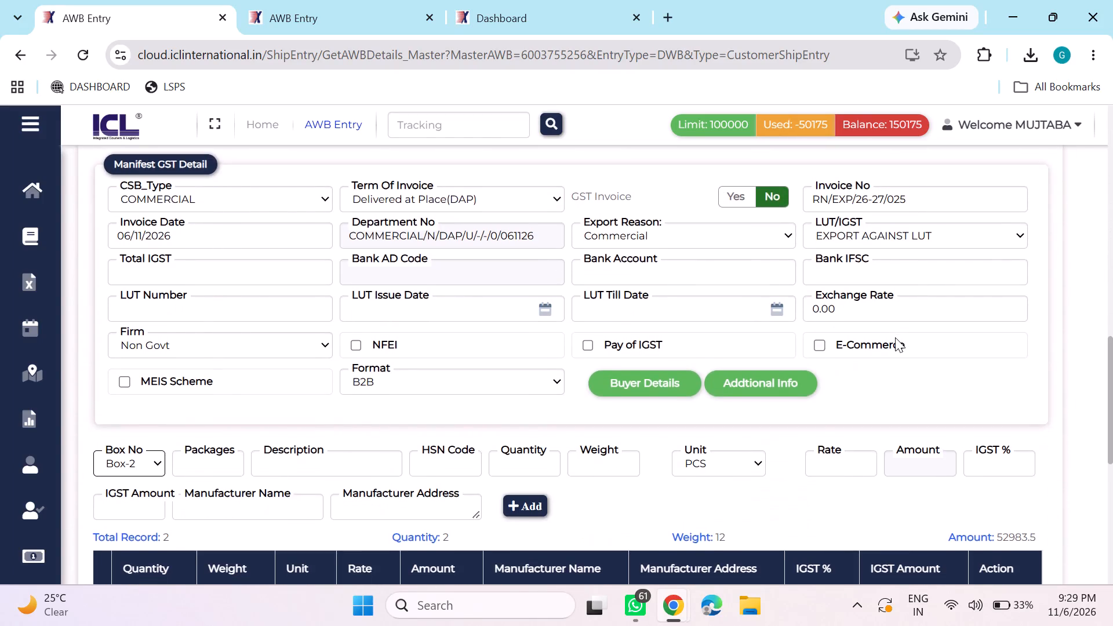
Save the RN ENTERPRISES to SINTCO DENTAL AWB entry as final, not as a draft.
scroll(895, 337, "down", 4)
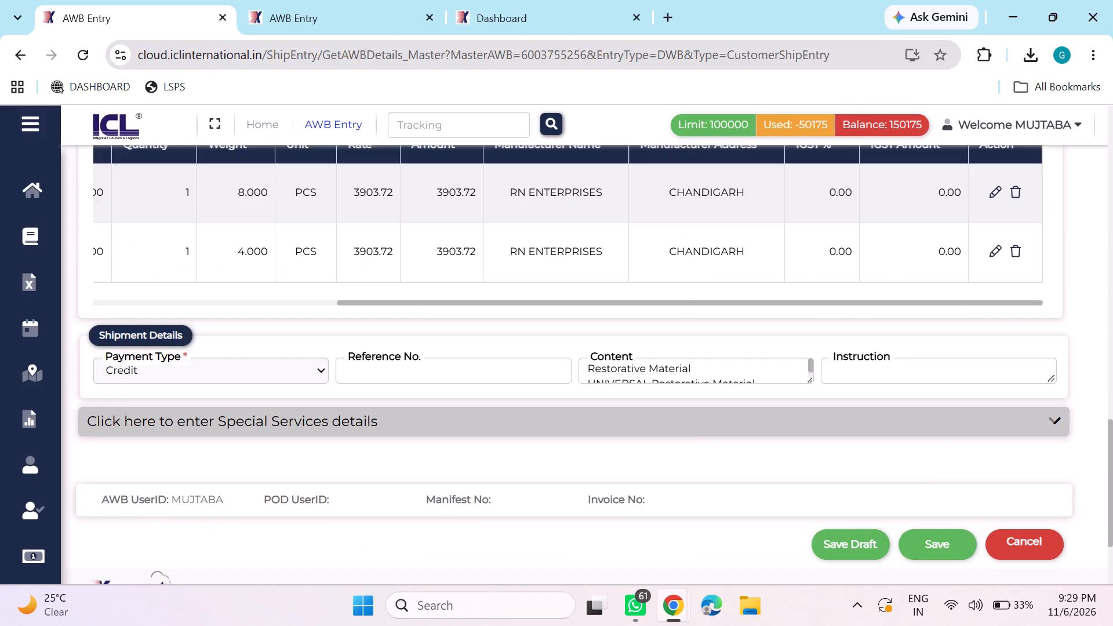
left_click(927, 513)
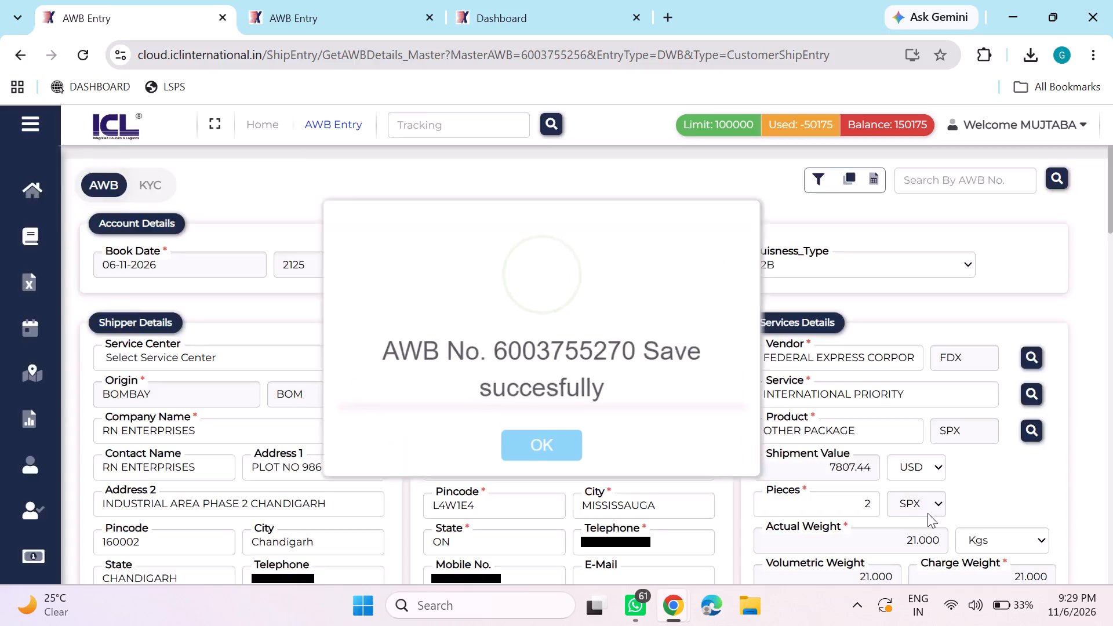
left_click(538, 432)
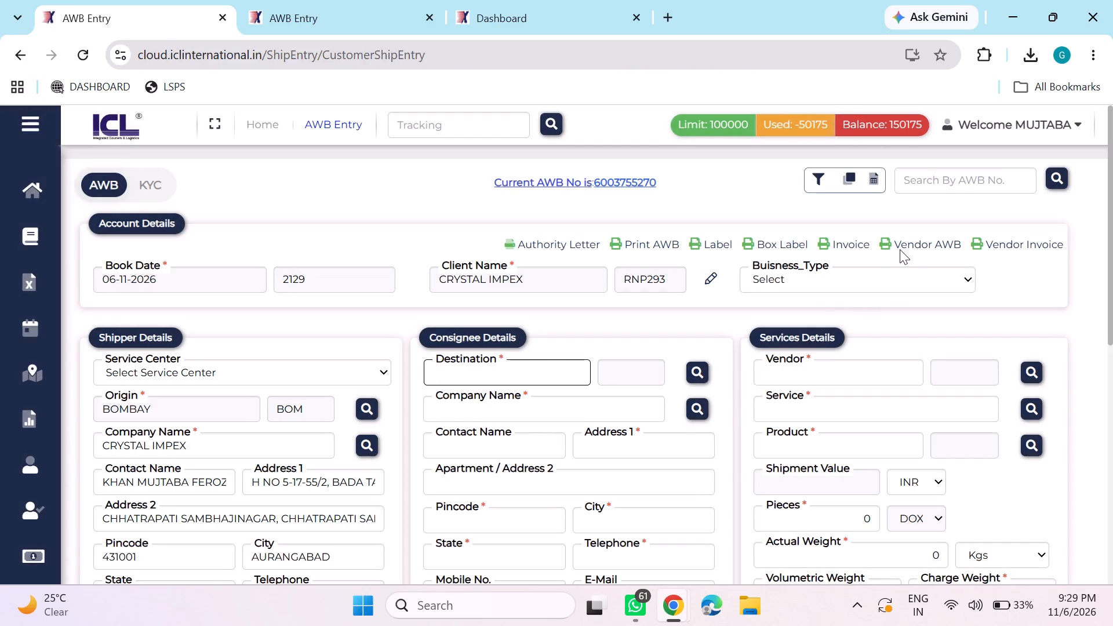
Open the saved shipment's vendor AWB label without printing it, look through its pages and download the PDF under its default name.
left_click(900, 246)
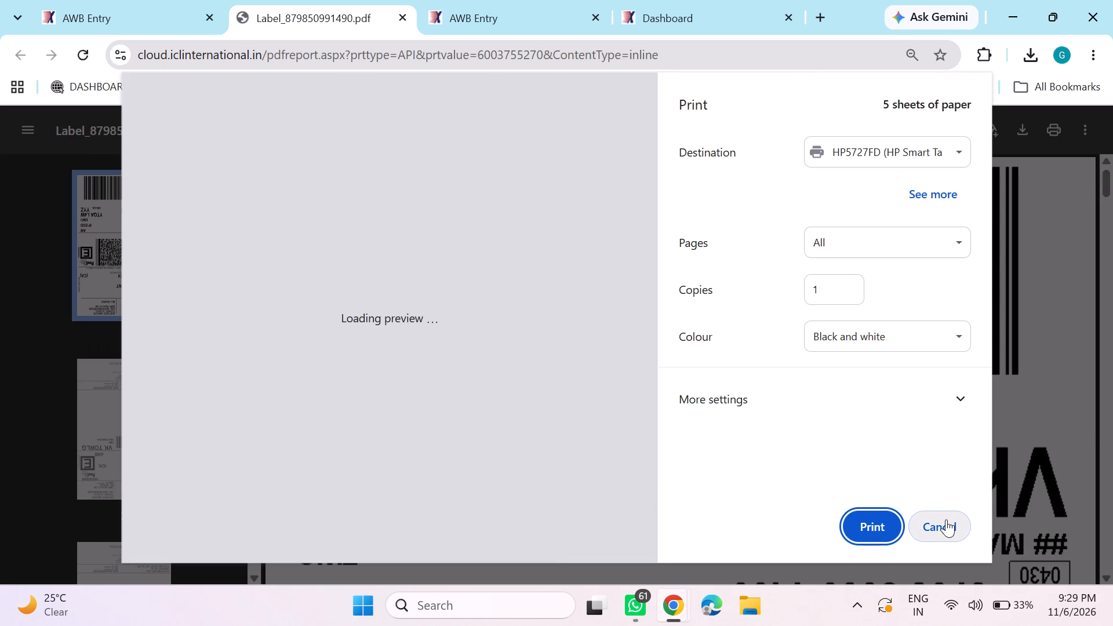
left_click(946, 519)
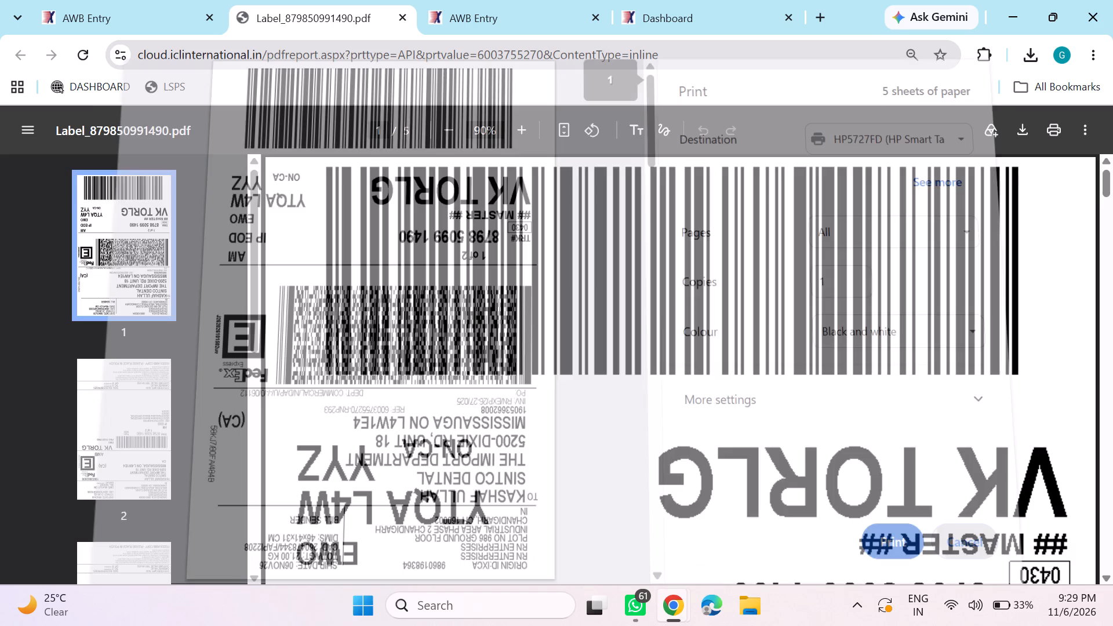
scroll(946, 519, "down", 4)
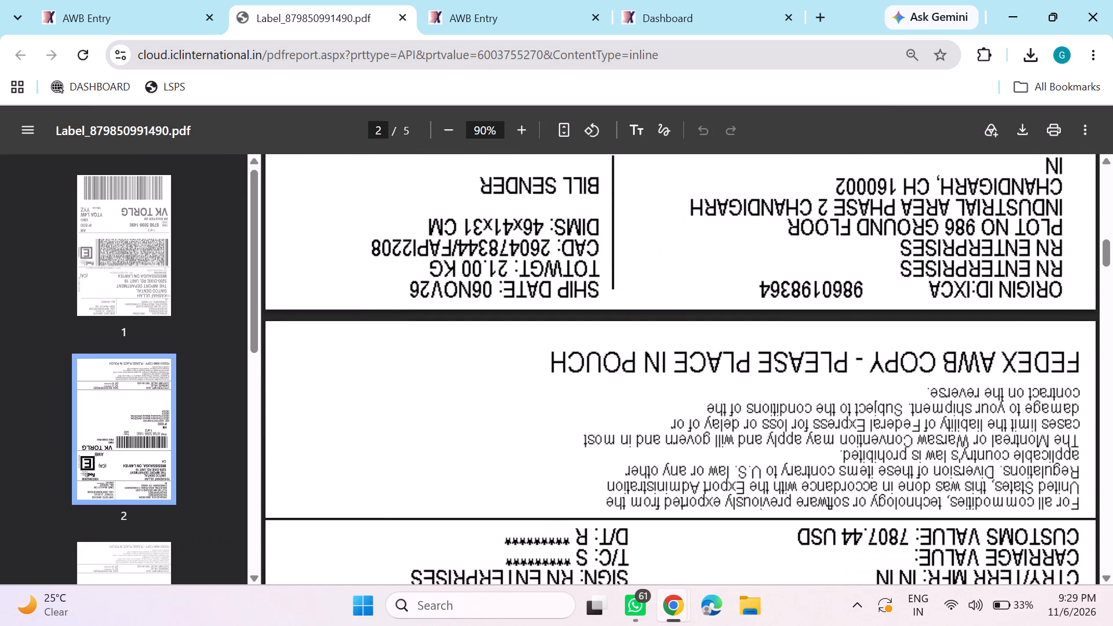
scroll(946, 519, "up", 4)
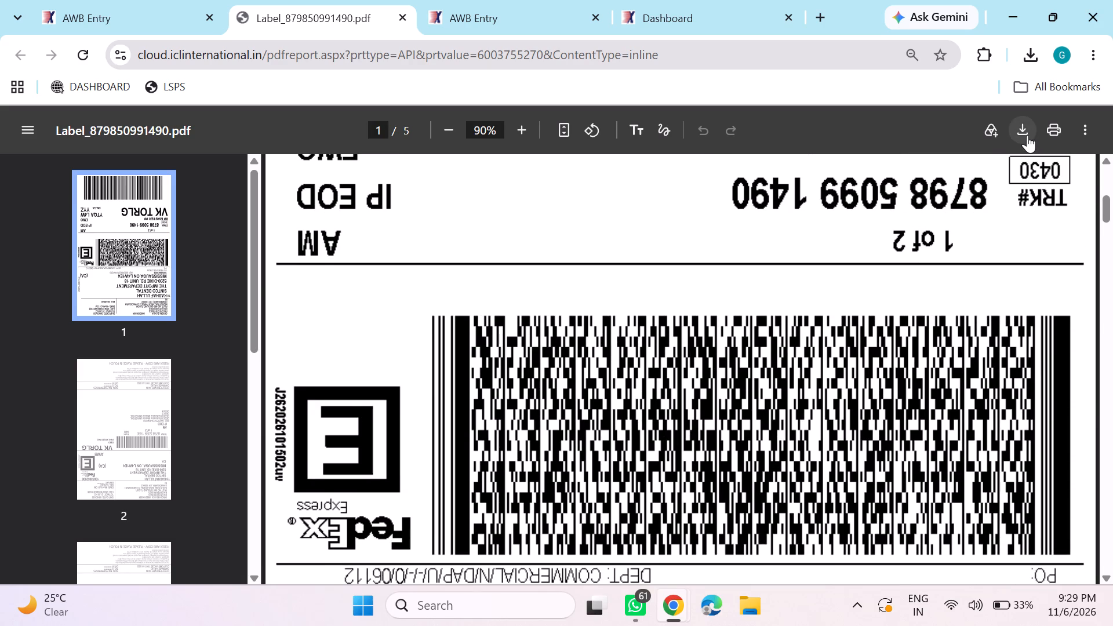
left_click(1027, 135)
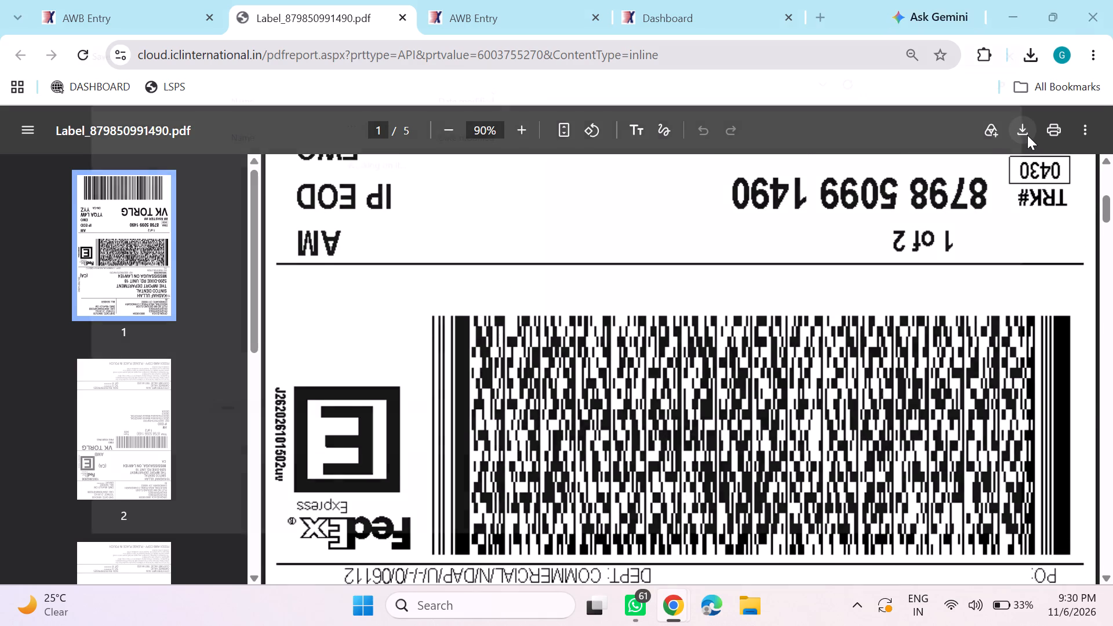
key("Return")
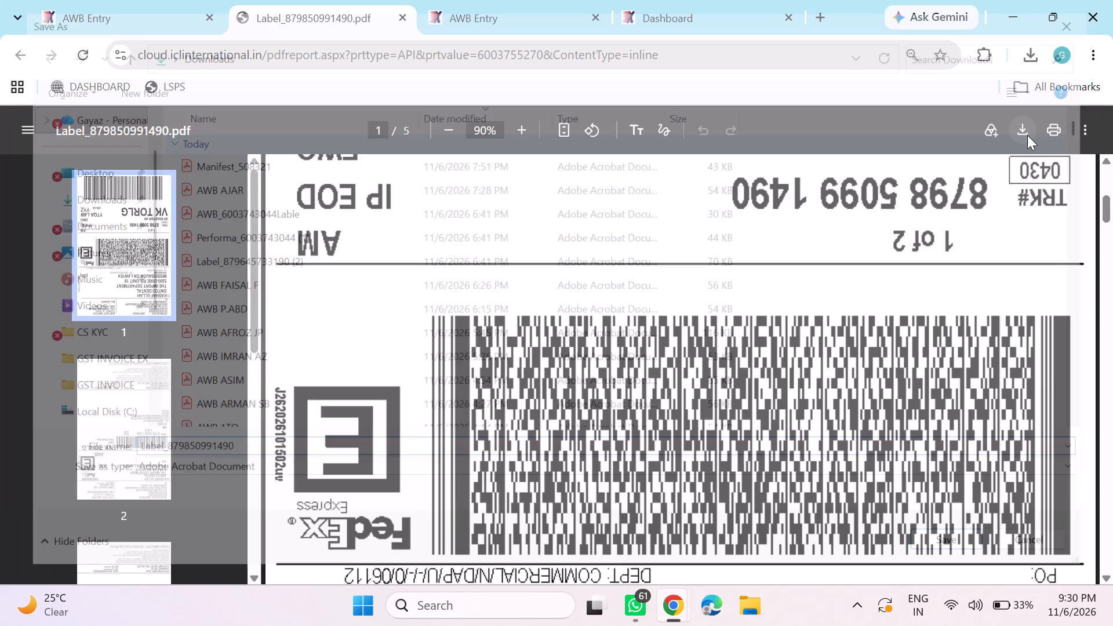
Open iLovePDF's Rotate PDF tool in a new browser tab and load the downloaded label PDF.
key("ctrl+t")
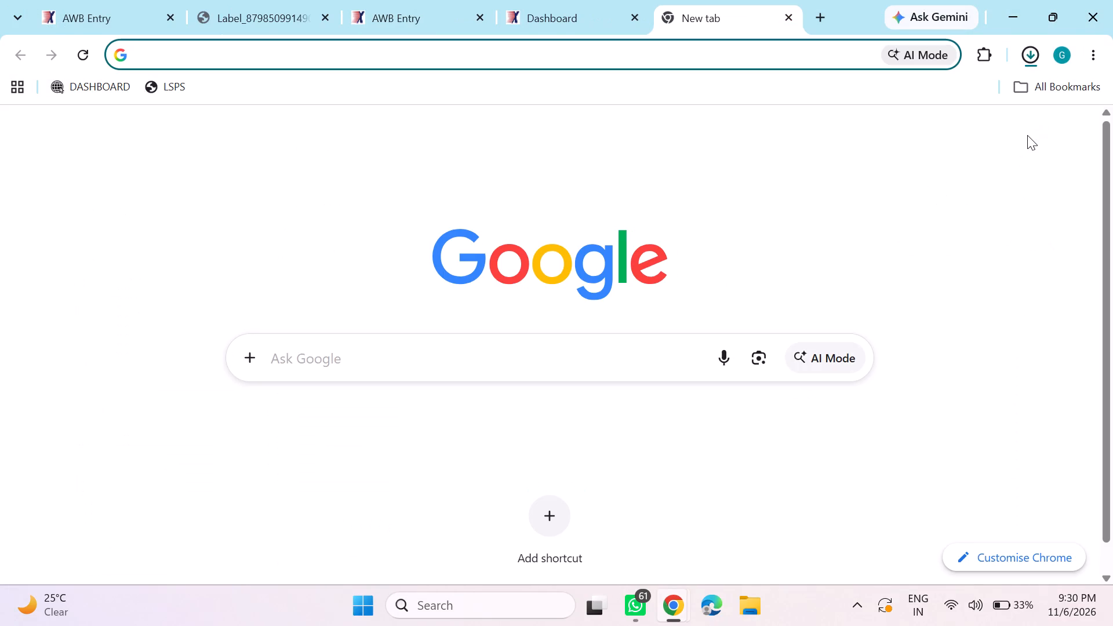
type("PDF")
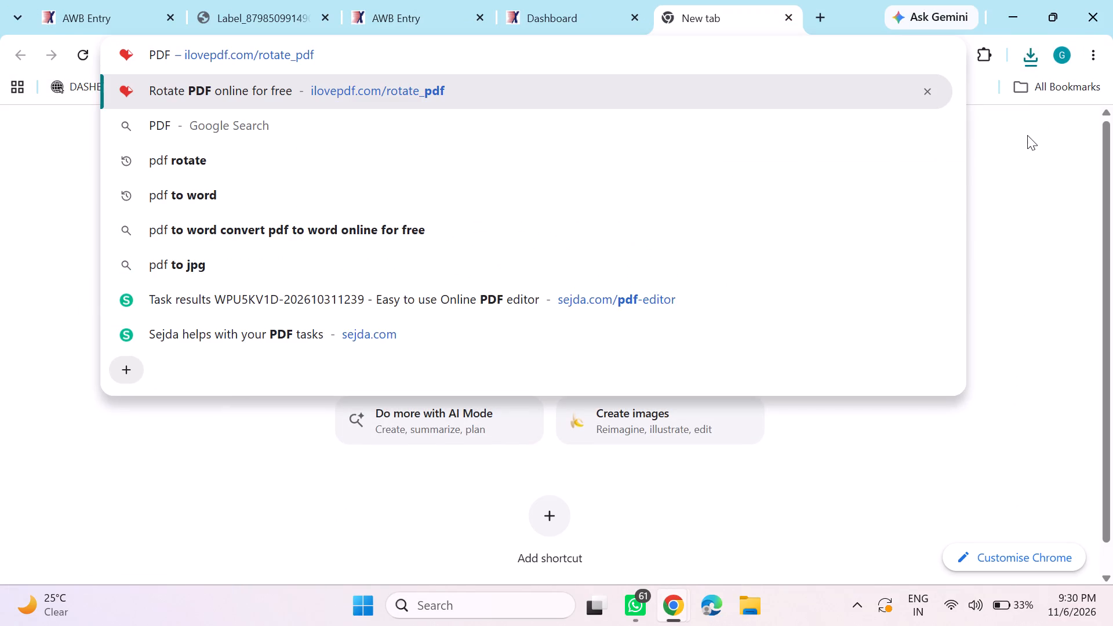
key("Return")
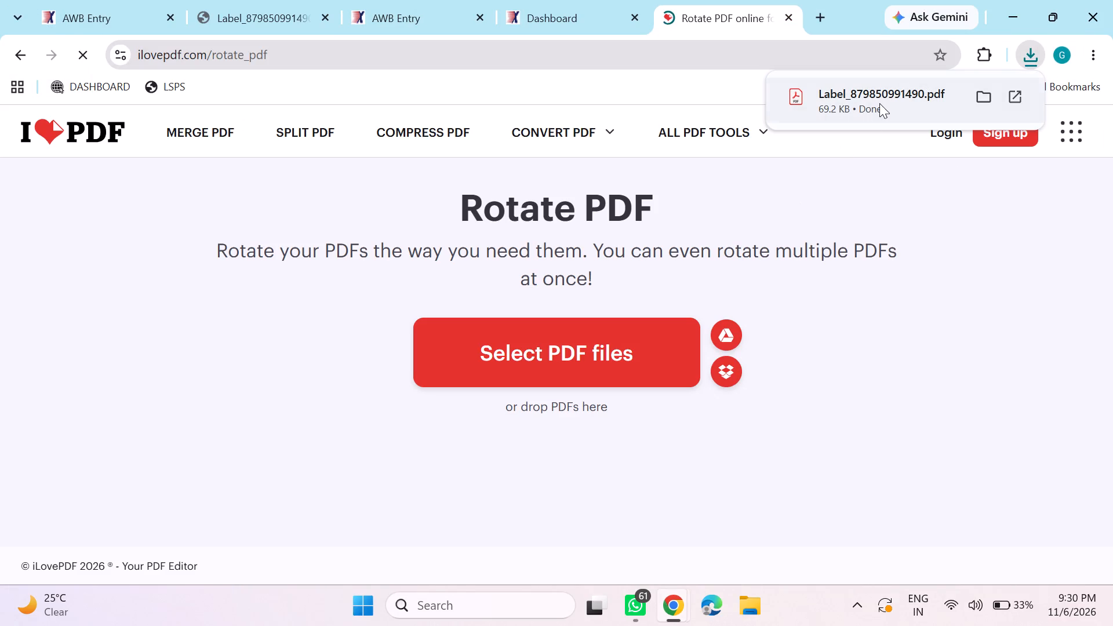
left_click_drag(879, 103, 595, 327)
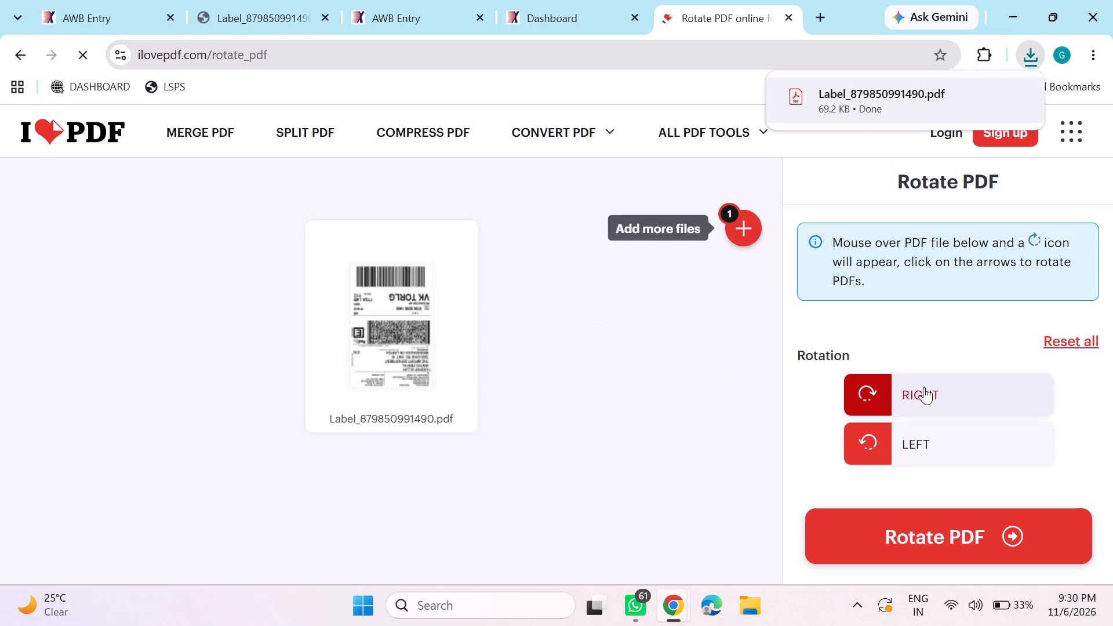
Rotate the label PDF by two clockwise turns so it reads upright, process it, and return from Acrobat to the browser.
double_click(924, 387)
left_click(926, 530)
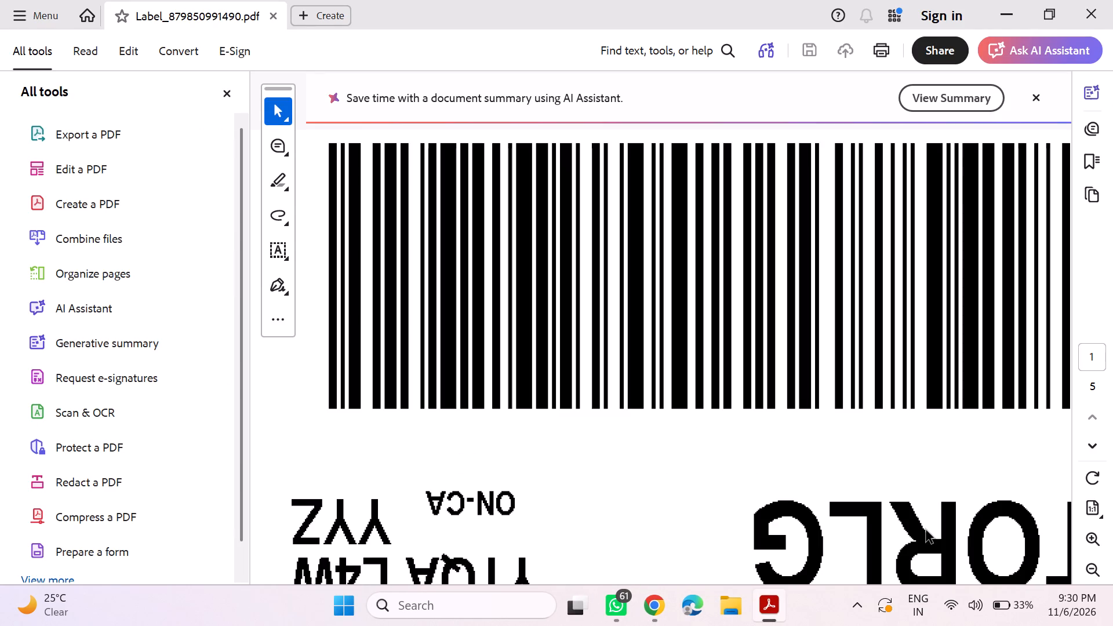
key("alt+Tab")
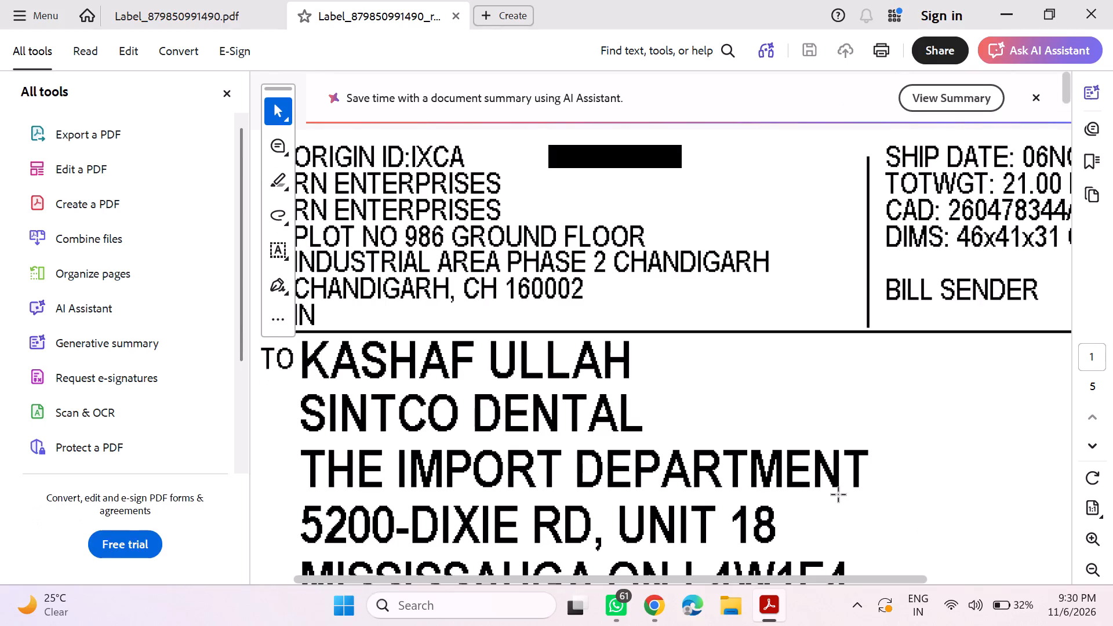
Look through the first two pages of the rotated label PDF in Acrobat, examining the shipment details, tracking number and barcodes.
key("Escape")
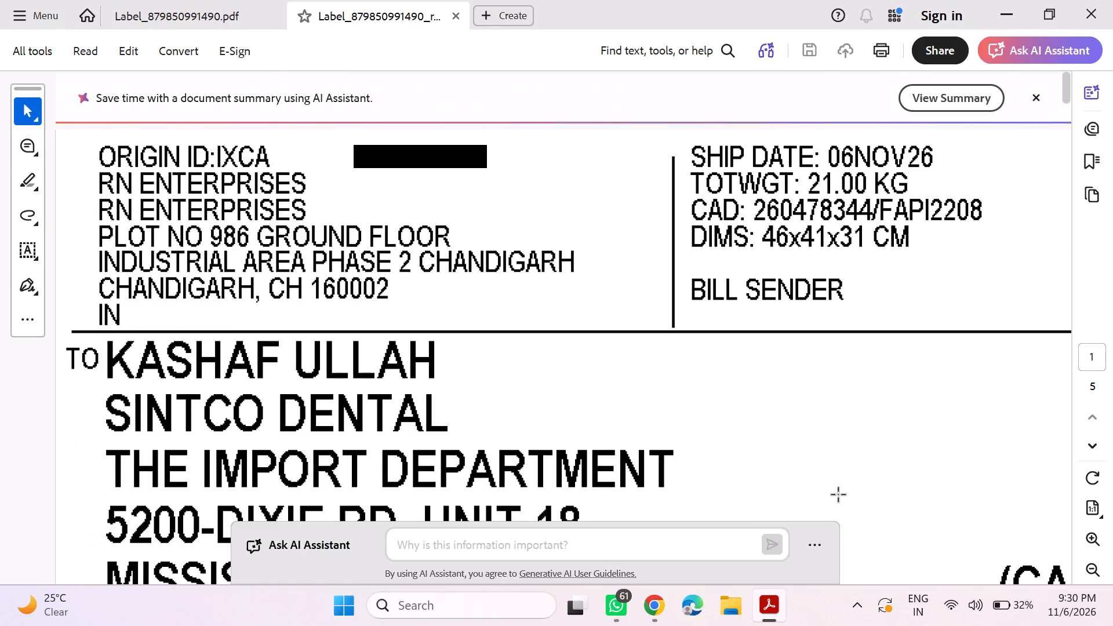
scroll(784, 402, "down", 6)
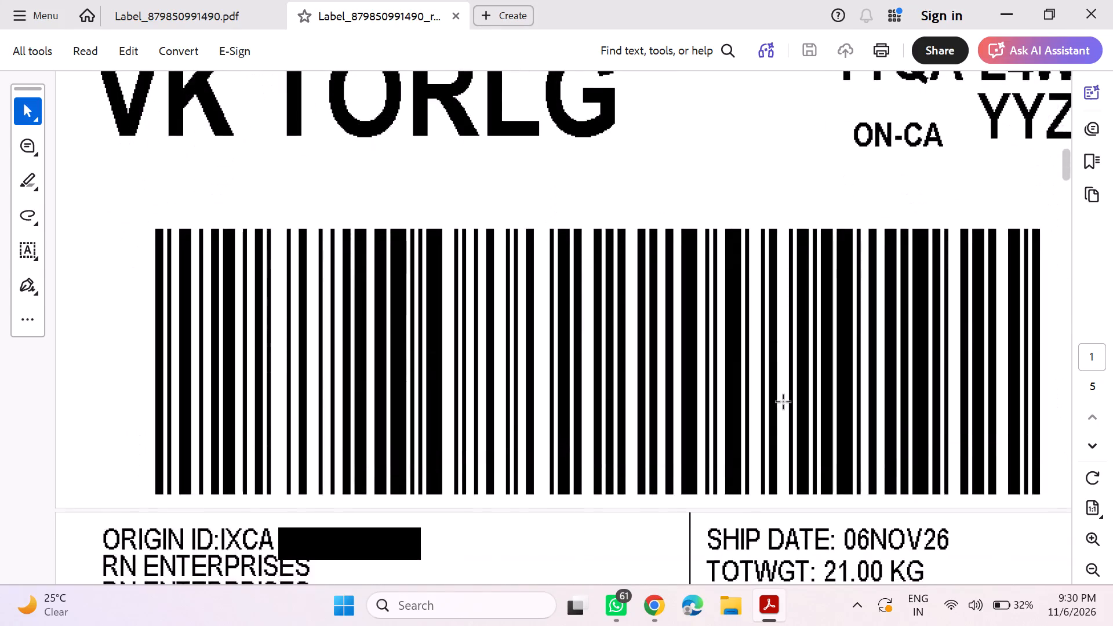
scroll(784, 402, "down", 4)
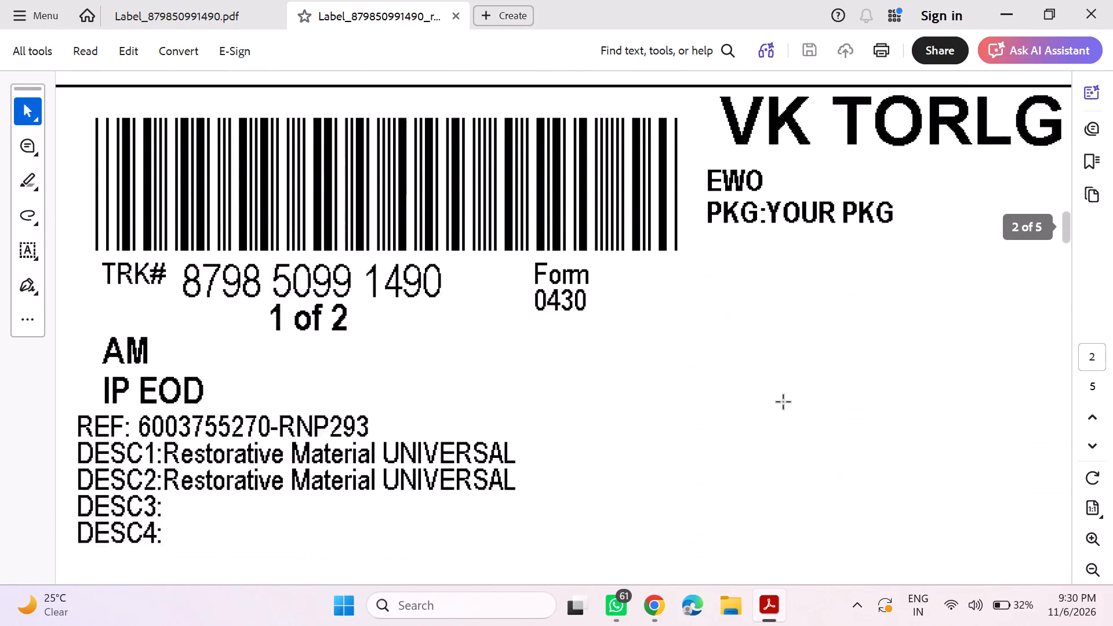
scroll(784, 402, "down", 4)
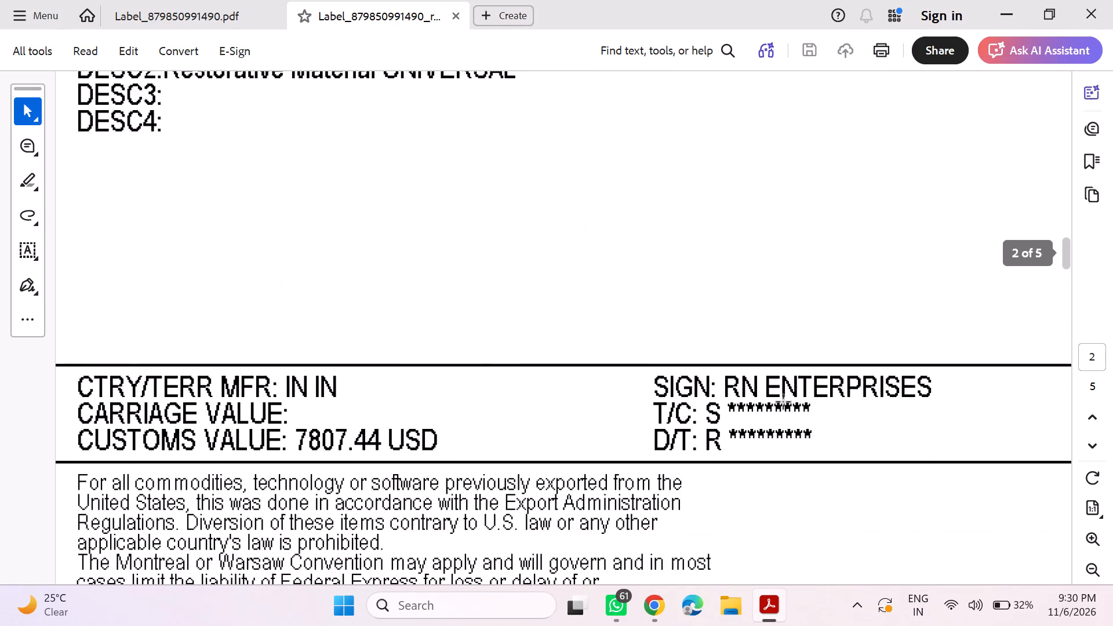
scroll(784, 402, "down", 3)
scroll(784, 402, "up", 2)
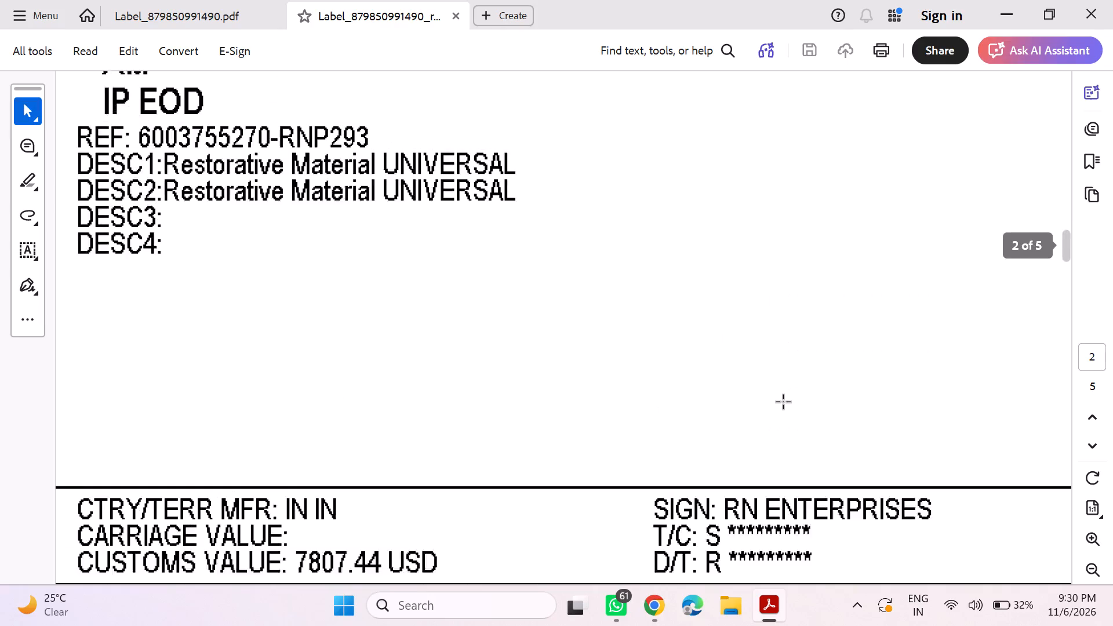
scroll(784, 402, "up", 2)
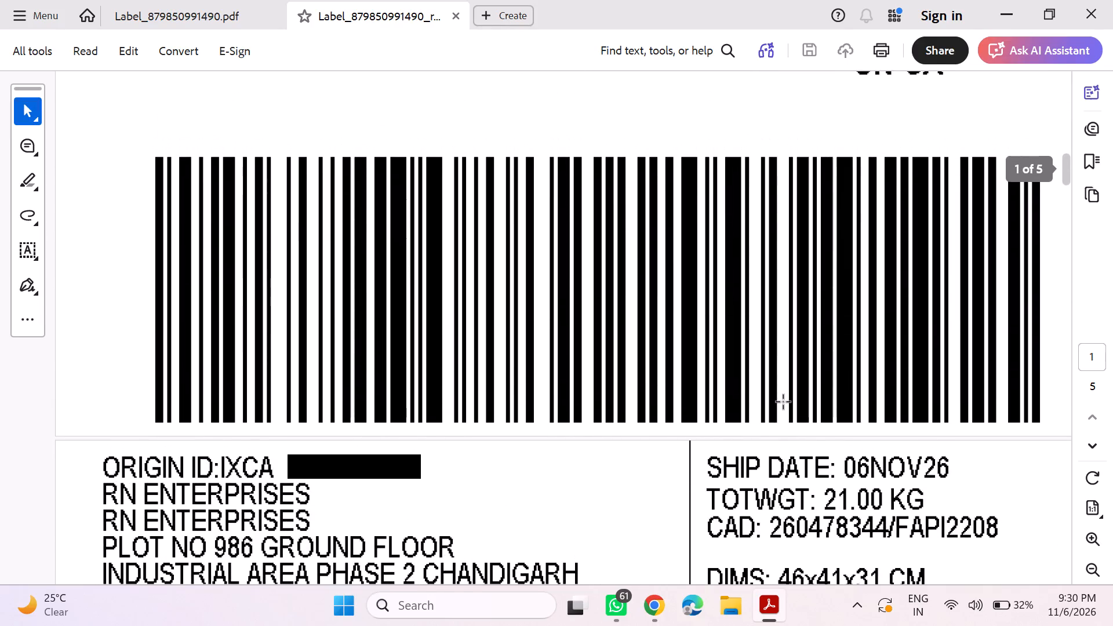
scroll(784, 402, "up", 6)
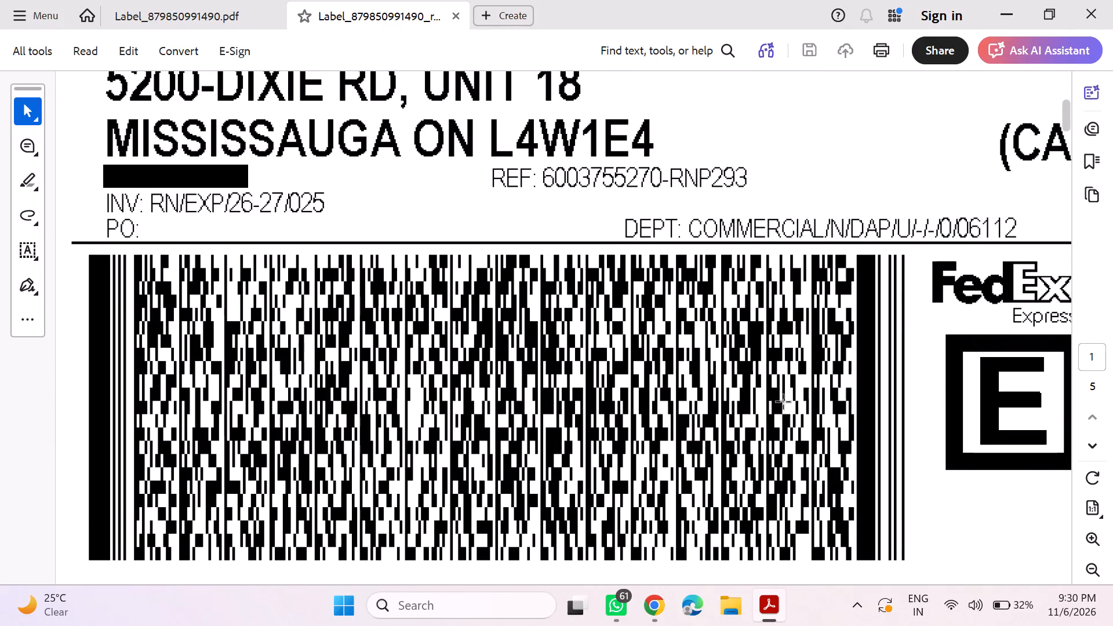
scroll(784, 402, "down", 1)
scroll(784, 402, "right", 2)
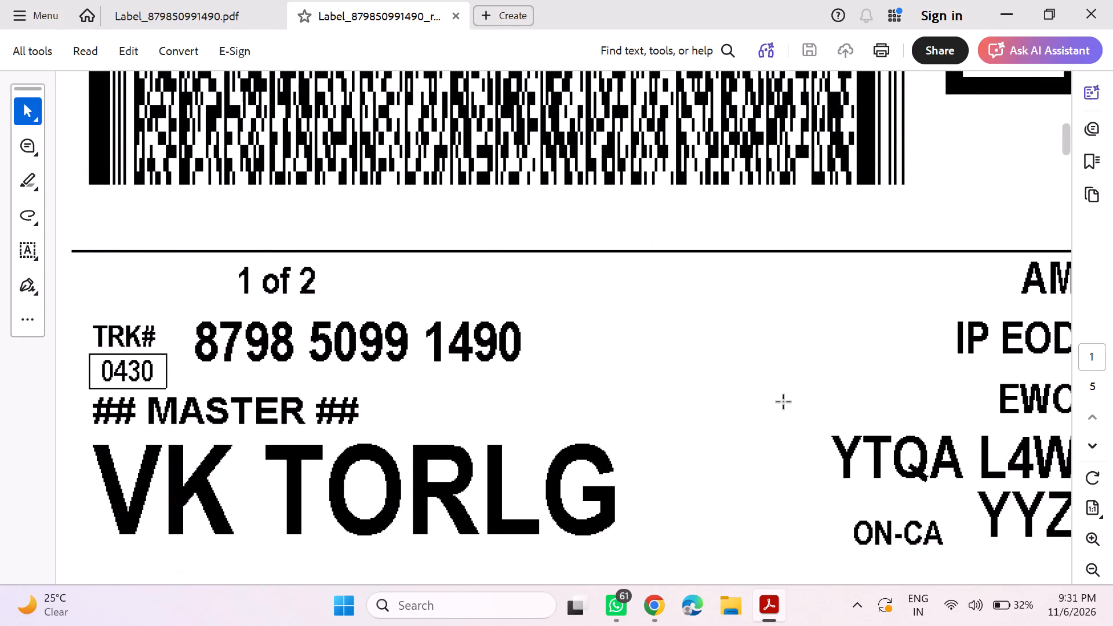
scroll(784, 402, "down", 1)
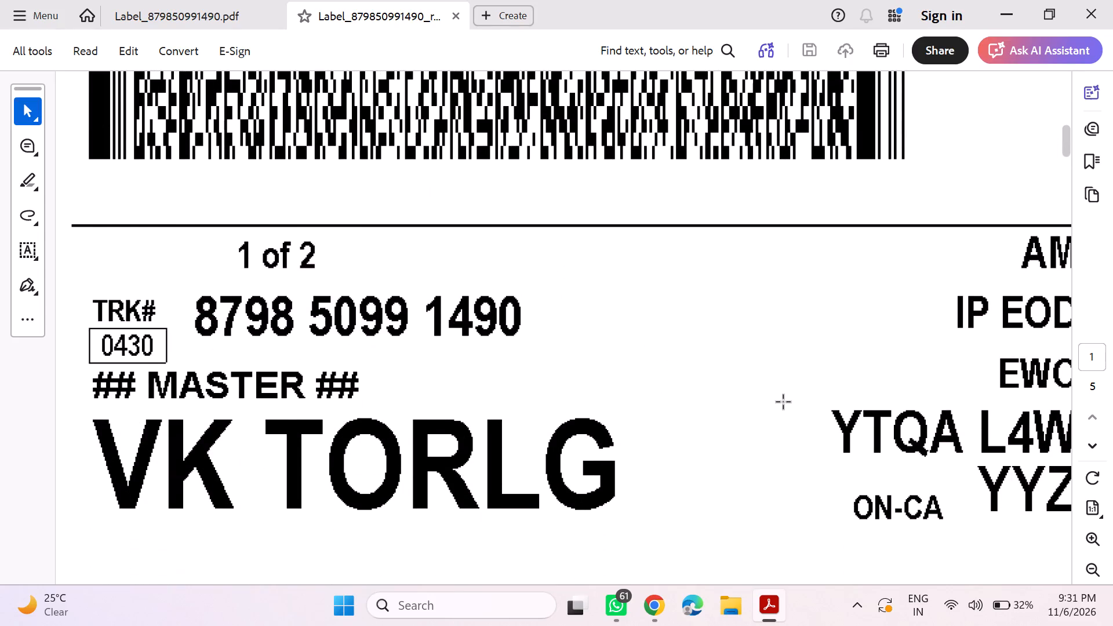
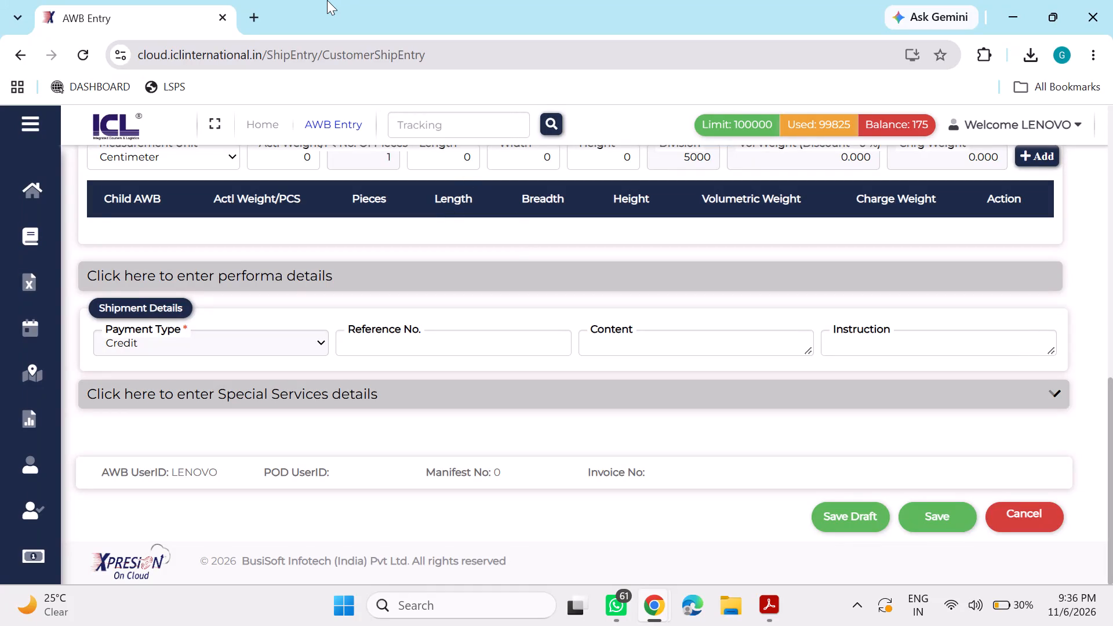
Open a new, empty browser tab alongside the AWB Entry page.
left_click(245, 20)
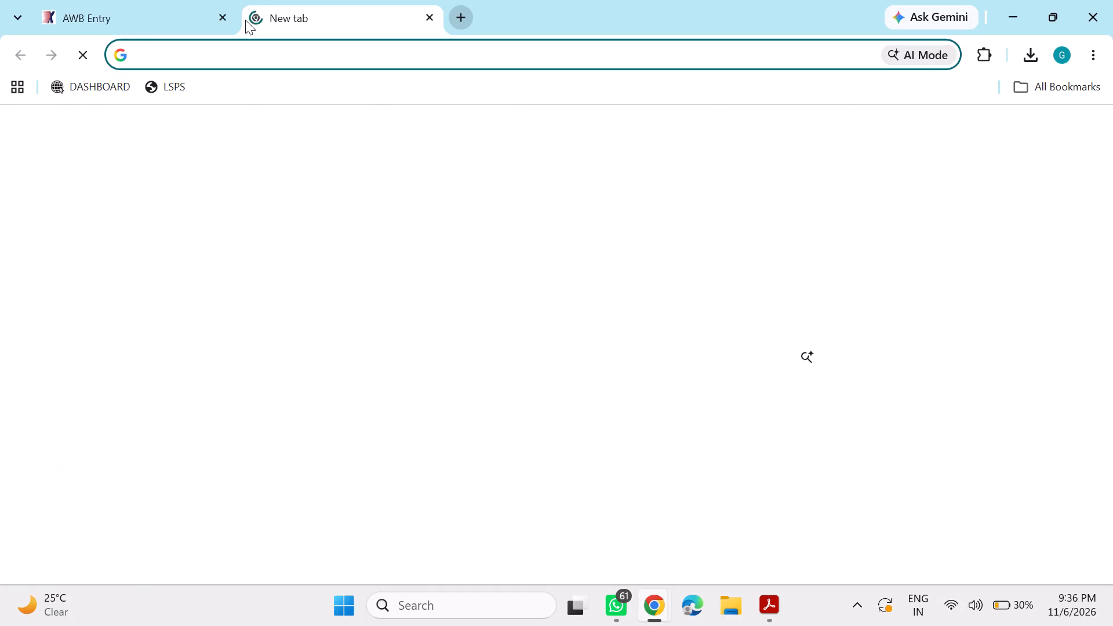
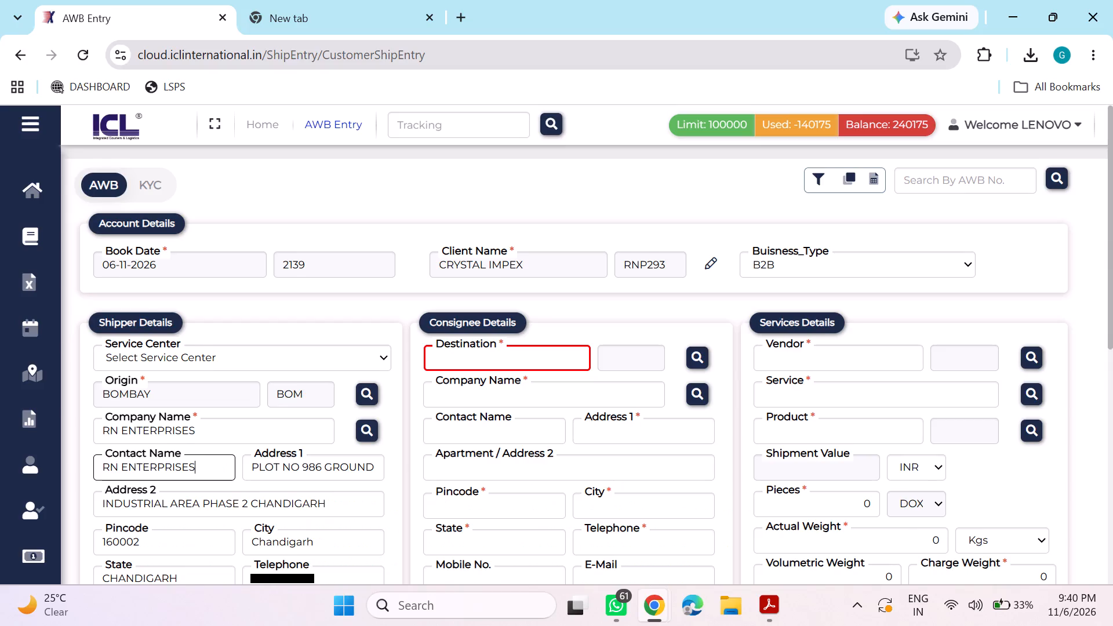
Set the consignee destination of the new RN ENTERPRISES AWB entry to CANADA.
scroll(297, 434, "down", 2)
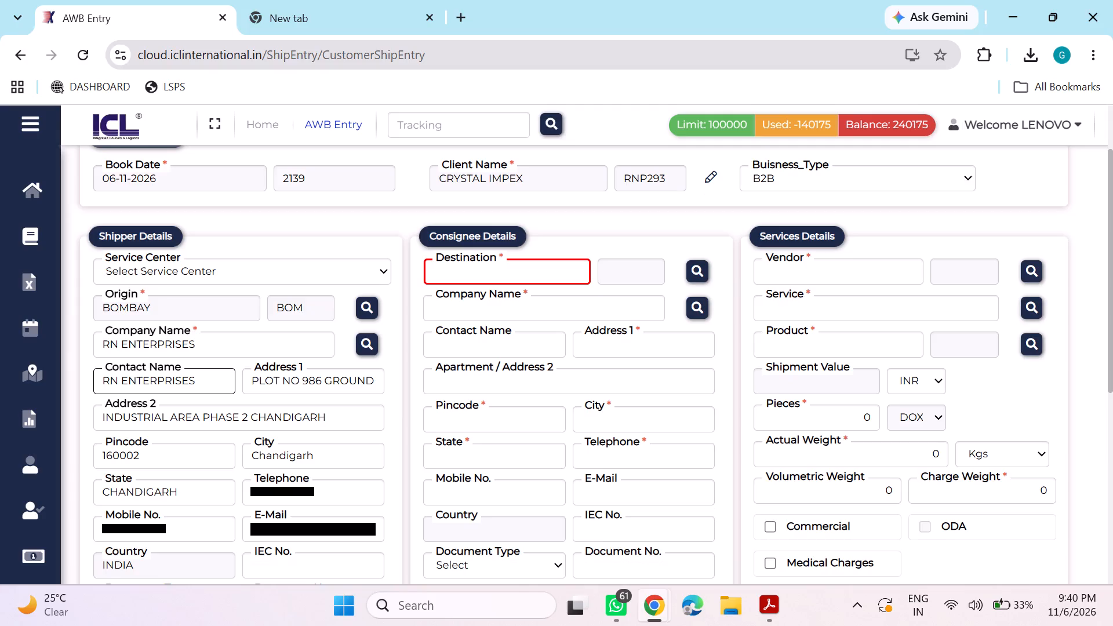
left_click(528, 271)
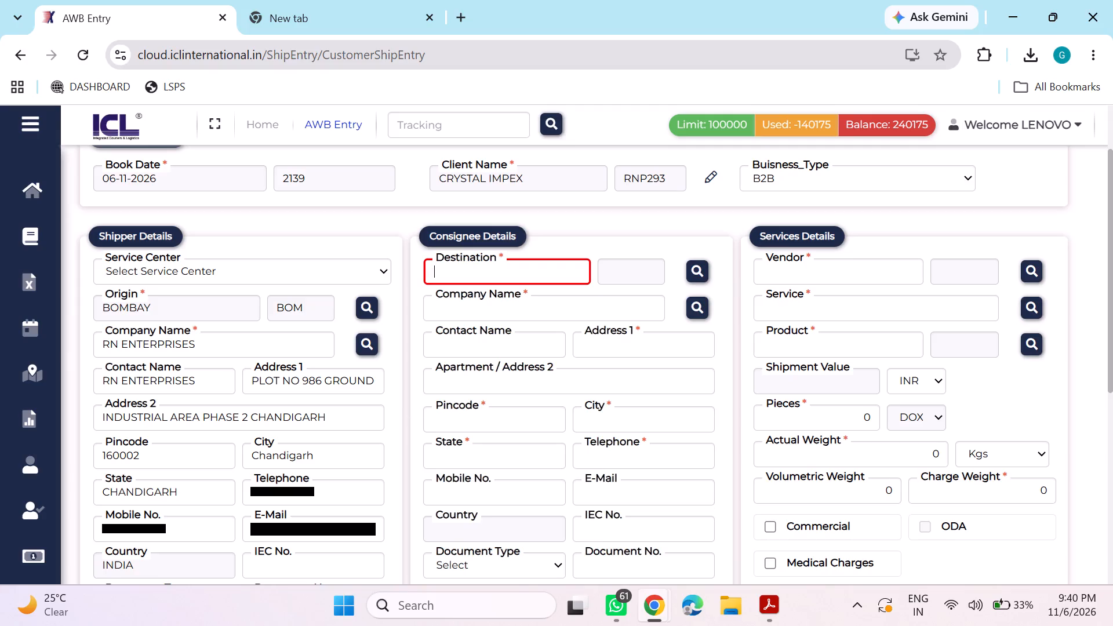
type("CANA")
key("Return")
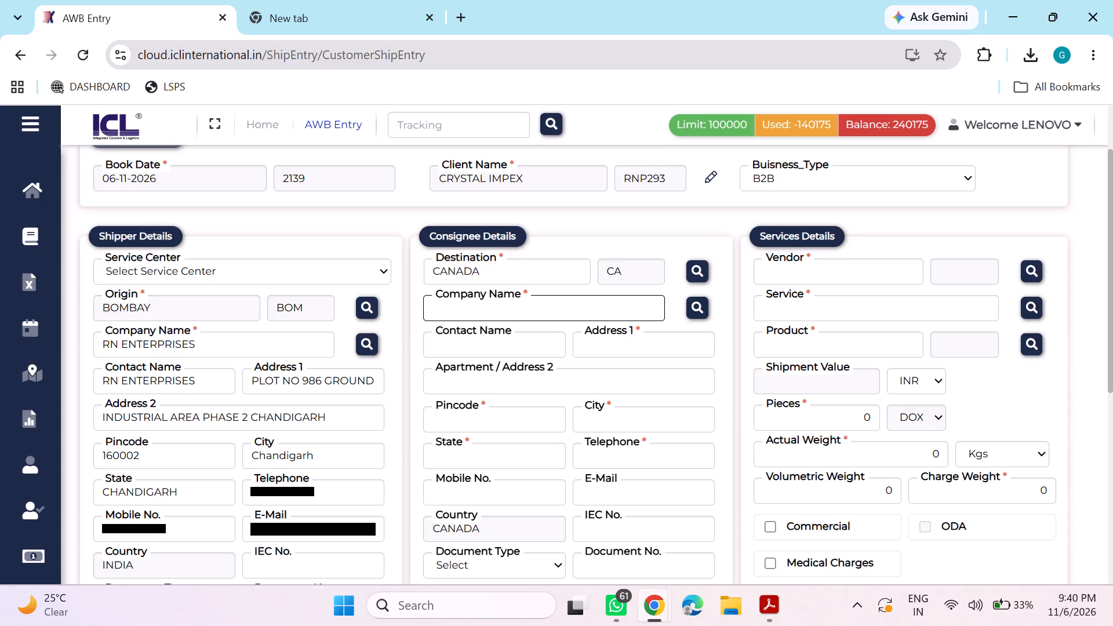
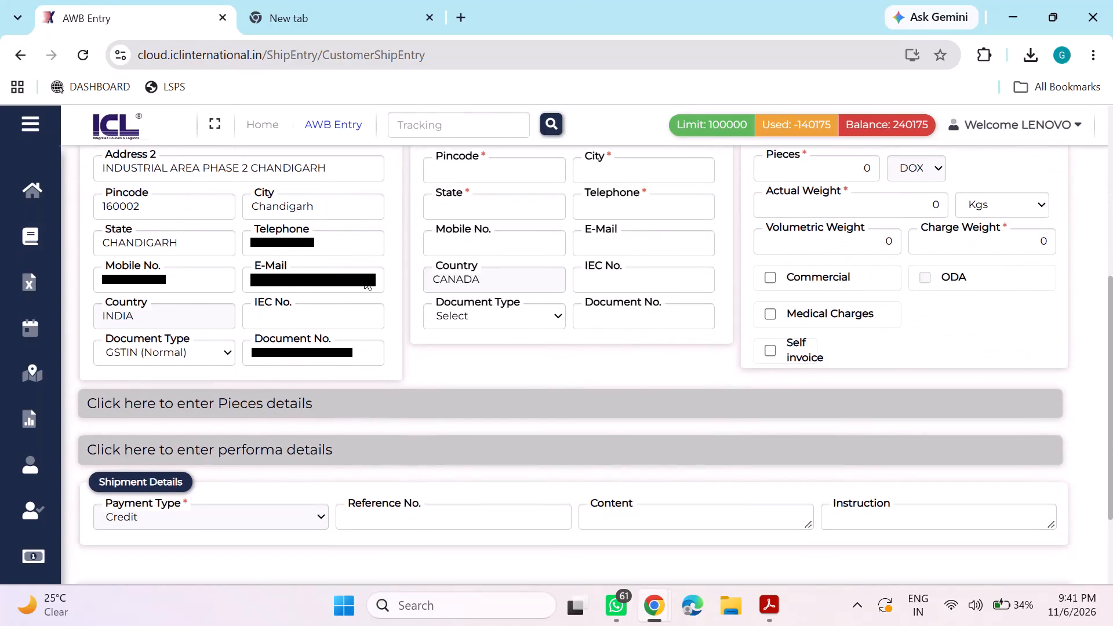
Expand the Pieces details and performa details sections of the AWB entry and look over their fields.
left_click(379, 398)
scroll(379, 398, "down", 1)
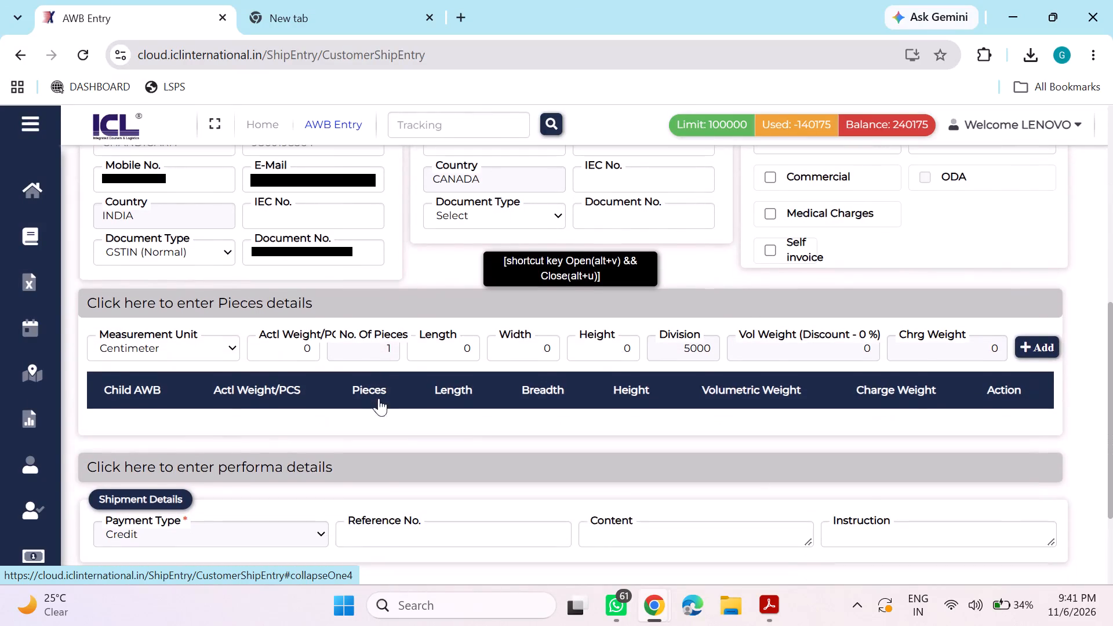
left_click(313, 350)
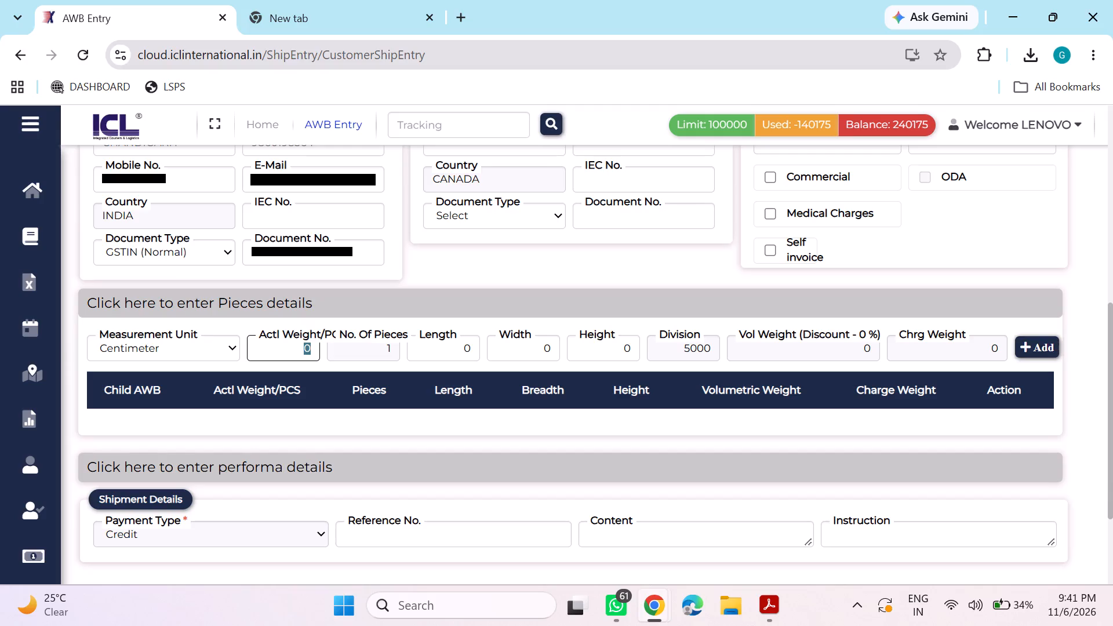
left_click(294, 473)
scroll(294, 473, "down", 1)
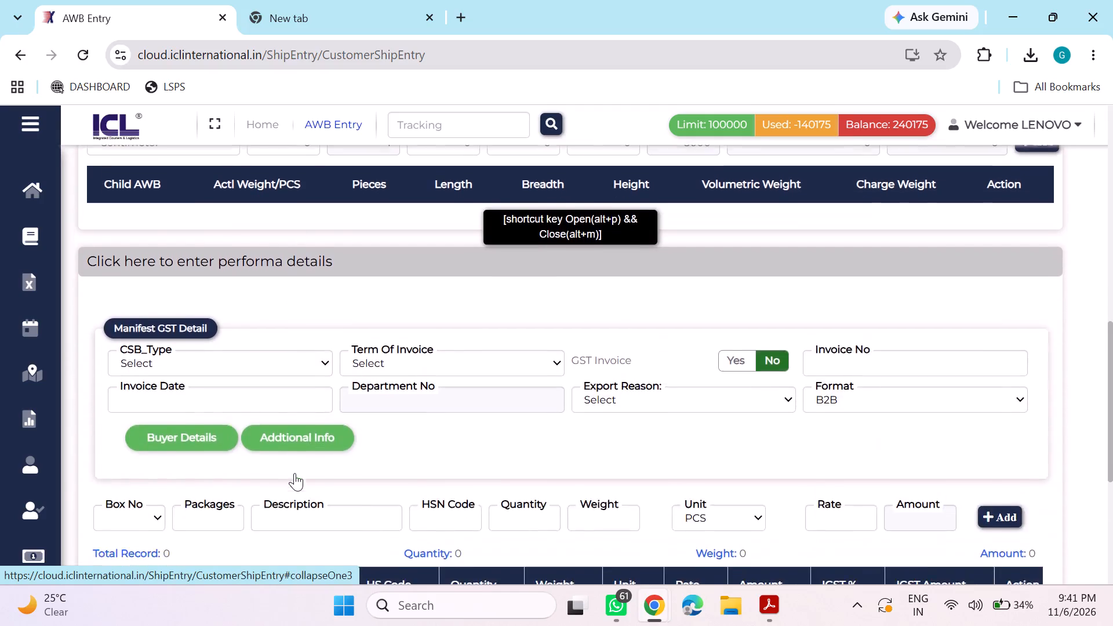
scroll(294, 473, "down", 2)
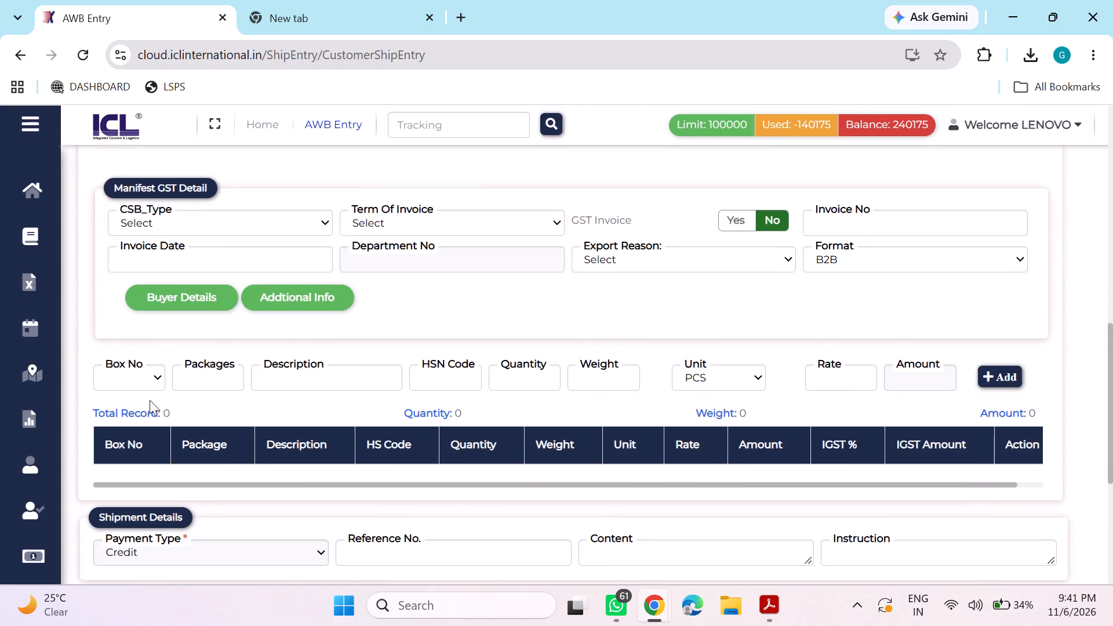
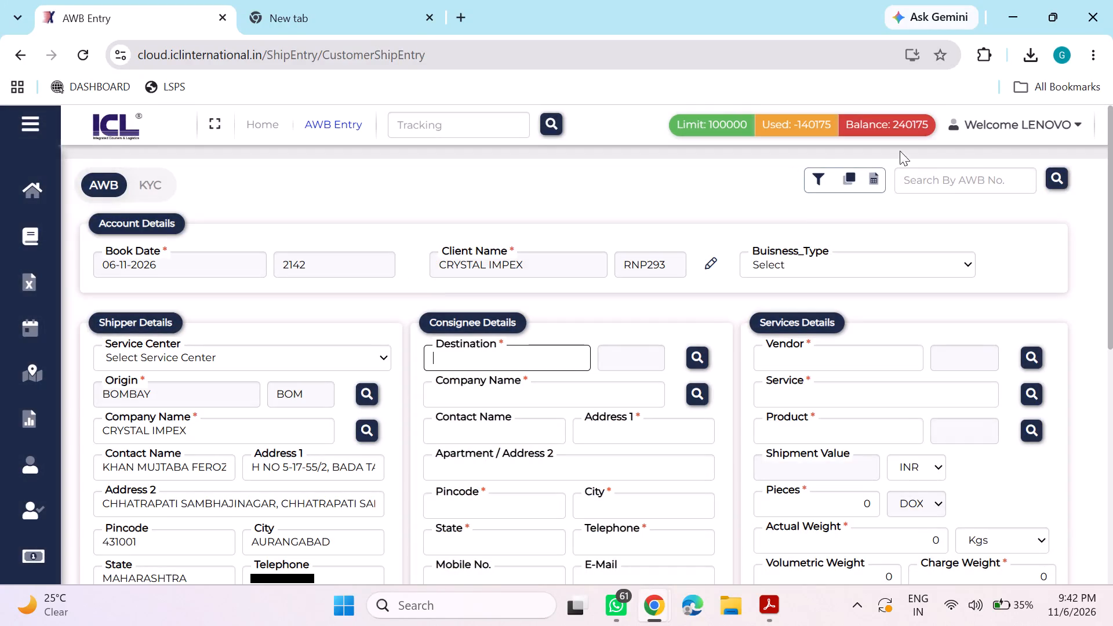
Open the signed-in user's account options from the AWB entry page.
left_click(1007, 128)
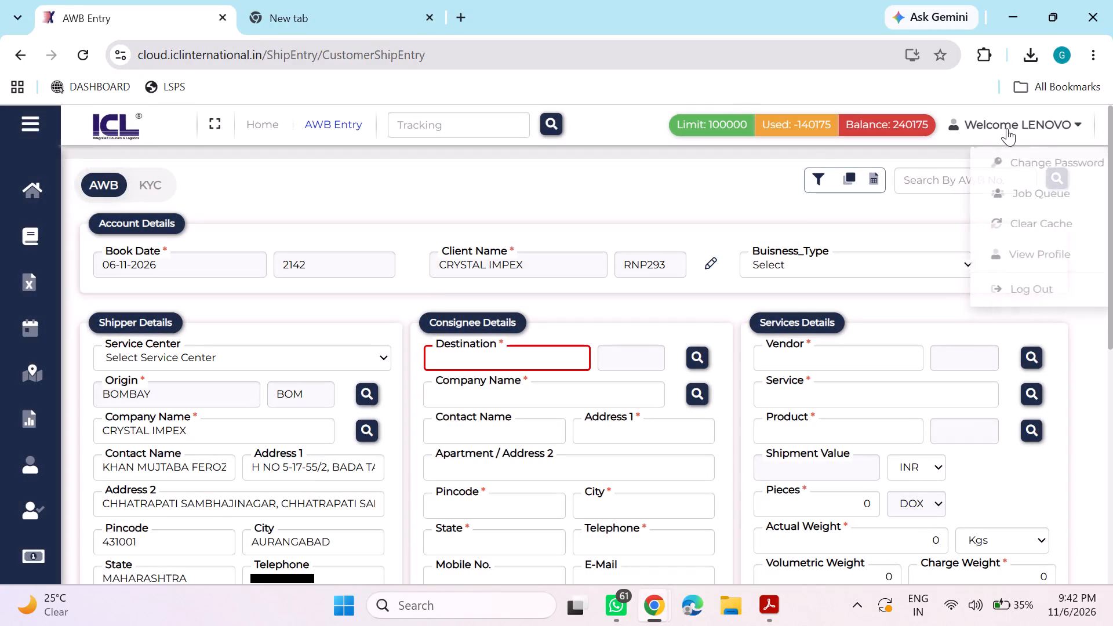
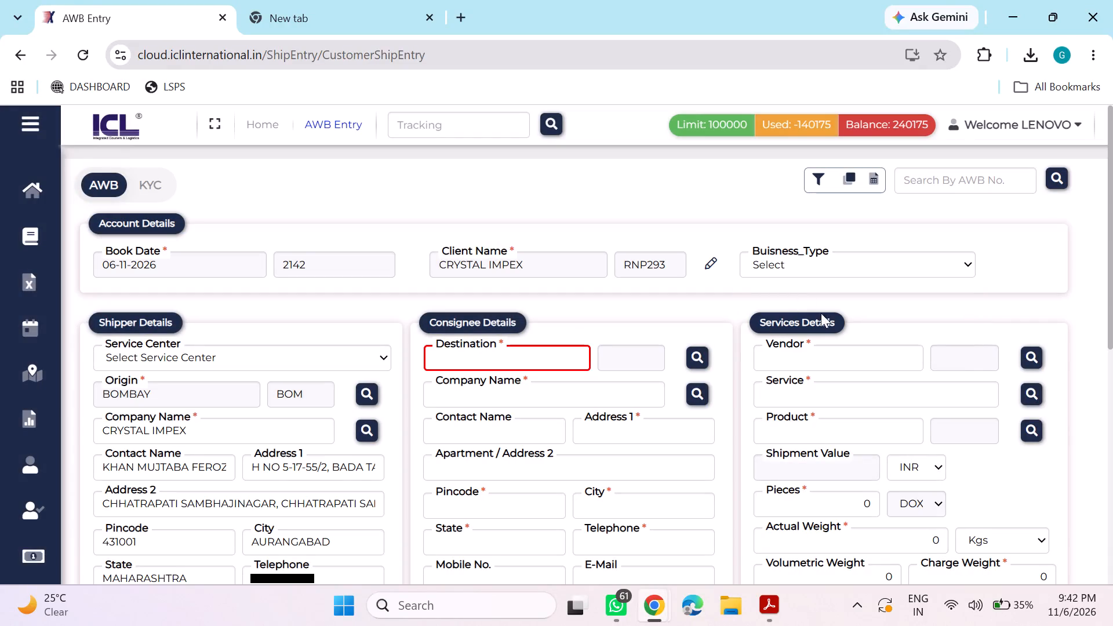
Set the AWB's business type to B2B and fill the shipper details with the saved company RN ENTERPRISES.
left_click(828, 325)
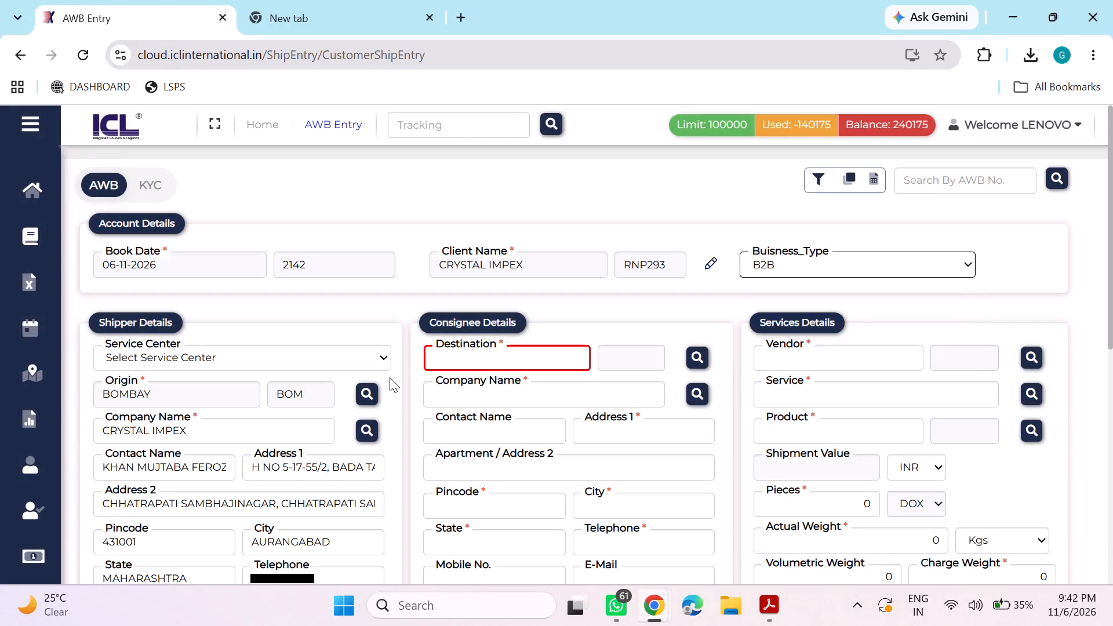
left_click(293, 430)
key("ctrl+a")
type("RN")
key("Return")
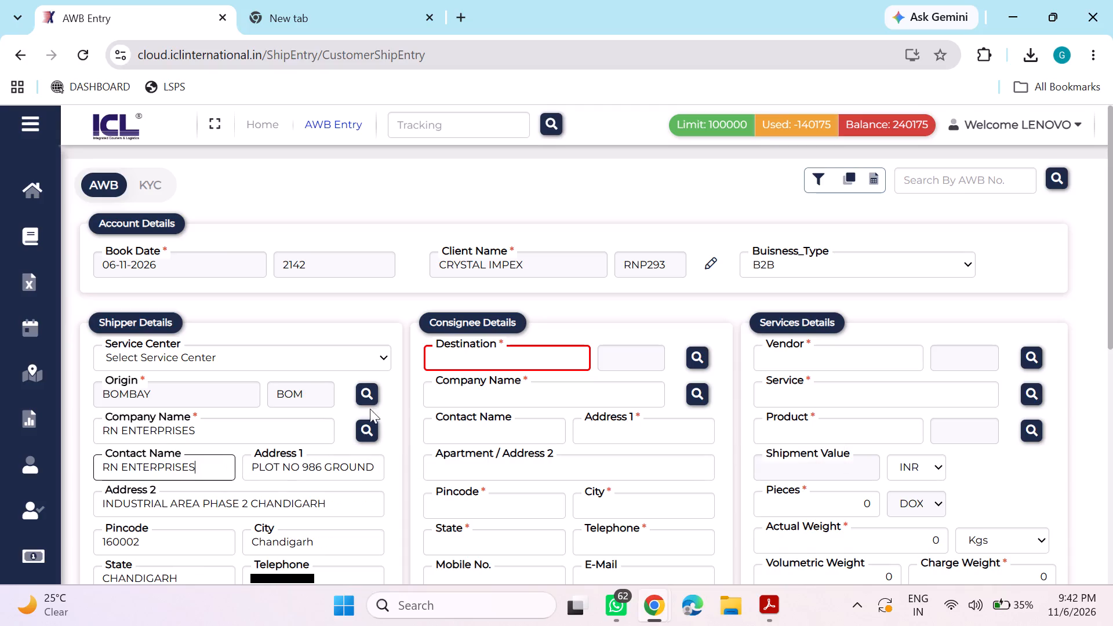
Set the consignee destination to CANADA.
left_click(499, 370)
type("CANA")
key("Return")
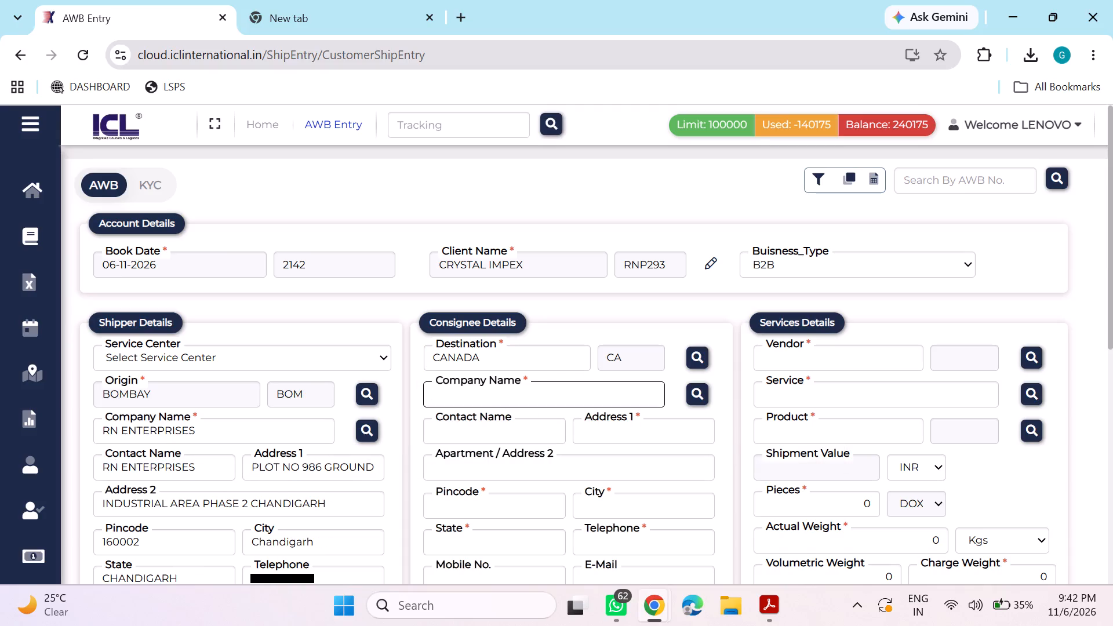
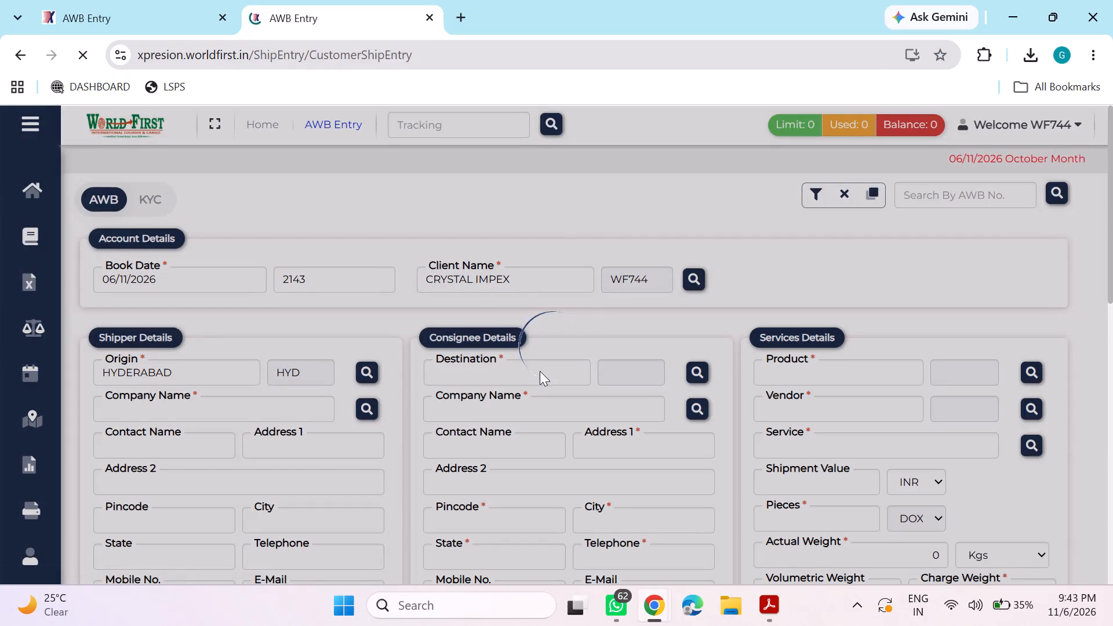
Set the consignee destination to Canada and fill the consignee details with the saved company SAMTRADE SUPPLIES.
left_click(540, 371)
type("CANA")
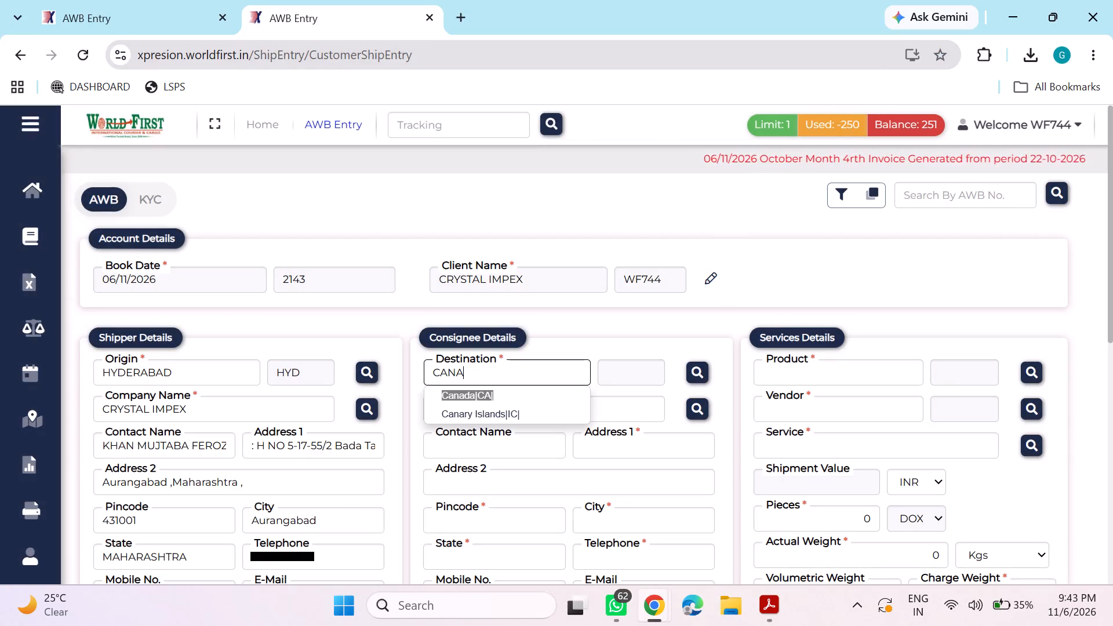
key("Return")
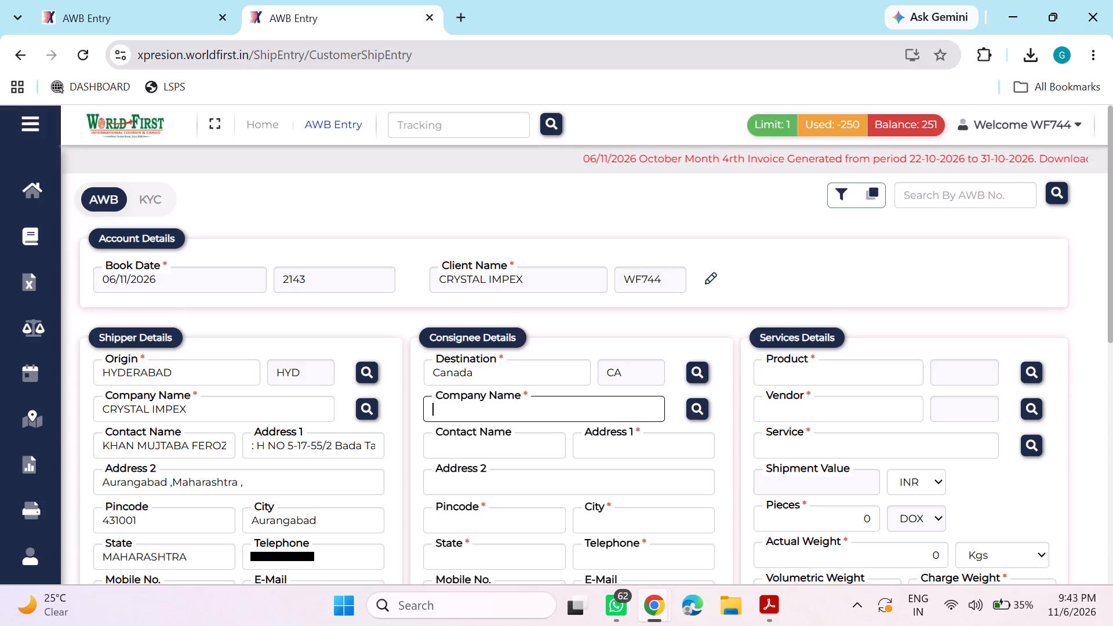
type("SAM")
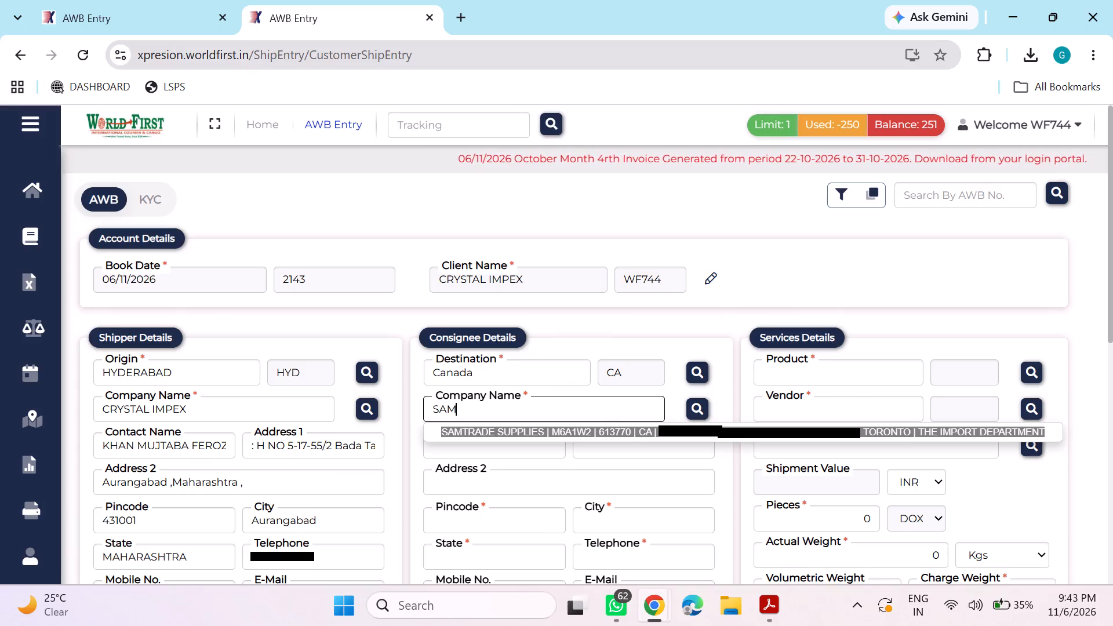
key("Return")
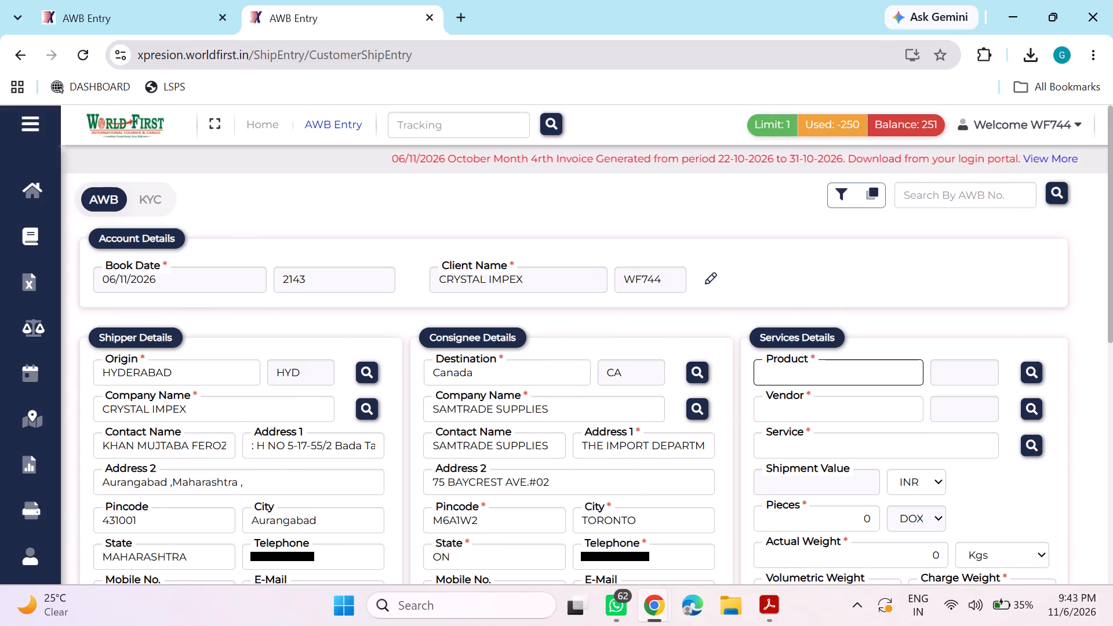
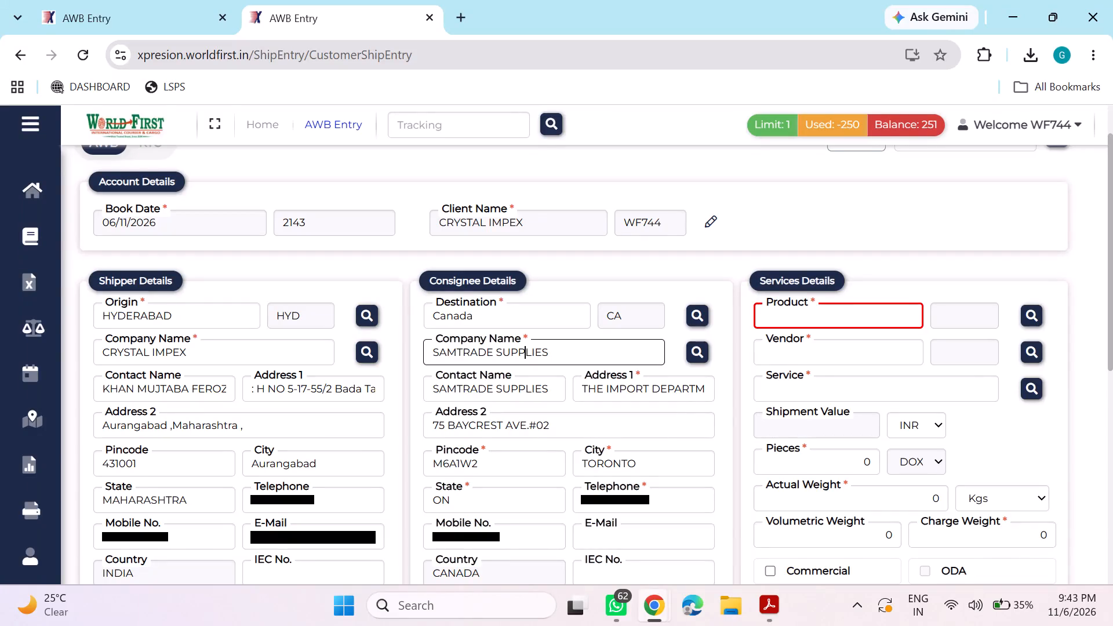
Copy the consignee company name SAMTRADE SUPPLIES from the consignee details.
key("ctrl+a")
key("ctrl+c")
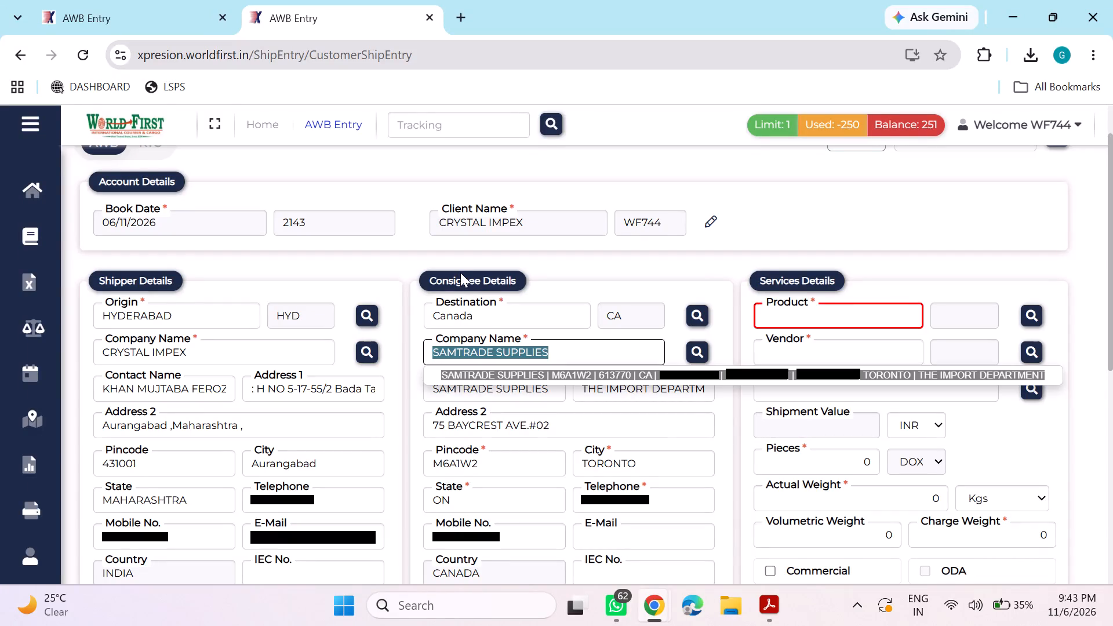
key("Return")
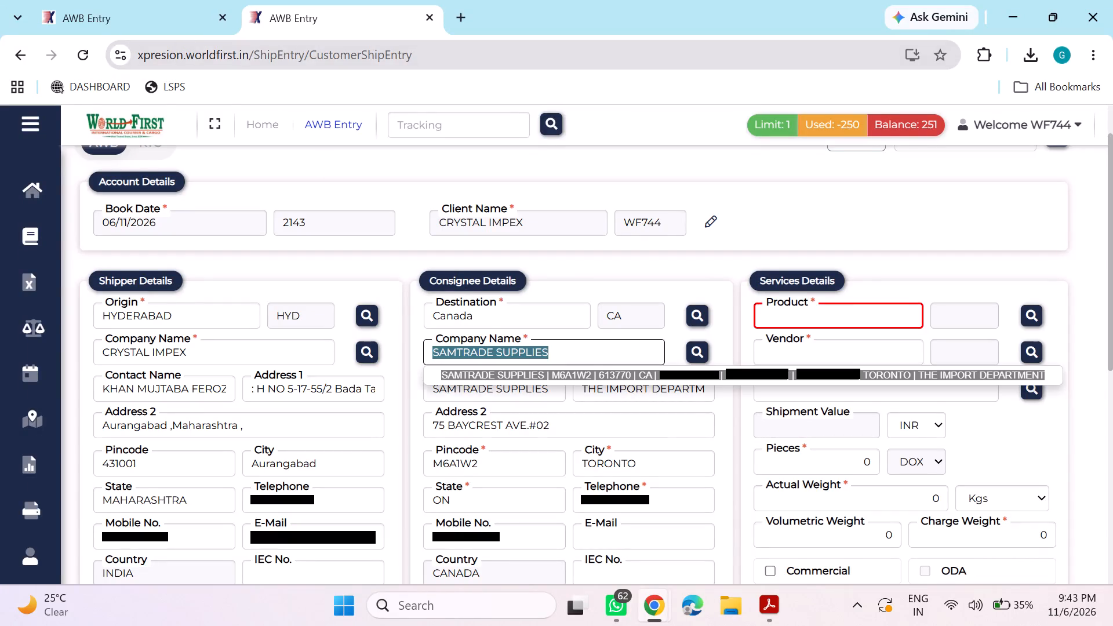
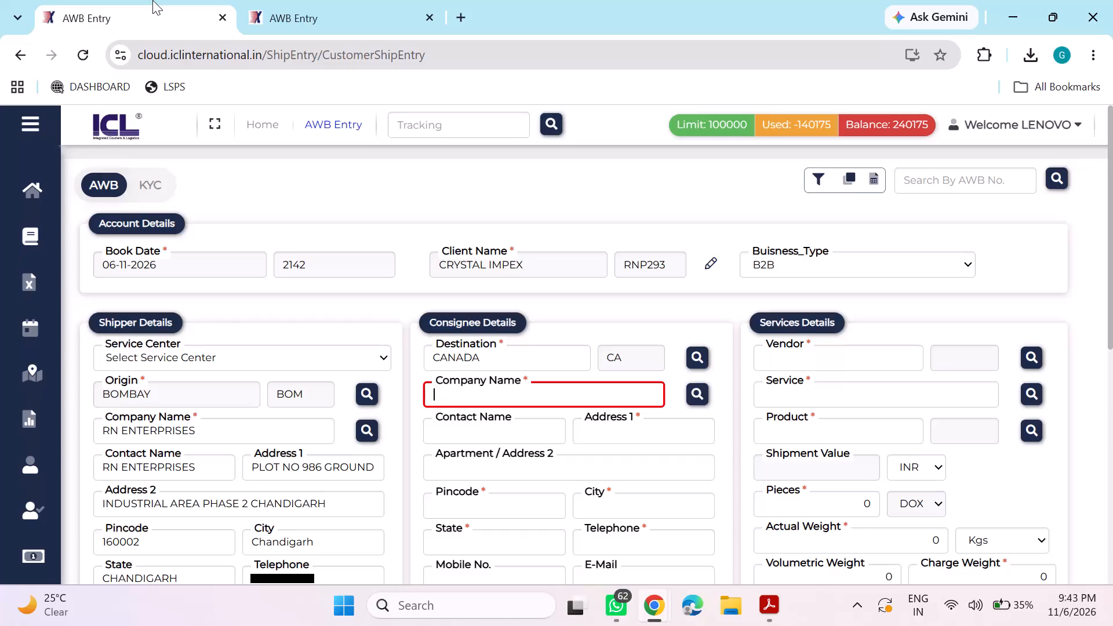
Fill in SAMTRADE SUPPLIES as both the consignee company name and contact name in the ICL AWB entry.
key("ctrl+v")
key("Tab")
key("ctrl+v")
key("Tab")
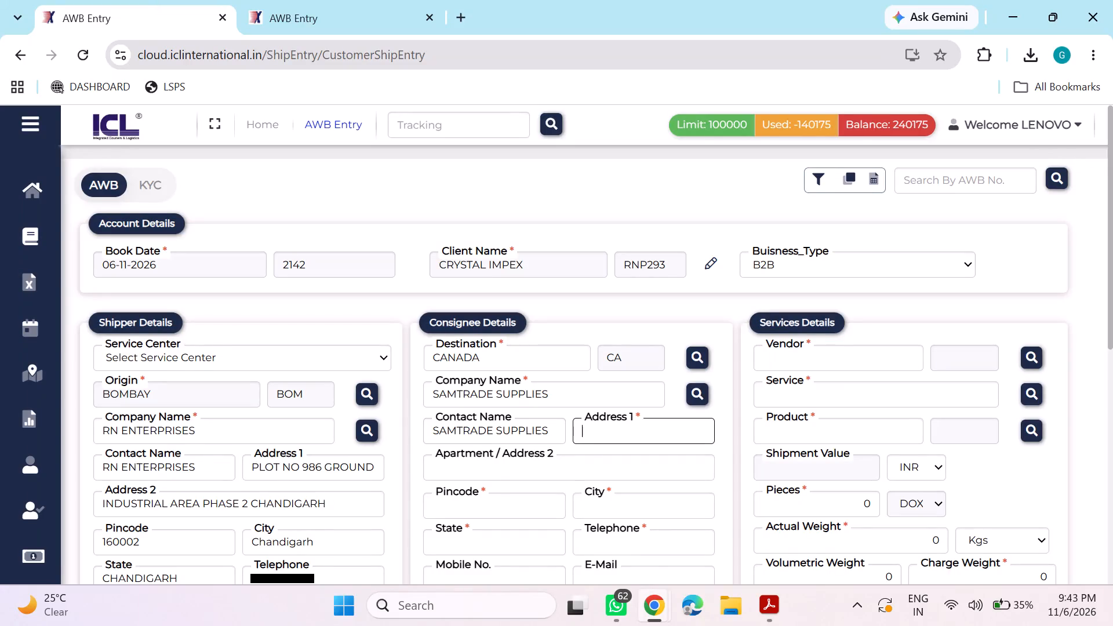
Copy the consignee's Address 1 and Address 2 from the World First entry into the matching ICL consignee fields.
left_click(271, 0)
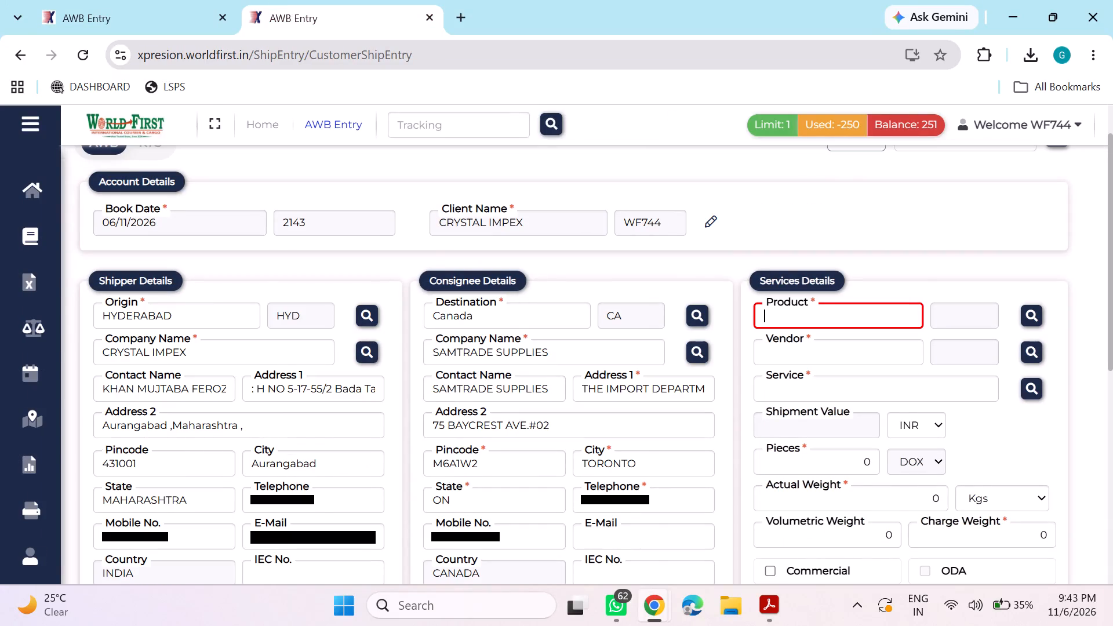
left_click(598, 385)
key("ctrl+a")
key("ctrl+c")
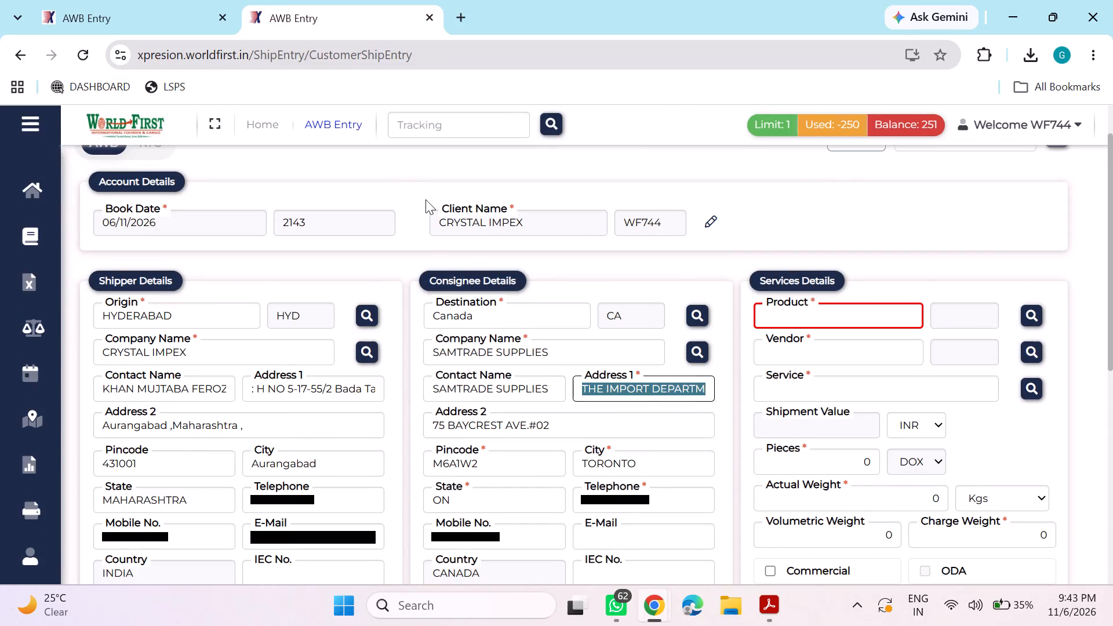
left_click(132, 0)
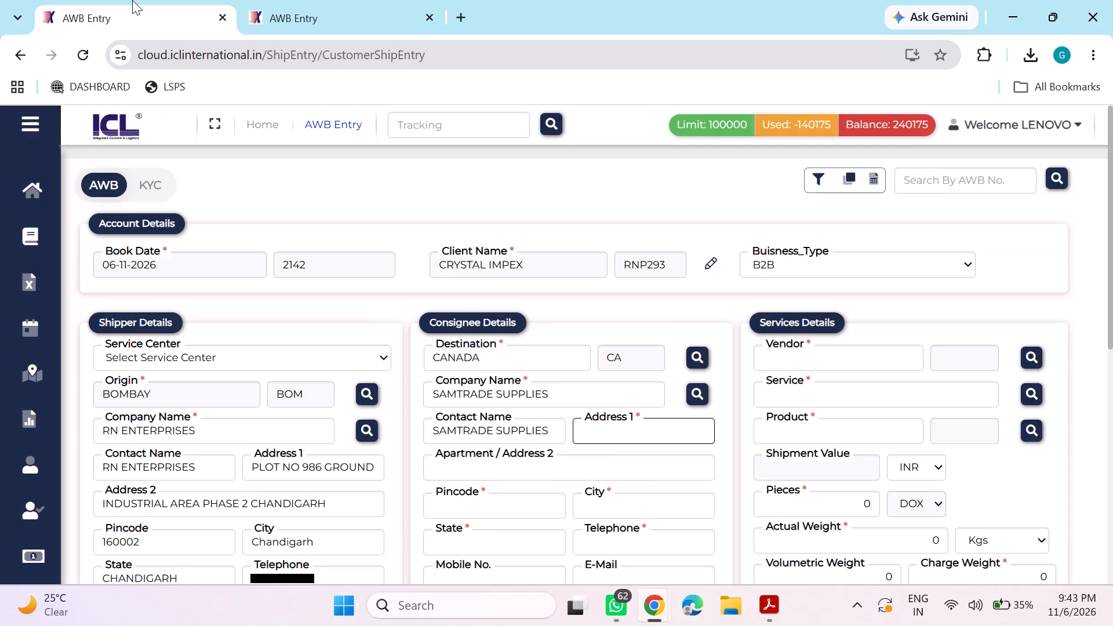
key("ctrl+v")
key("Tab")
left_click(259, 0)
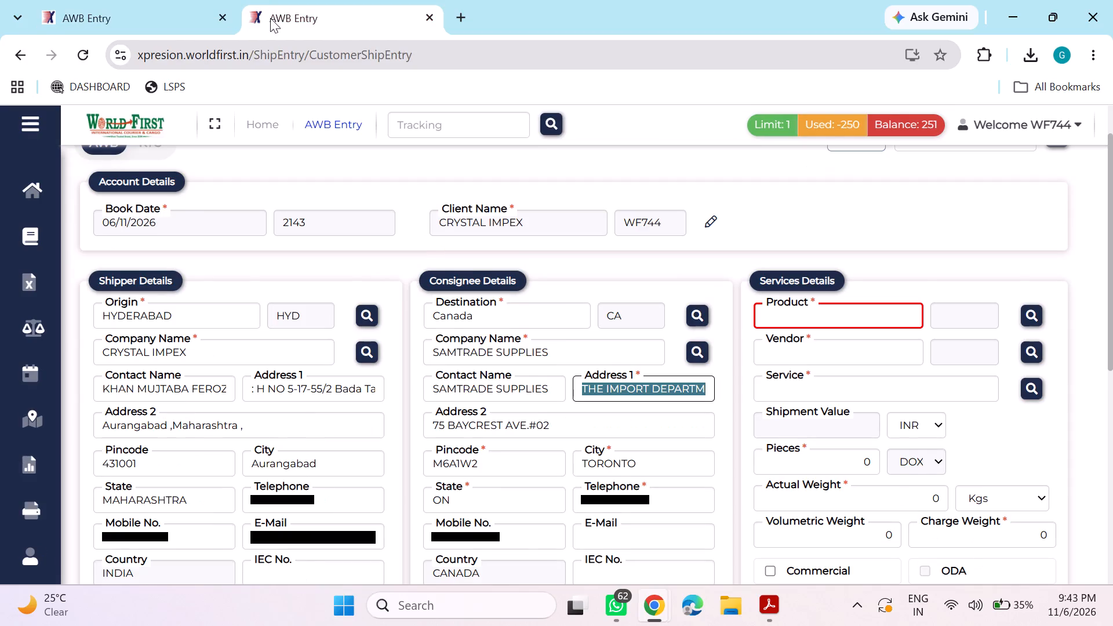
key("Tab")
key("ctrl+c")
left_click(165, 0)
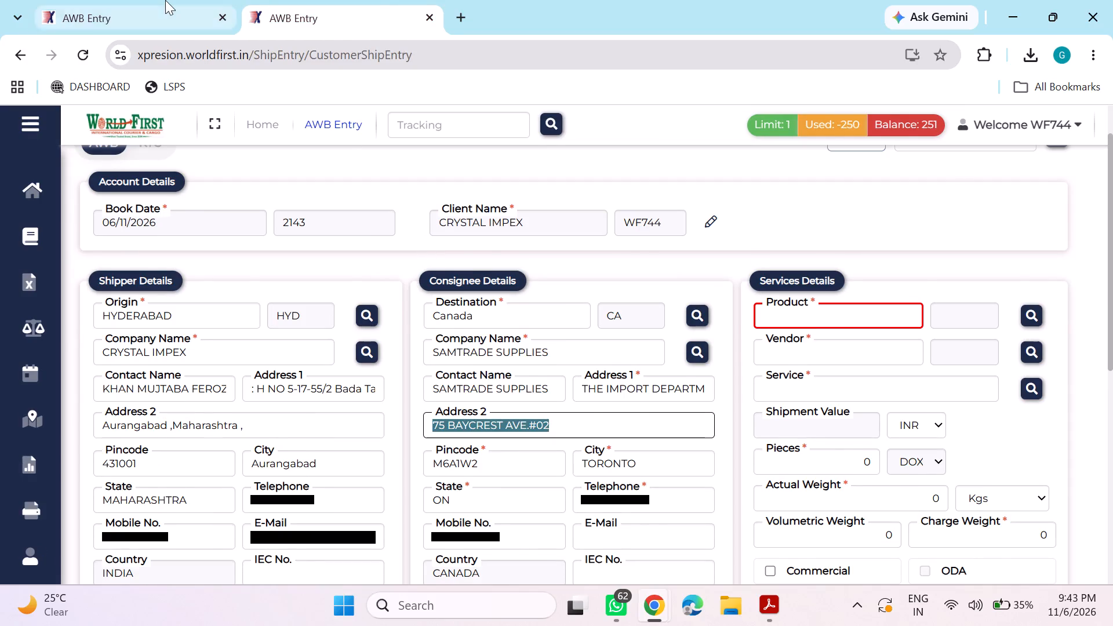
key("ctrl+v")
key("Tab")
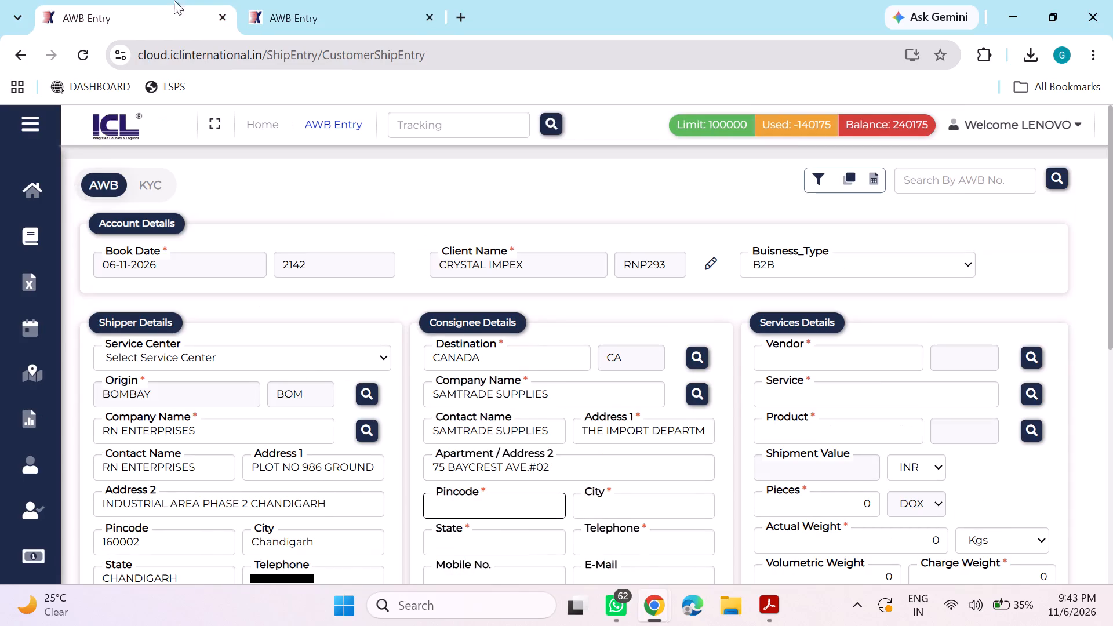
Copy the consignee's pincode and the city TORONTO from the World First entry into the ICL consignee details.
left_click(240, 0)
key("Tab")
key("ctrl+c")
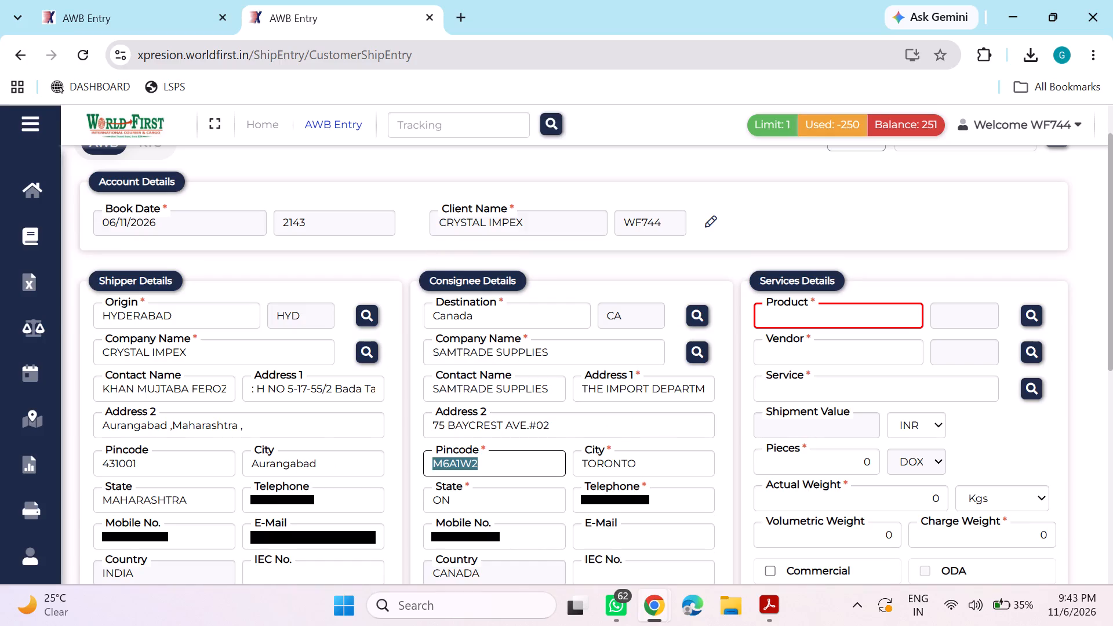
left_click(129, 0)
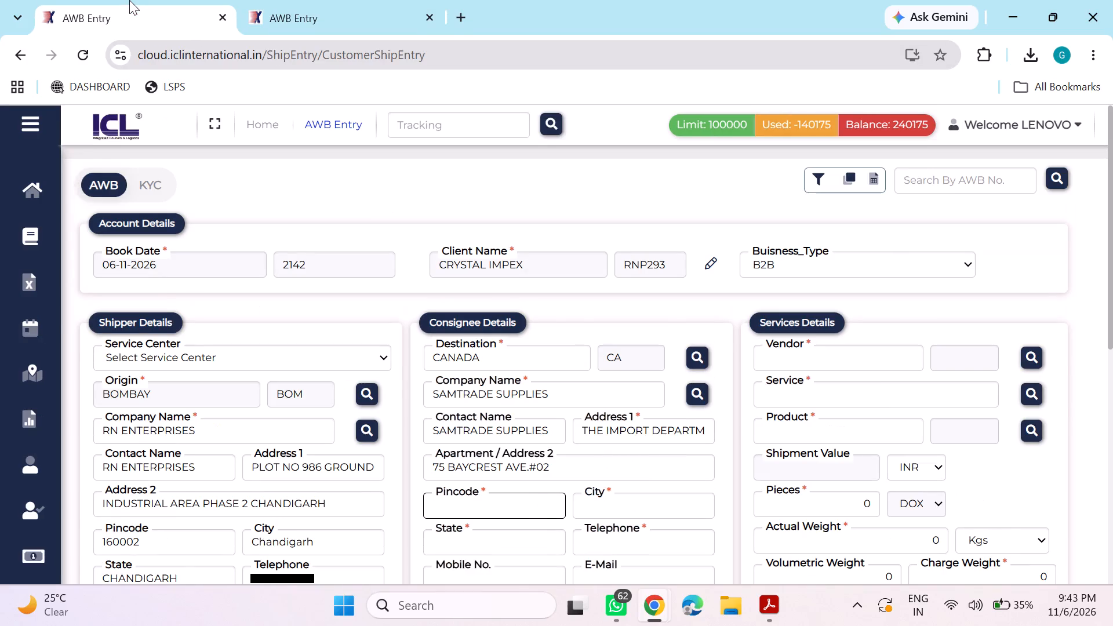
key("ctrl+v")
key("Tab")
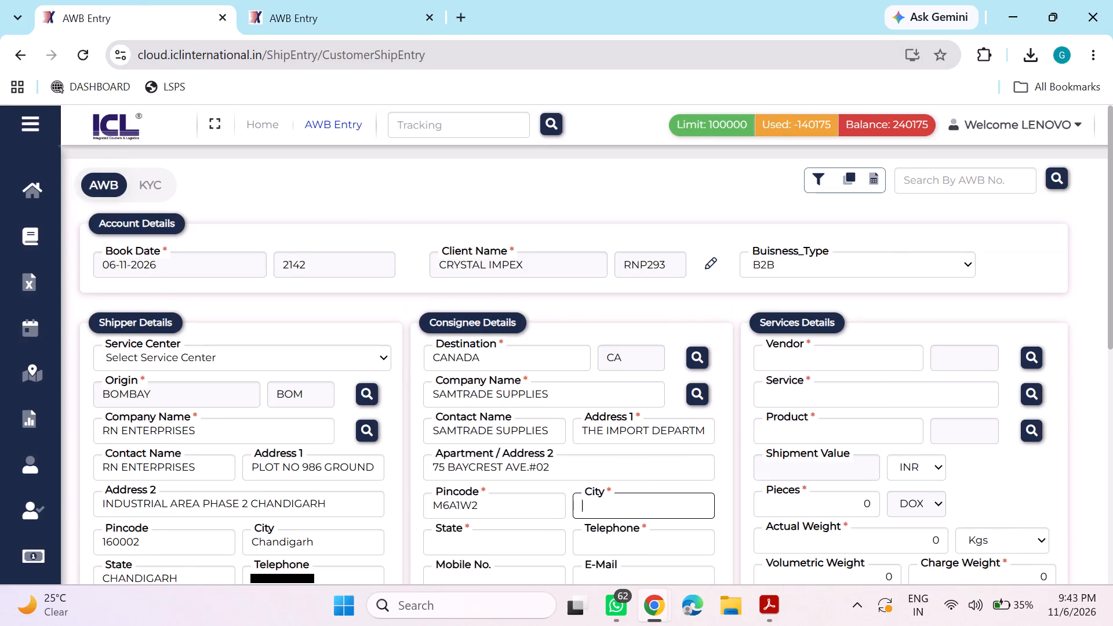
left_click(272, 0)
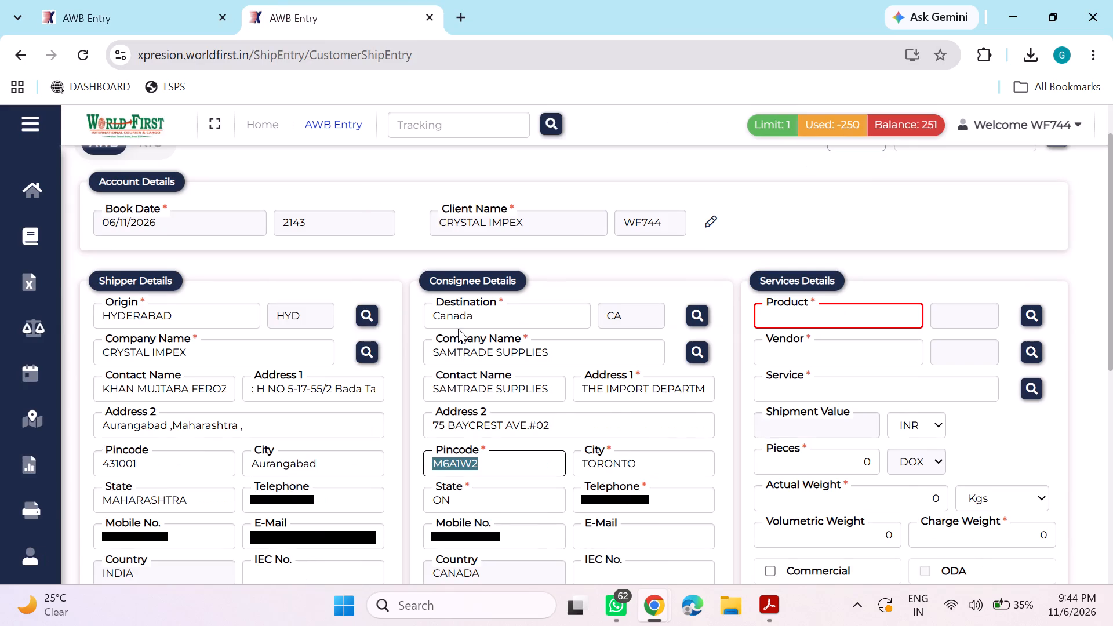
key("Tab")
key("ctrl+c")
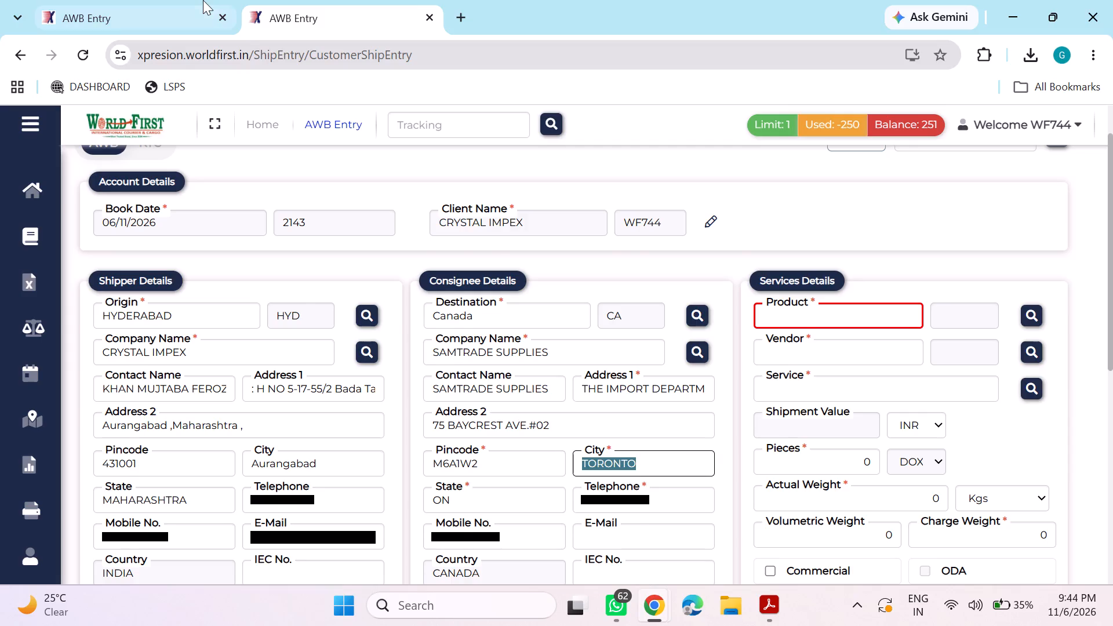
left_click(203, 0)
key("ctrl+v")
key("Tab")
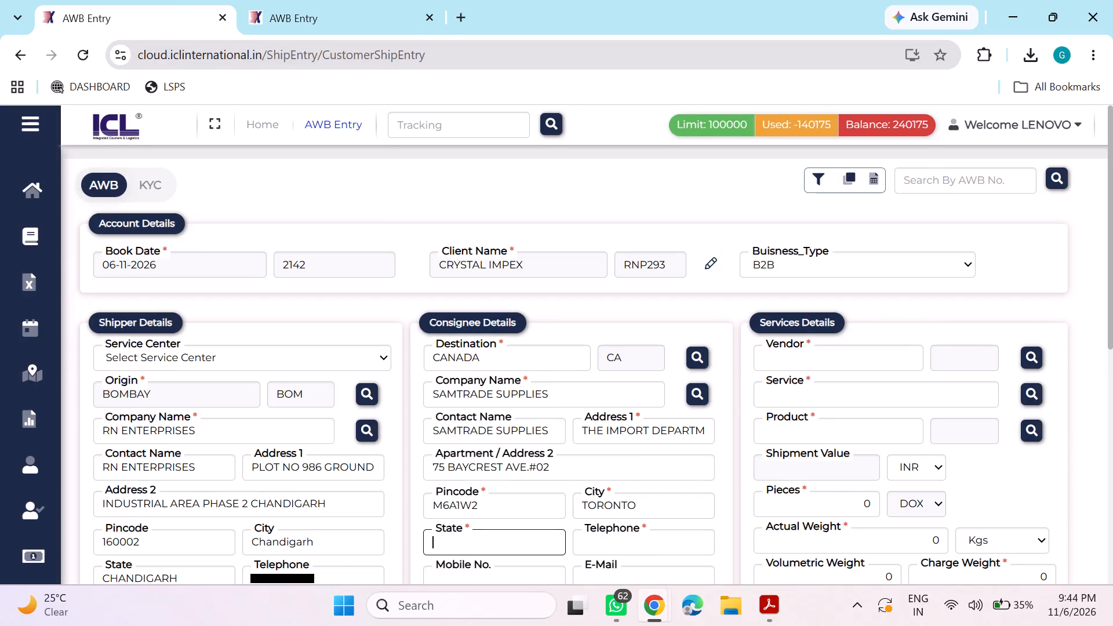
Set the consignee's state to ON in the ICL entry, matching the World First entry.
left_click(320, 0)
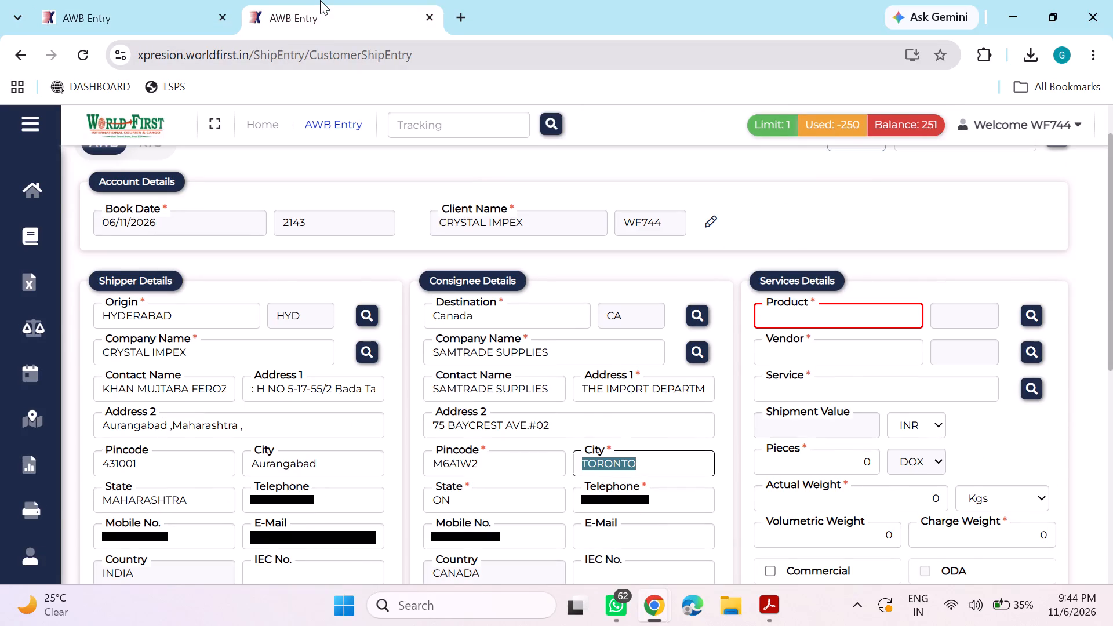
left_click(114, 0)
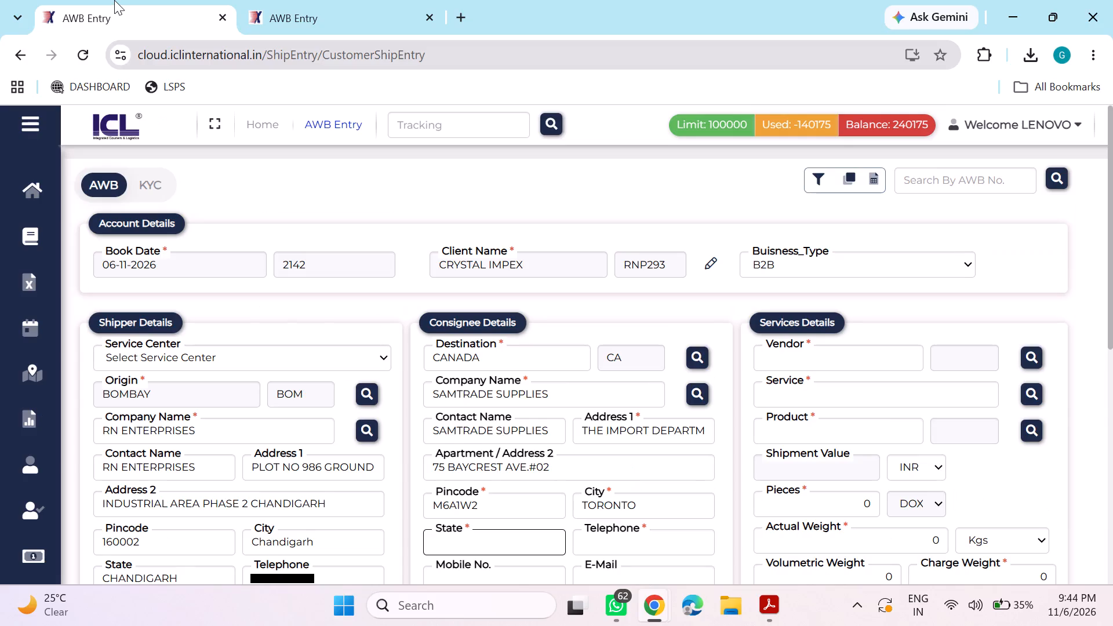
type("ON")
key("Tab")
Copy the consignee's telephone number from the World First entry into both the telephone and mobile number fields of the ICL entry.
left_click(265, 0)
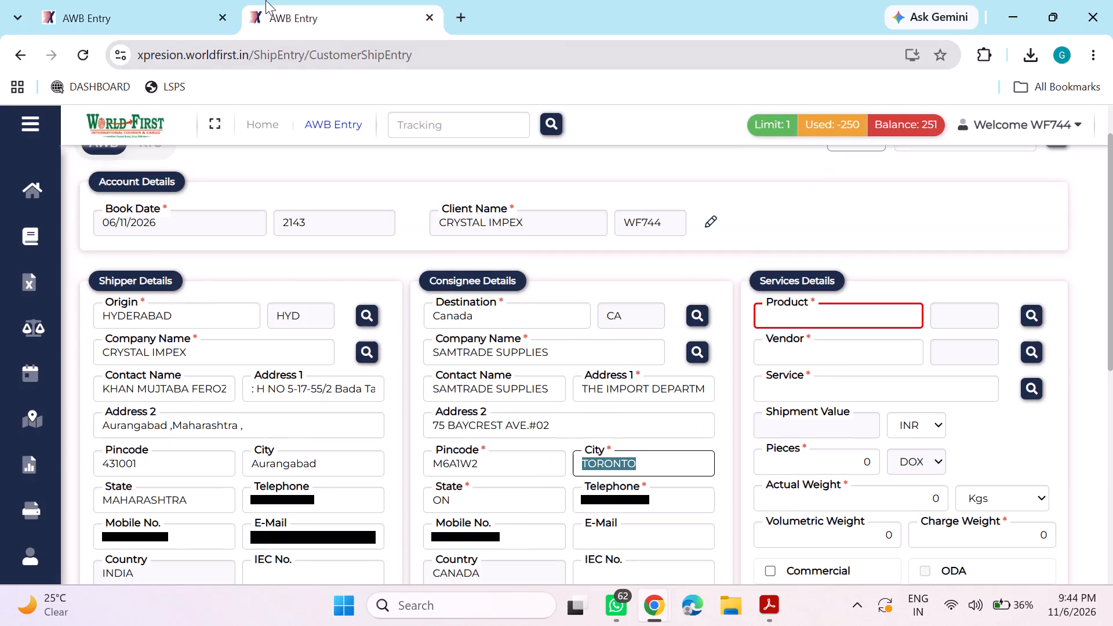
key("Tab")
key("Tab")
key("ctrl+c")
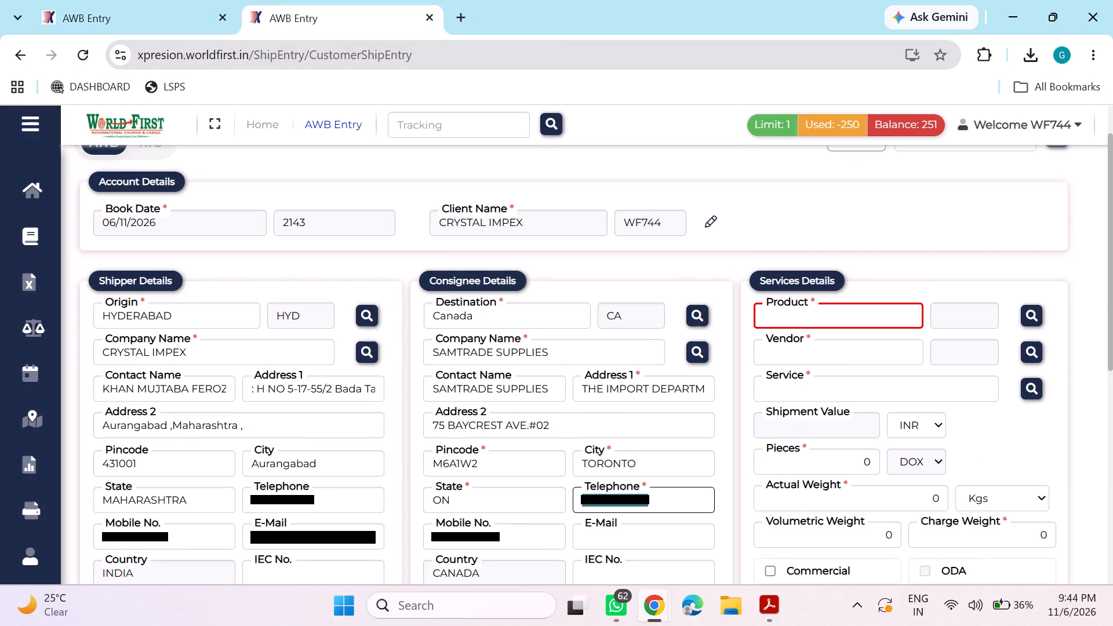
left_click(85, 0)
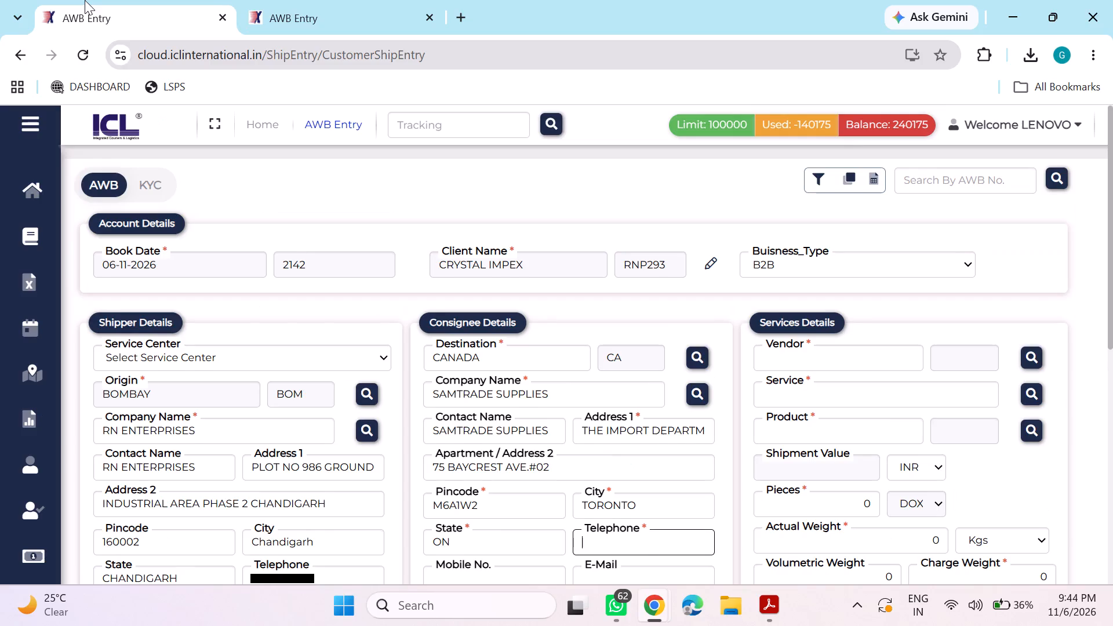
key("ctrl+v")
key("Tab")
key("ctrl+v")
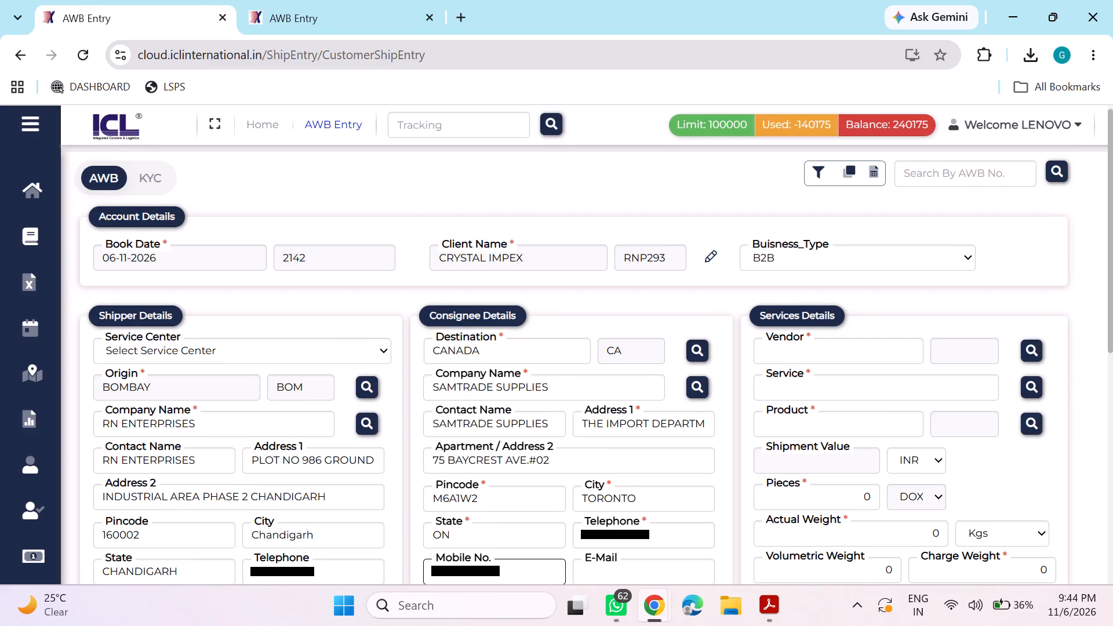
Set the consignee's document type to Others and reuse the copied telephone number as the document number.
scroll(443, 252, "down", 1)
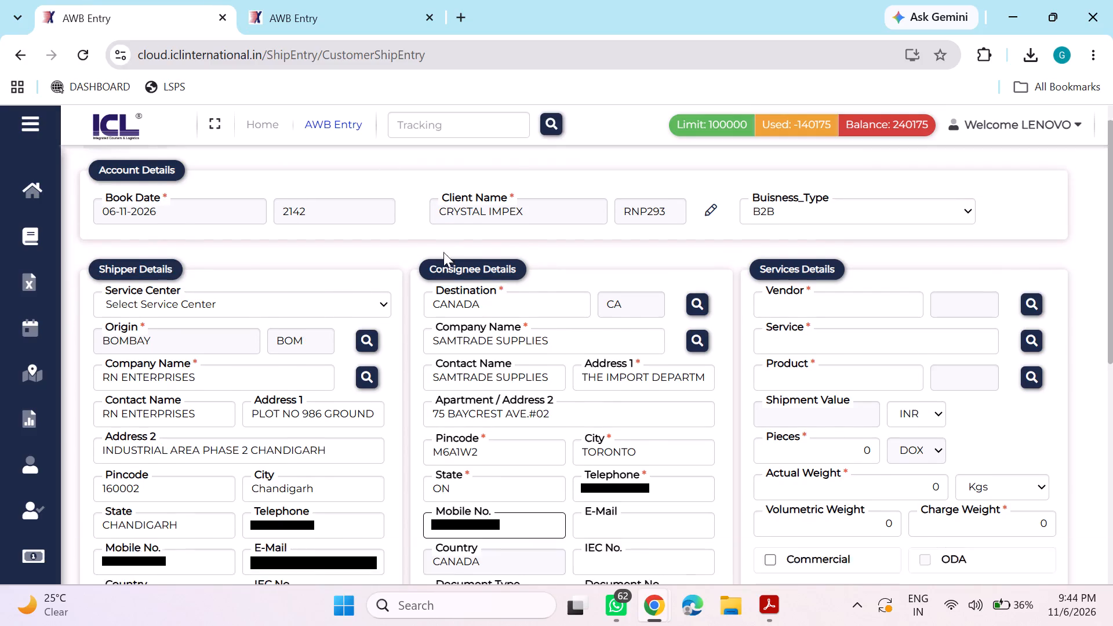
scroll(443, 252, "down", 2)
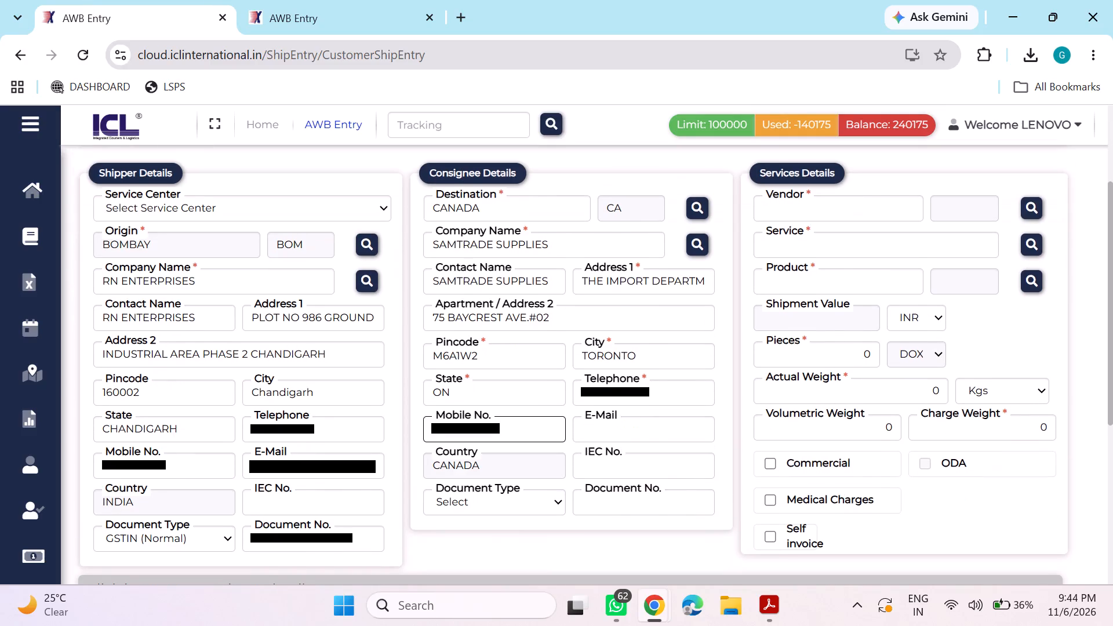
left_click(527, 511)
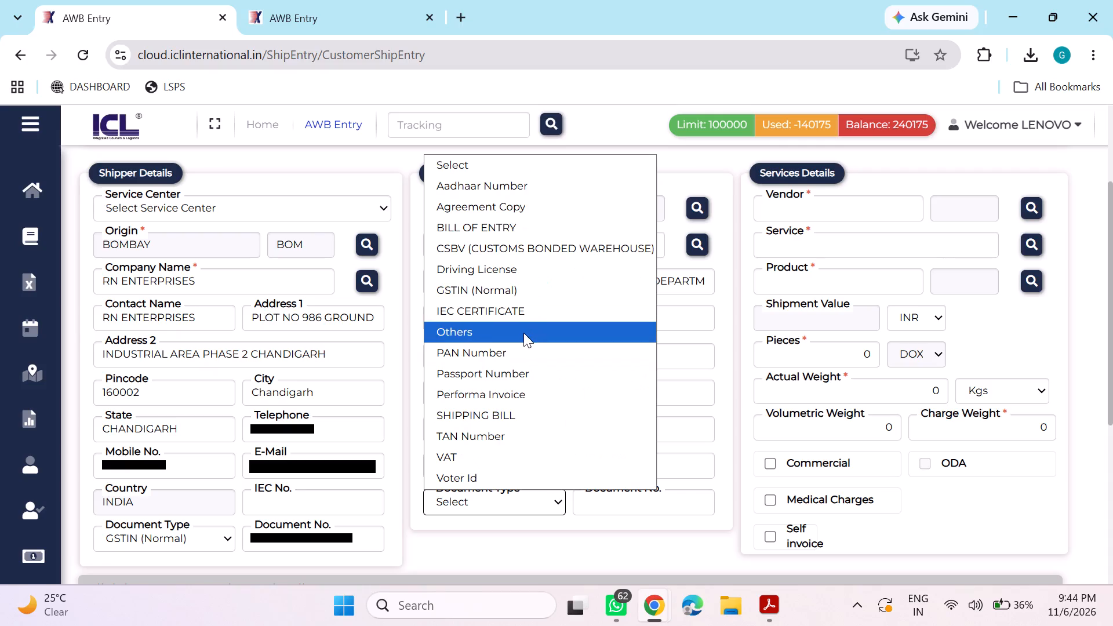
left_click(523, 333)
key("Tab")
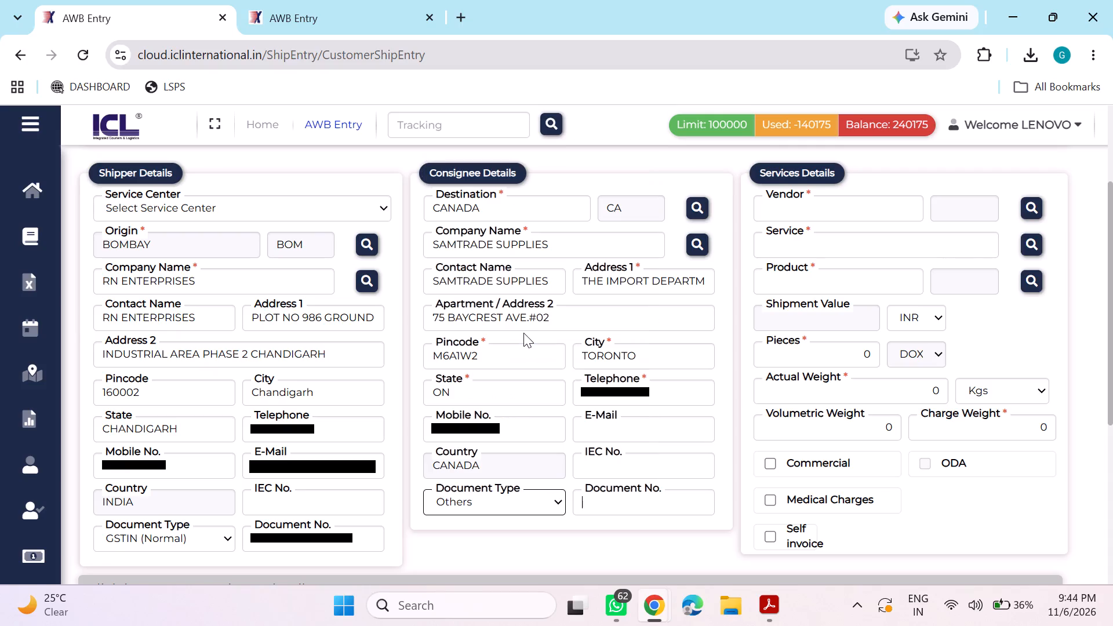
key("ctrl+v")
Set the service details to vendor FEDERAL EXPRESS (FDX), service INTERNATIONAL PRIORITY and product OTHER PACKAGE (SPX).
scroll(652, 350, "up", 1)
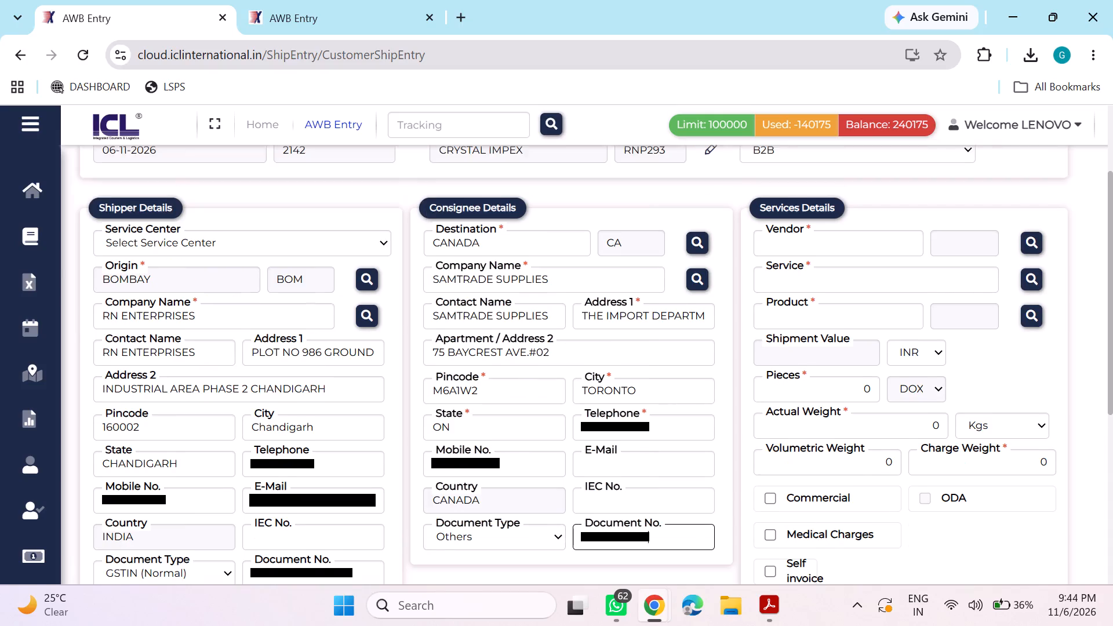
scroll(652, 350, "up", 1)
left_click(817, 254)
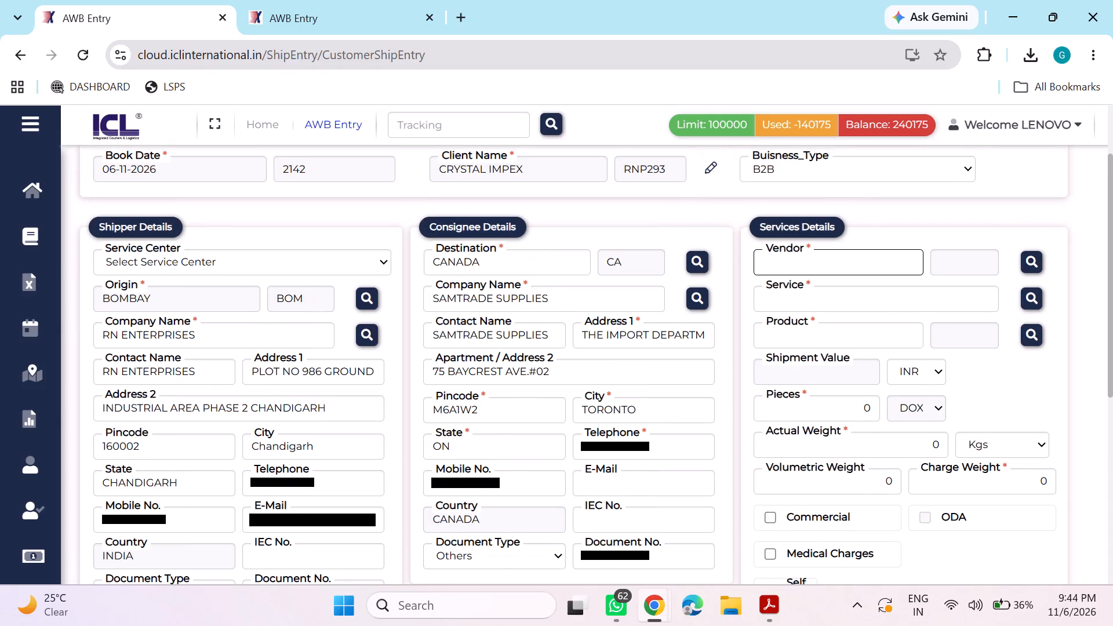
type("FED")
key("Return")
type("INT")
key("Return")
type("OTH")
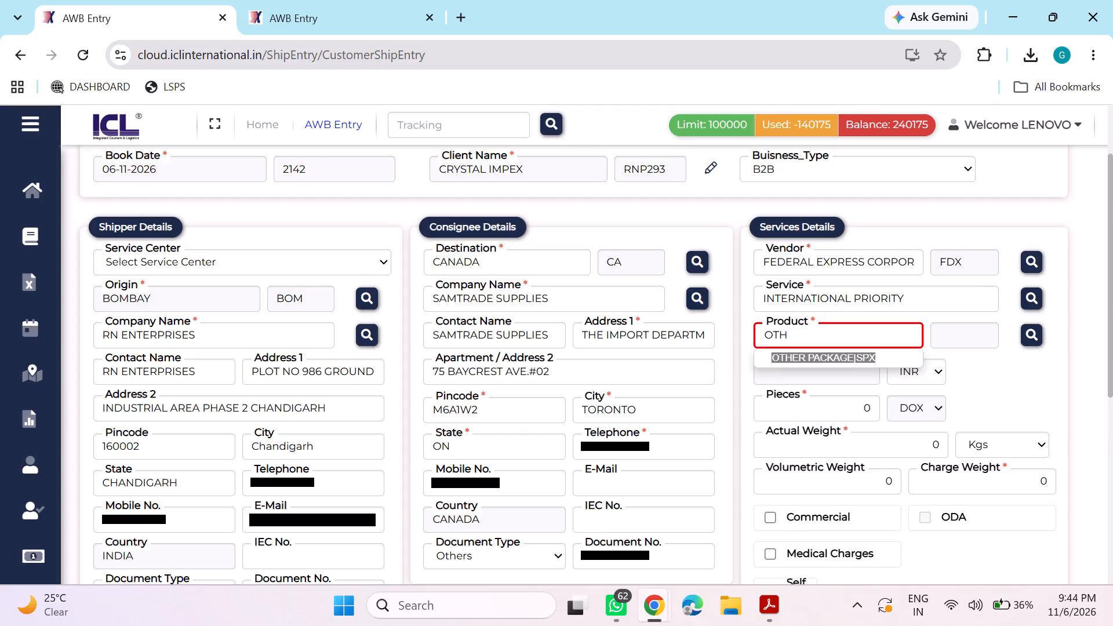
key("Return")
Set the shipment value currency to USD and the number of pieces to 1.
type("USD")
key("Tab")
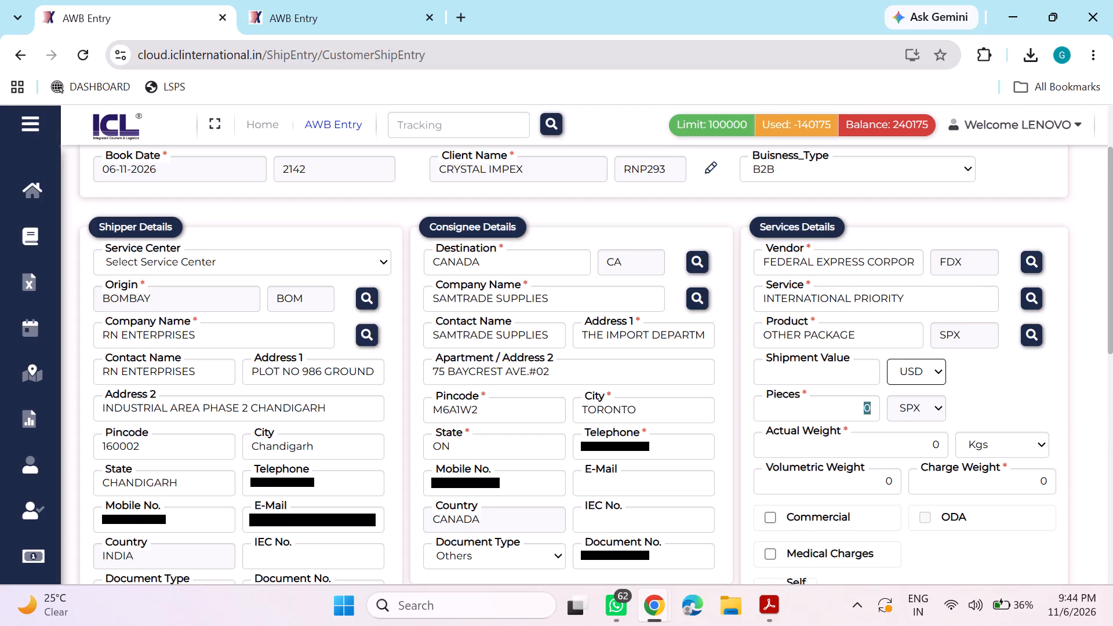
key("1")
Open the pieces details section and set its measurement unit to Inches.
scroll(817, 254, "down", 1)
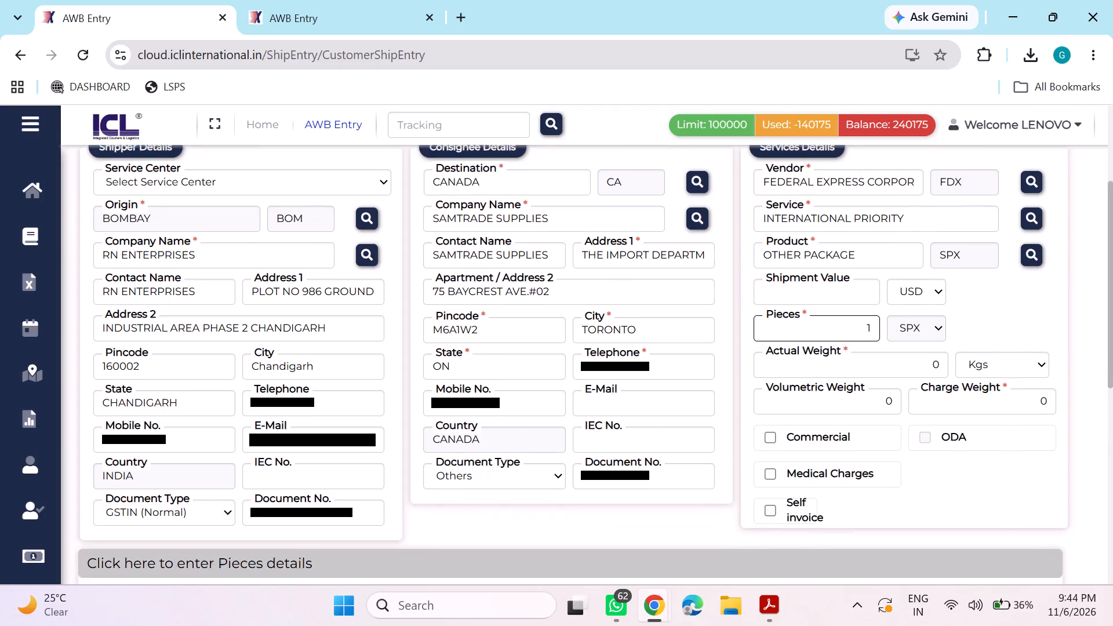
scroll(817, 254, "down", 1)
left_click(309, 492)
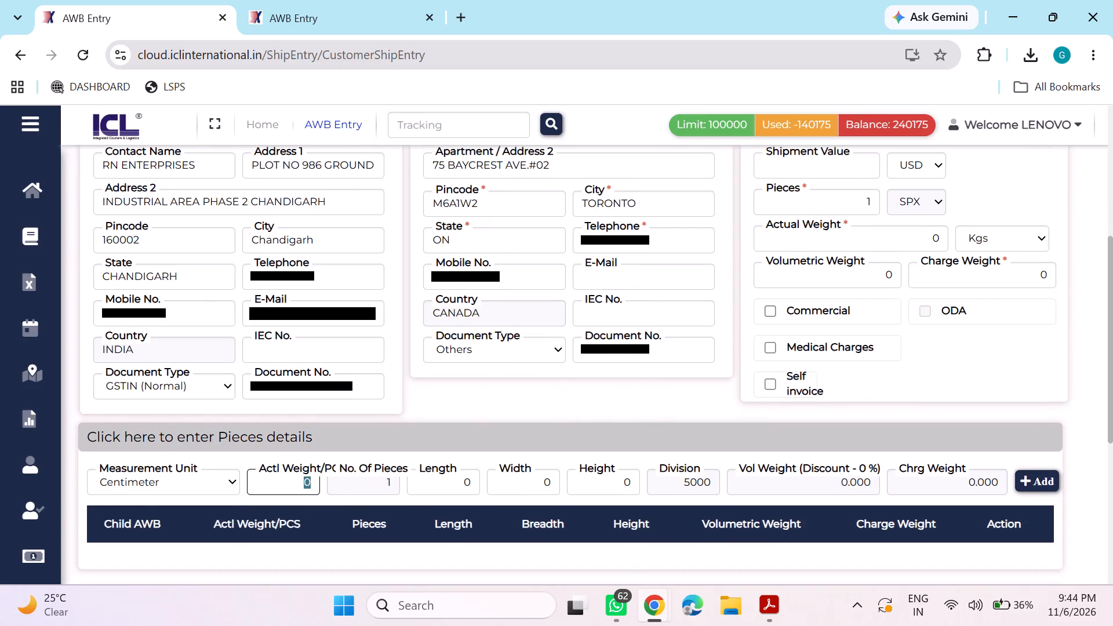
key("Tab")
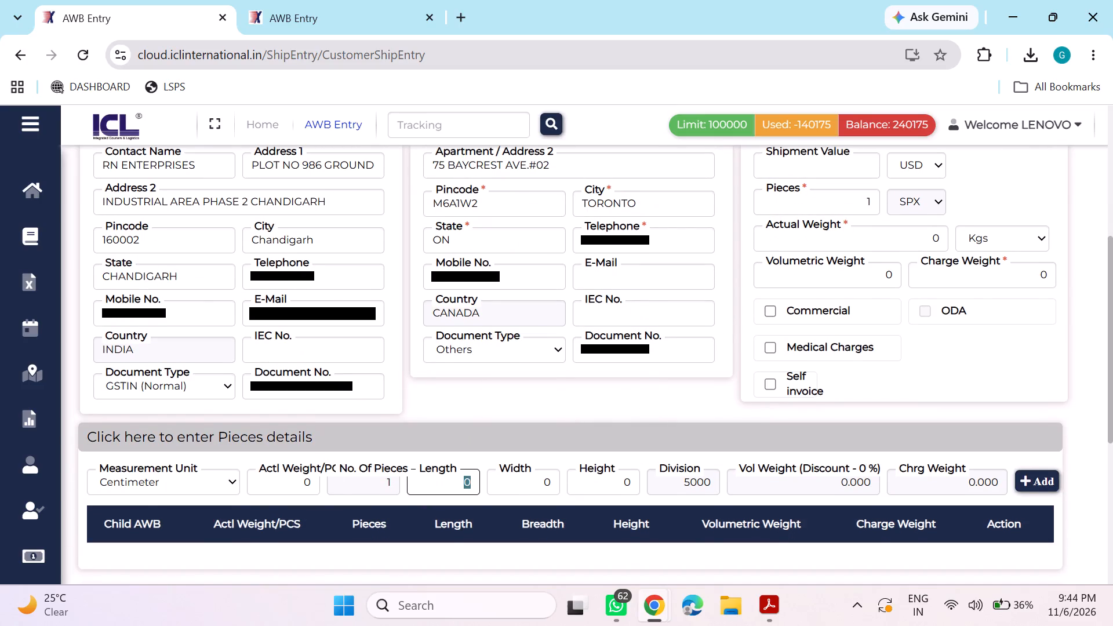
left_click(212, 471)
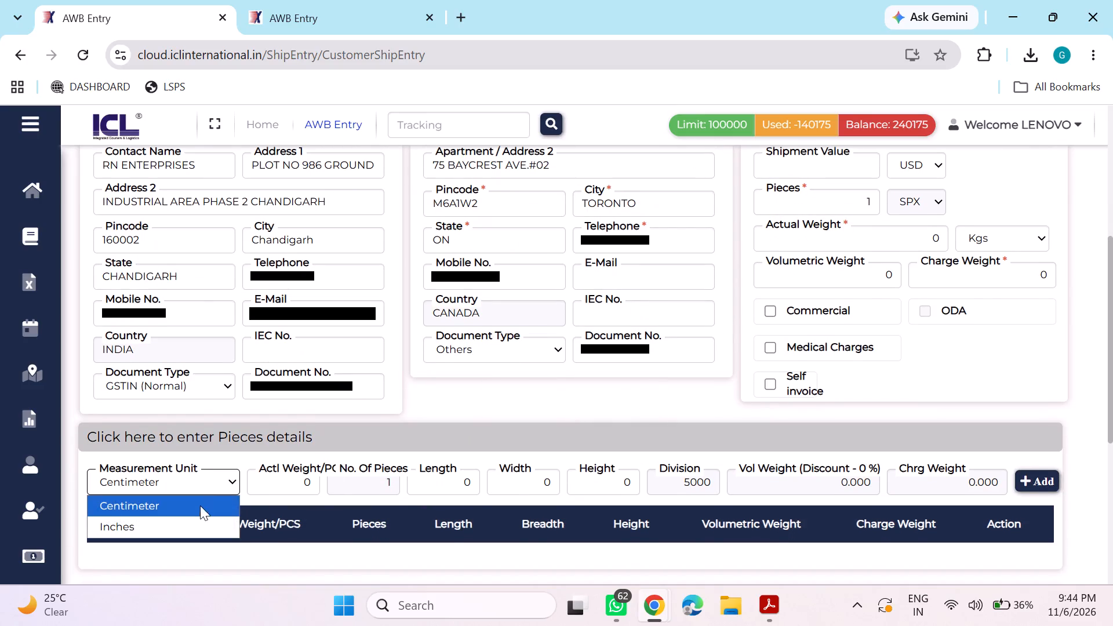
left_click(198, 523)
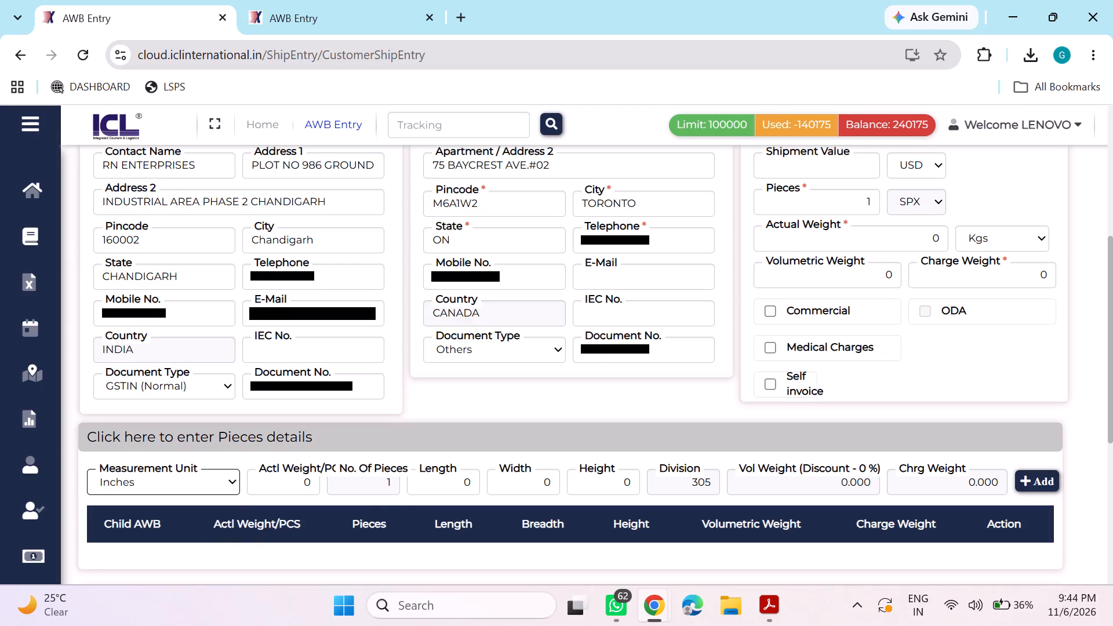
Enter the piece dimensions as length 17, width 15 and height 11 inches.
left_click(475, 489)
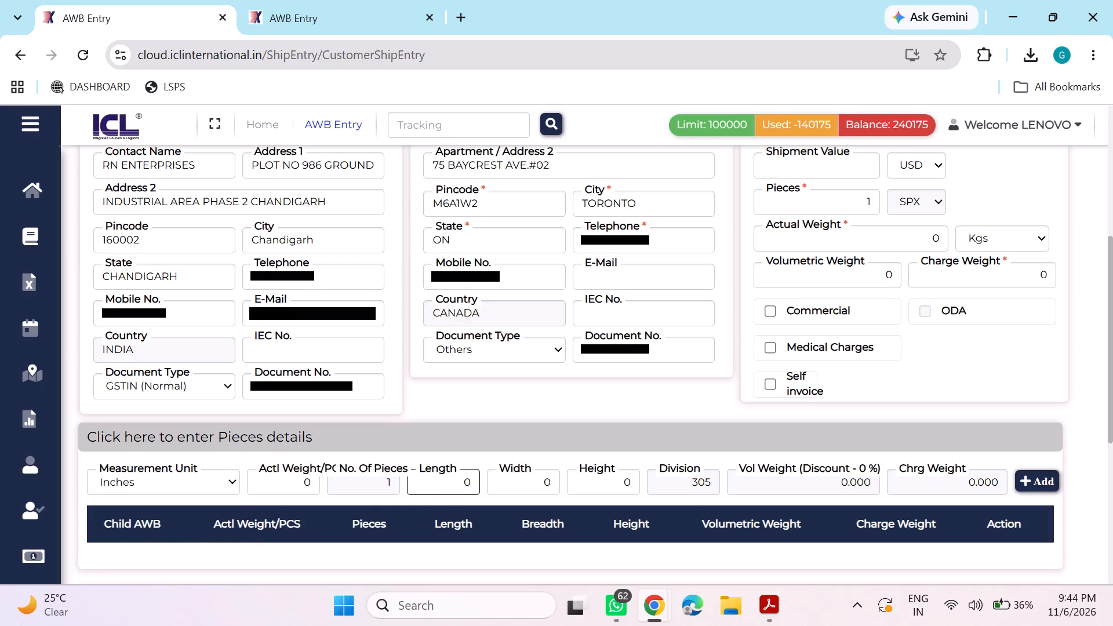
key("BackSpace")
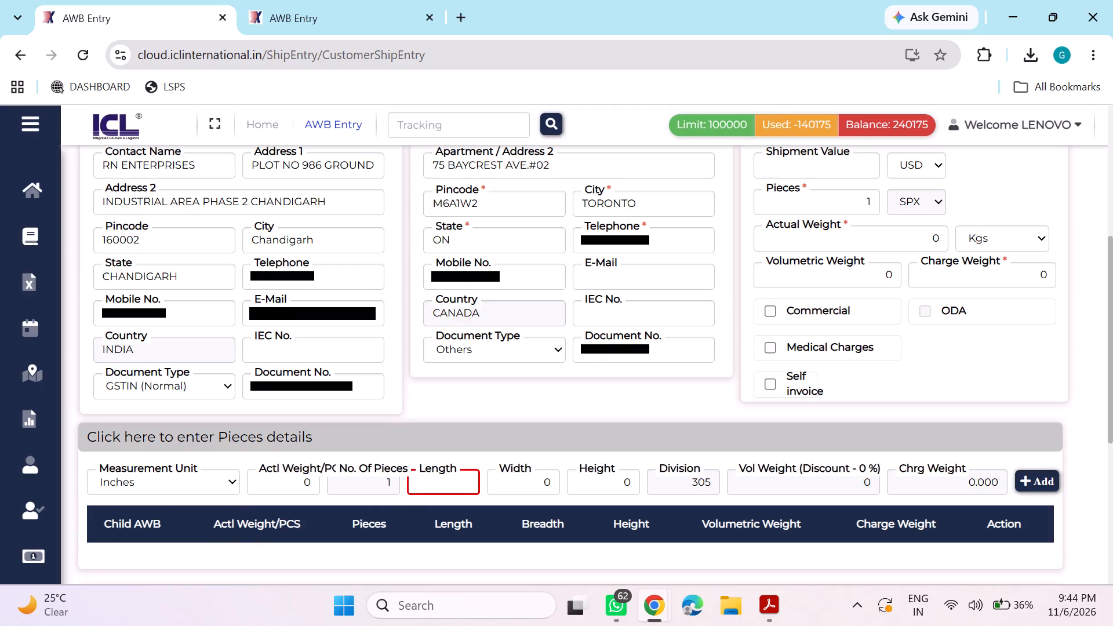
type("17")
key("Tab")
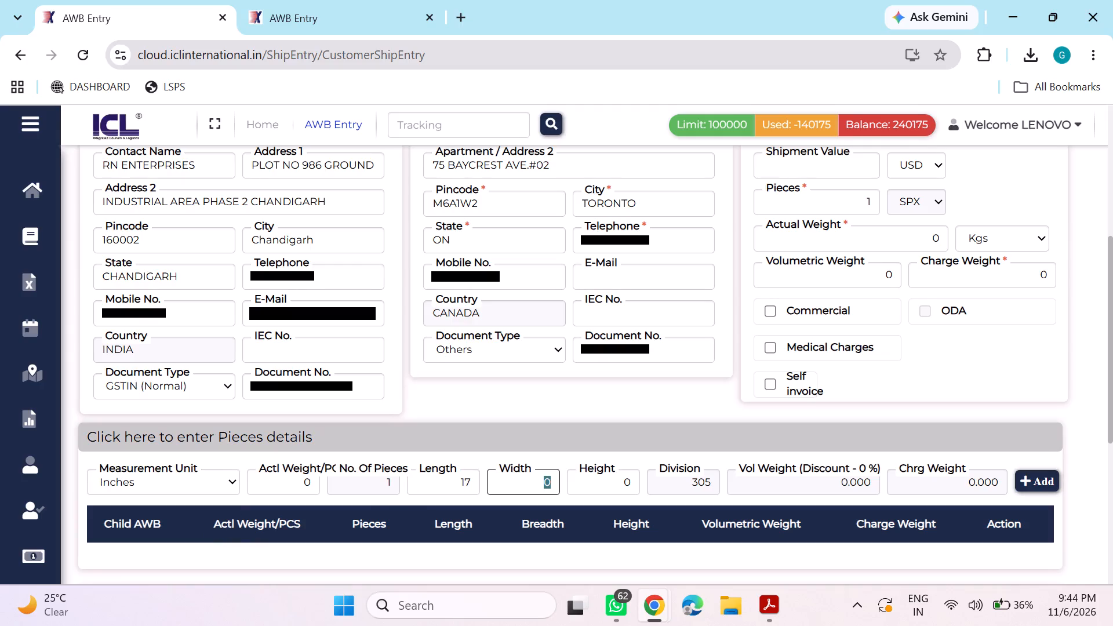
type("15")
key("Tab")
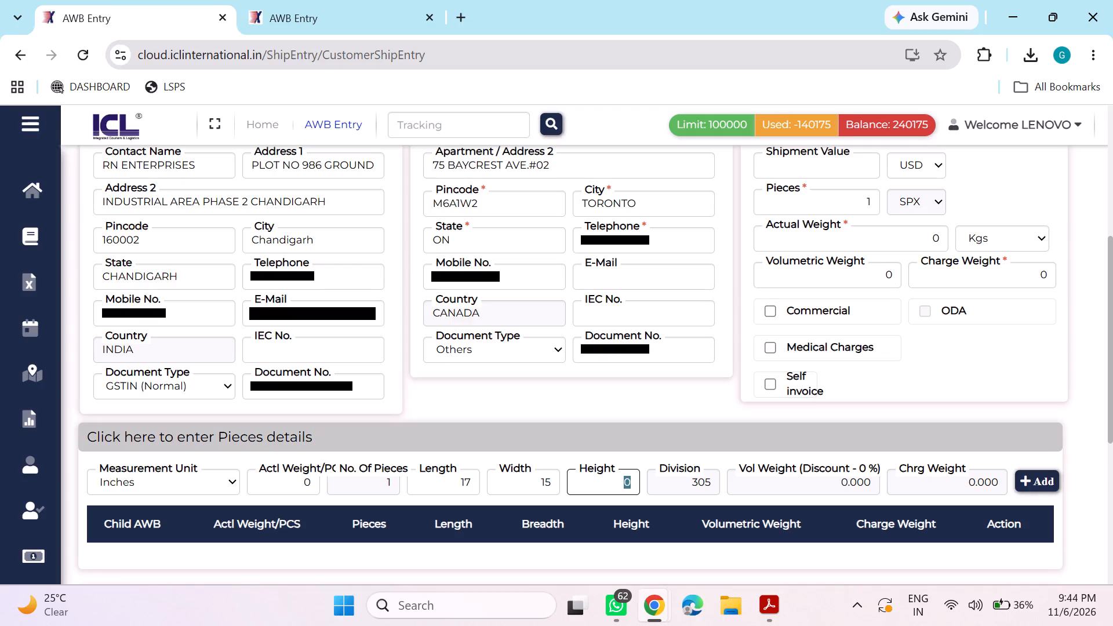
type("11")
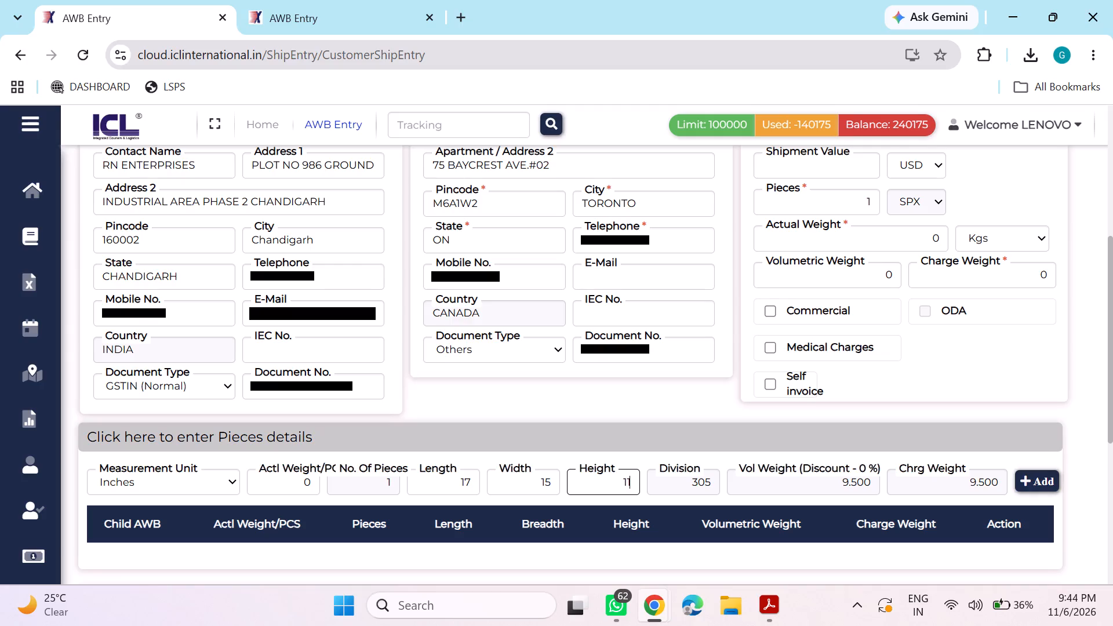
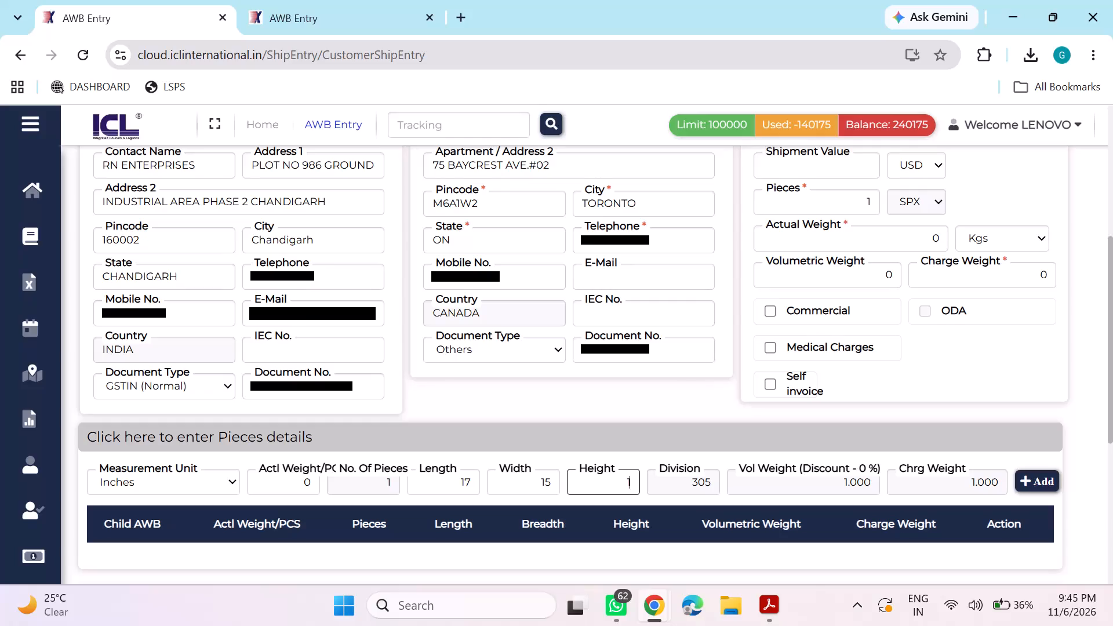
Set the piece height to 10.5 inches in the pieces details.
key("0")
key("BackSpace")
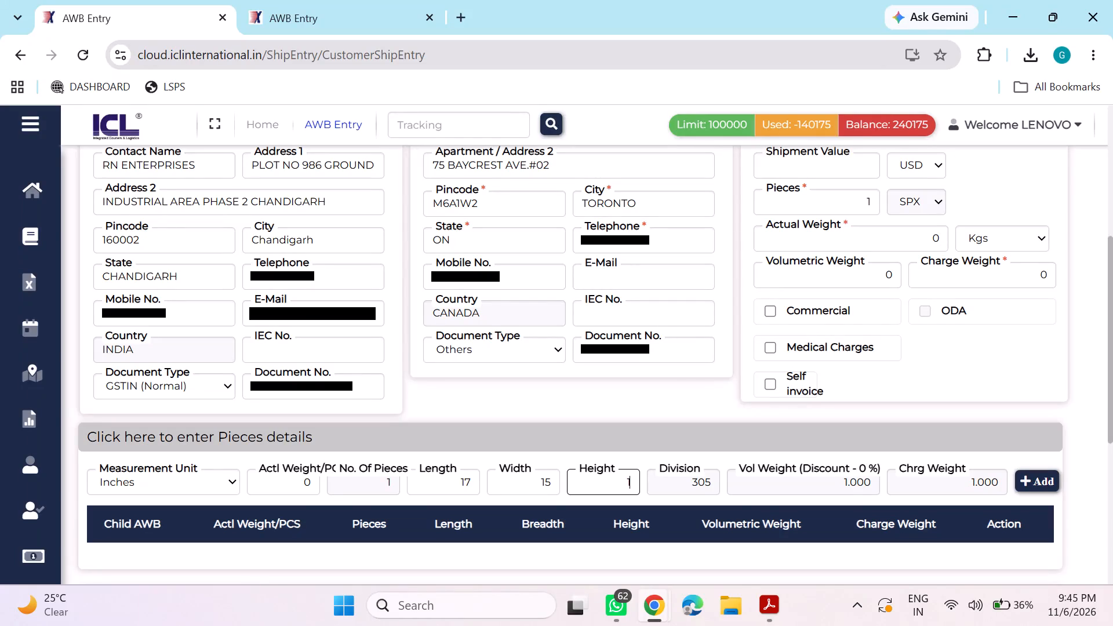
key("1")
key("BackSpace")
type("0.5")
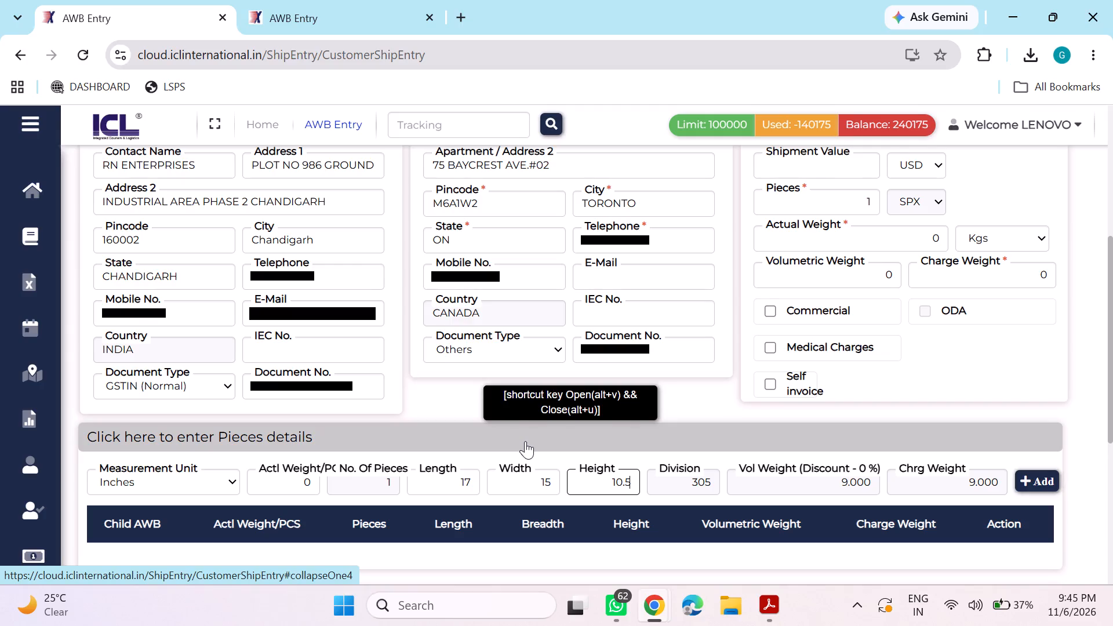
Switch to the World First AWB entry form for CRYSTAL IMPEX's shipment to SAMTRADE SUPPLIES.
left_click(362, 0)
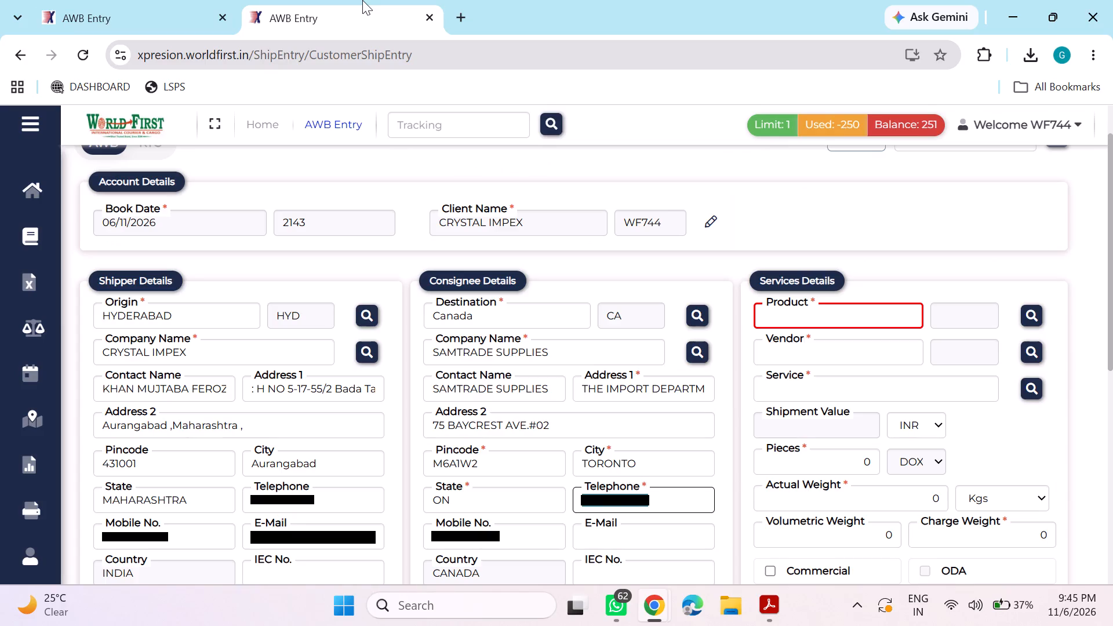
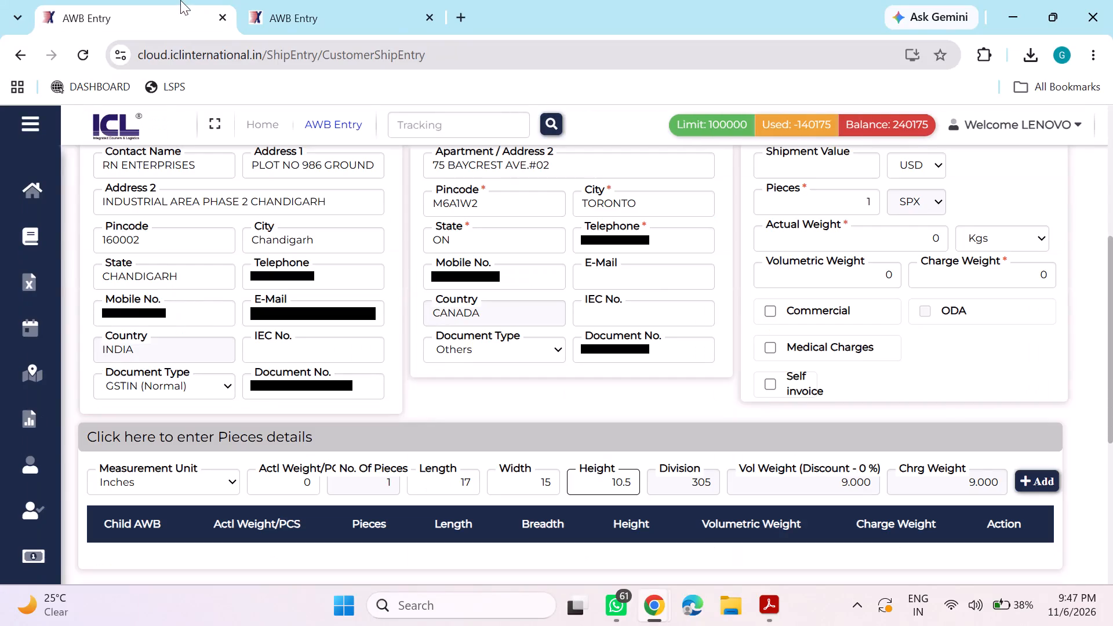
Switch the measurement unit to Centimeter and add the first piece with actual weight 9, length 43, width 38 and height 27.
scroll(368, 305, "down", 1)
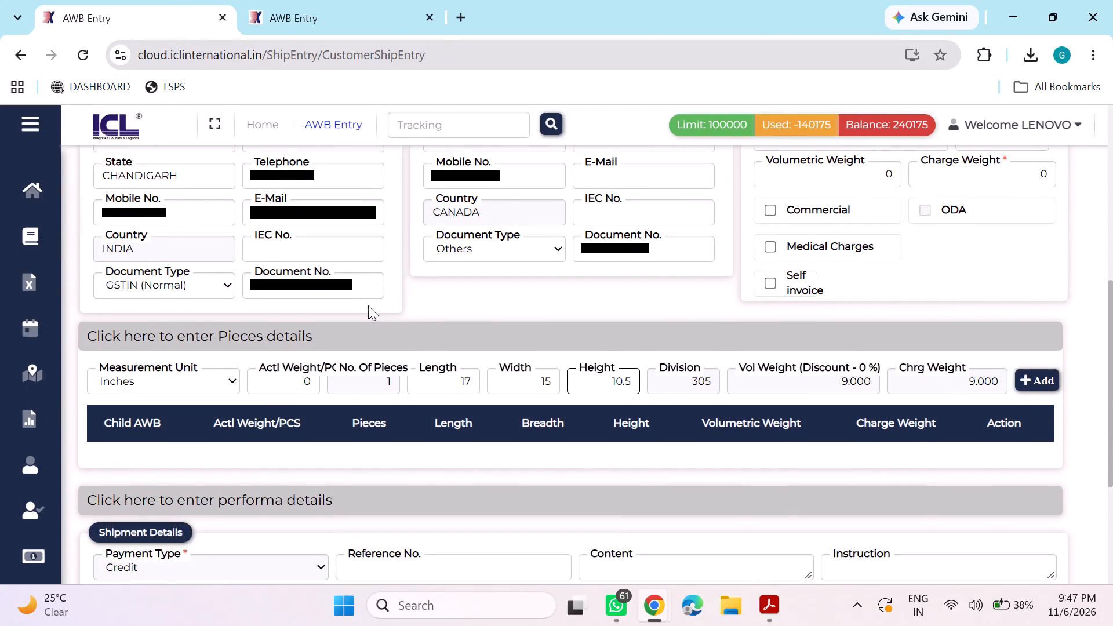
left_click(219, 382)
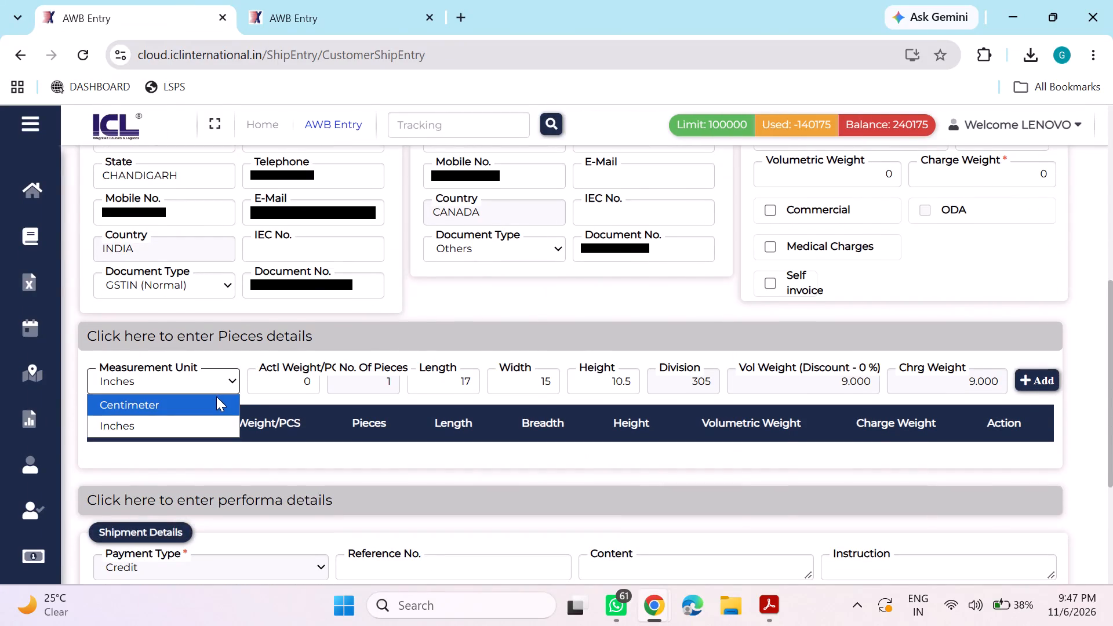
left_click(216, 396)
left_click(307, 383)
key("BackSpace")
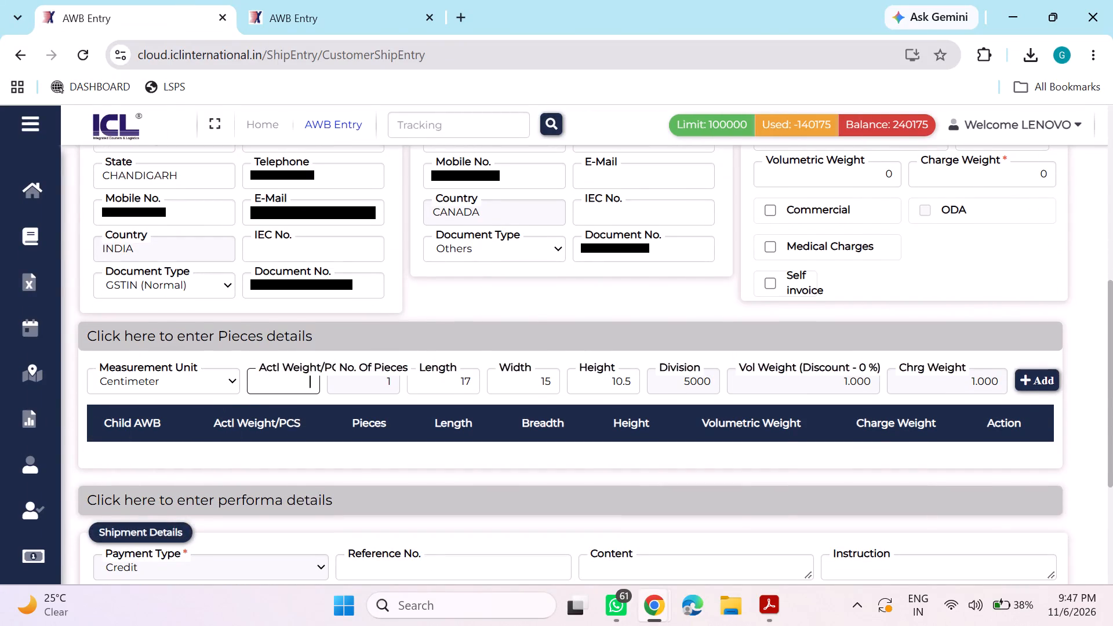
key("Tab")
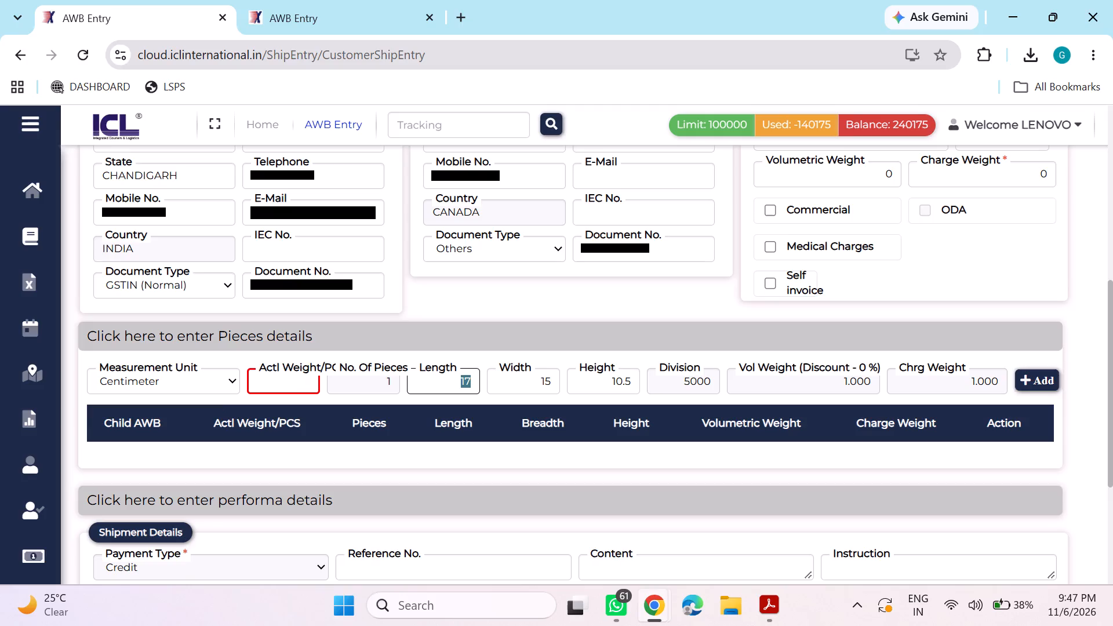
type("43")
key("Tab")
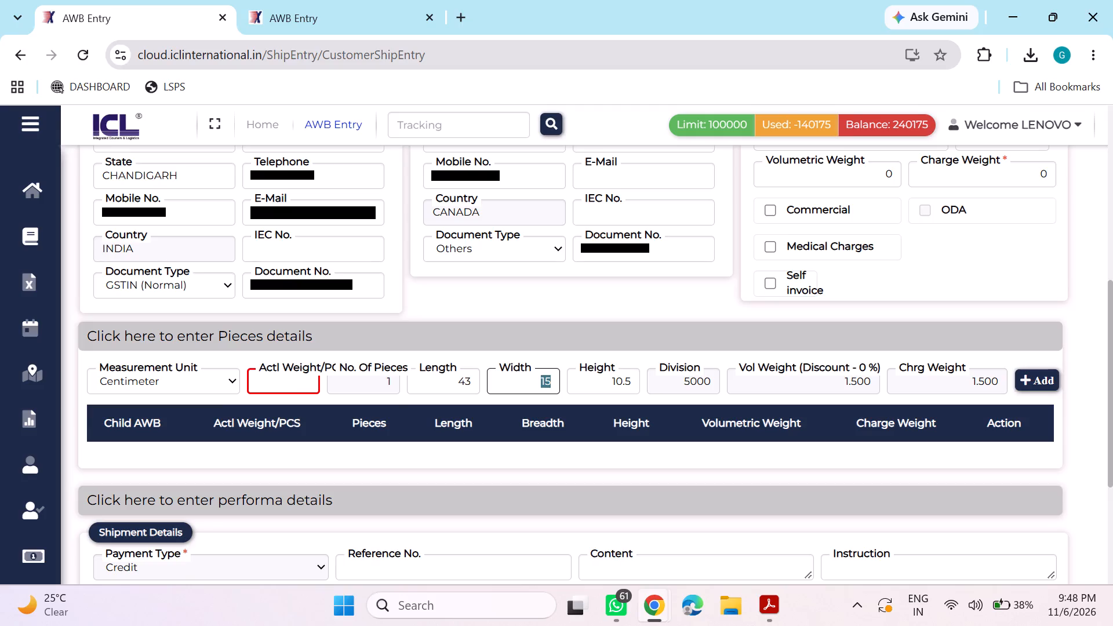
type("38")
key("Tab")
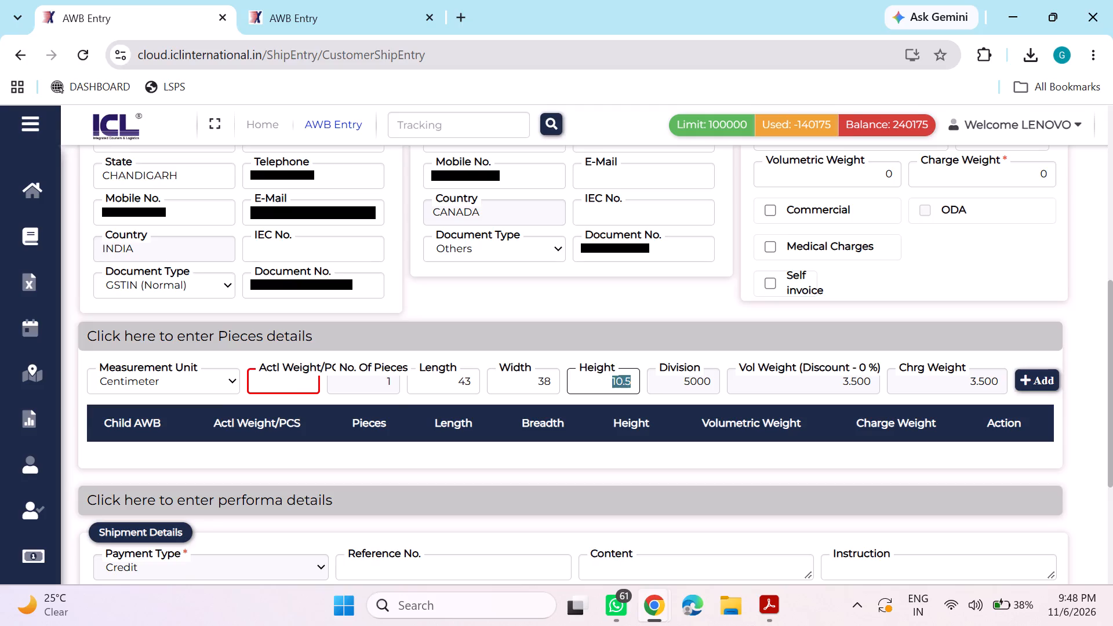
type("28")
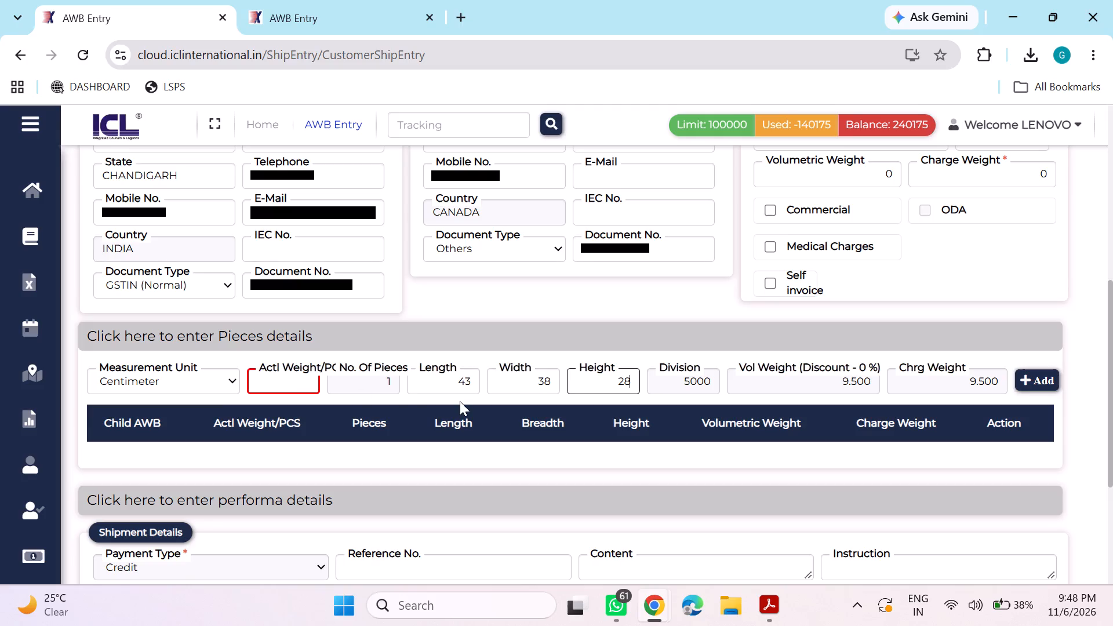
key("BackSpace")
key("7")
left_click(314, 381)
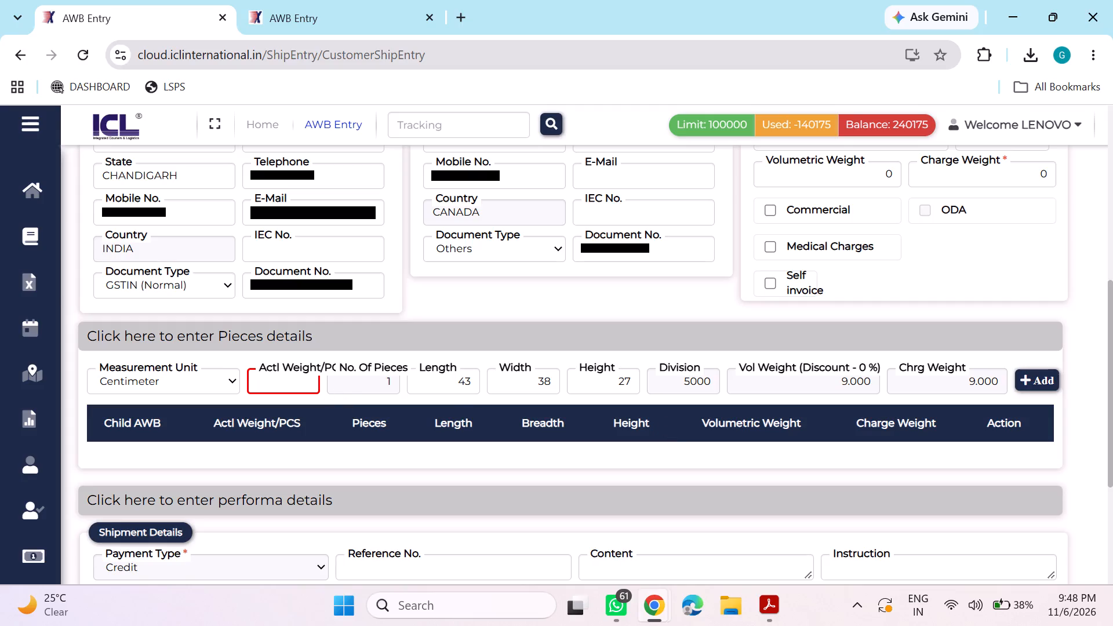
key("9")
left_click(1030, 383)
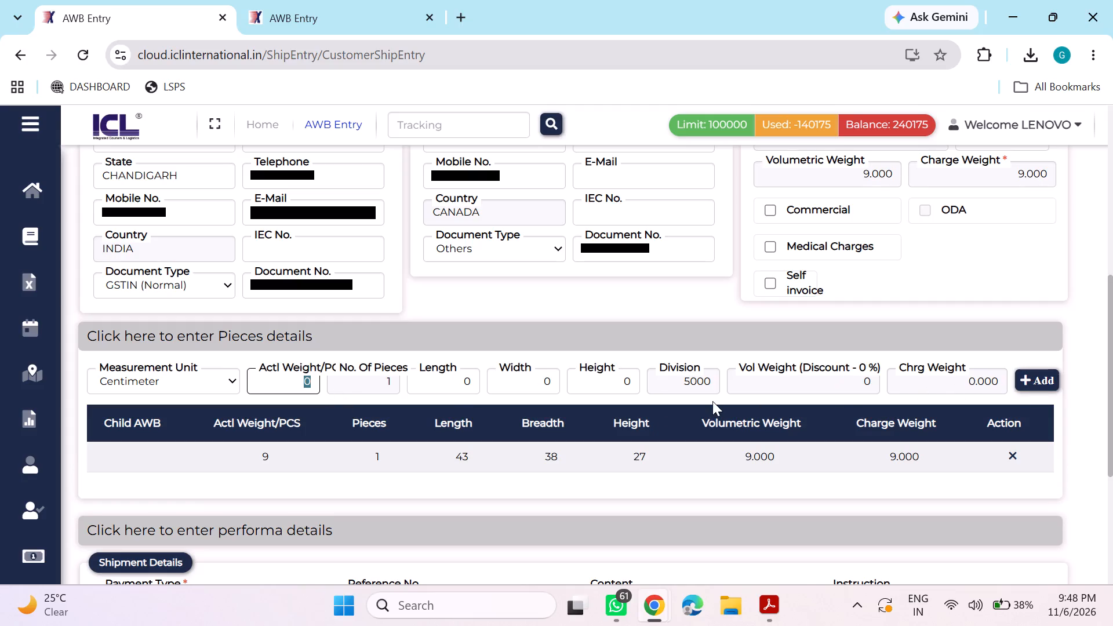
Add a second piece with actual weight 9, length 43, width 38 and height 27 cm to the pieces details.
key("9")
key("Tab")
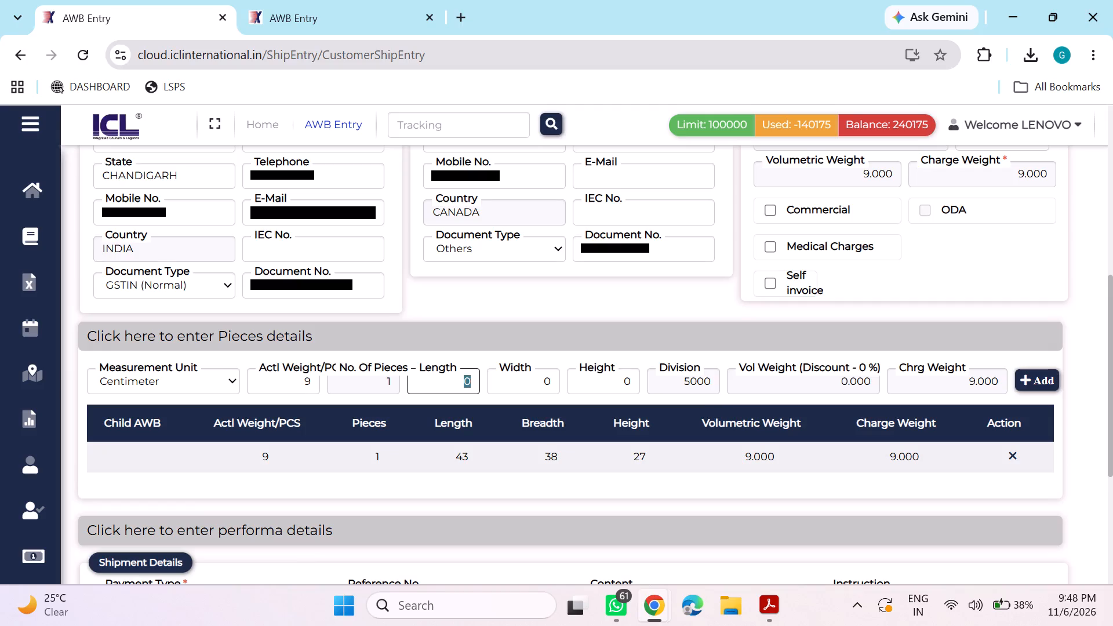
type("43")
key("Tab")
type("38")
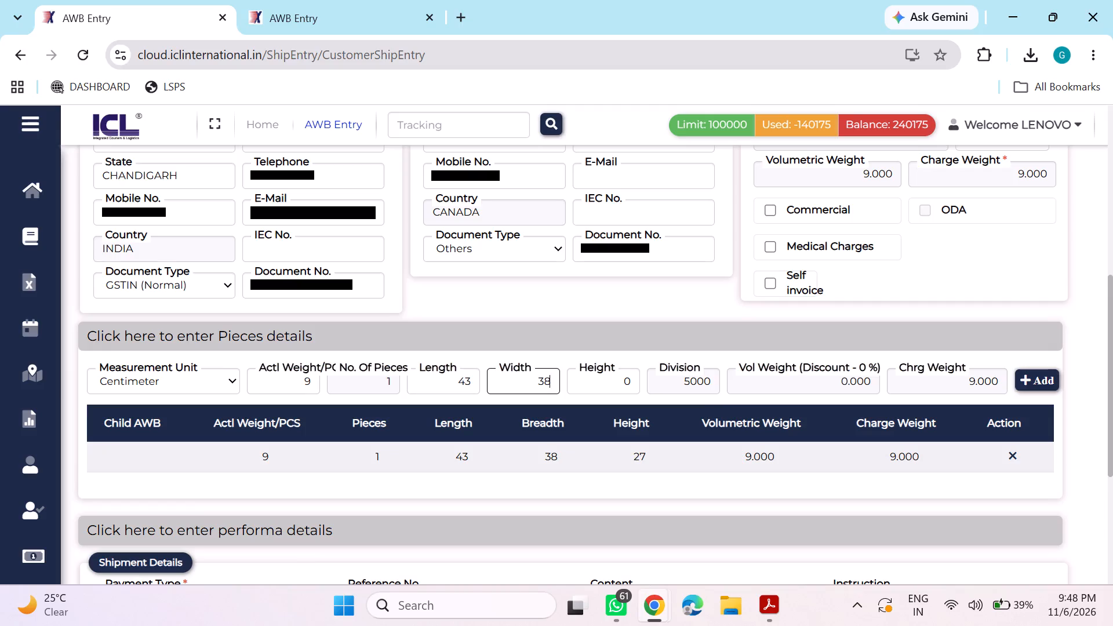
key("Tab")
type("27")
key("Tab")
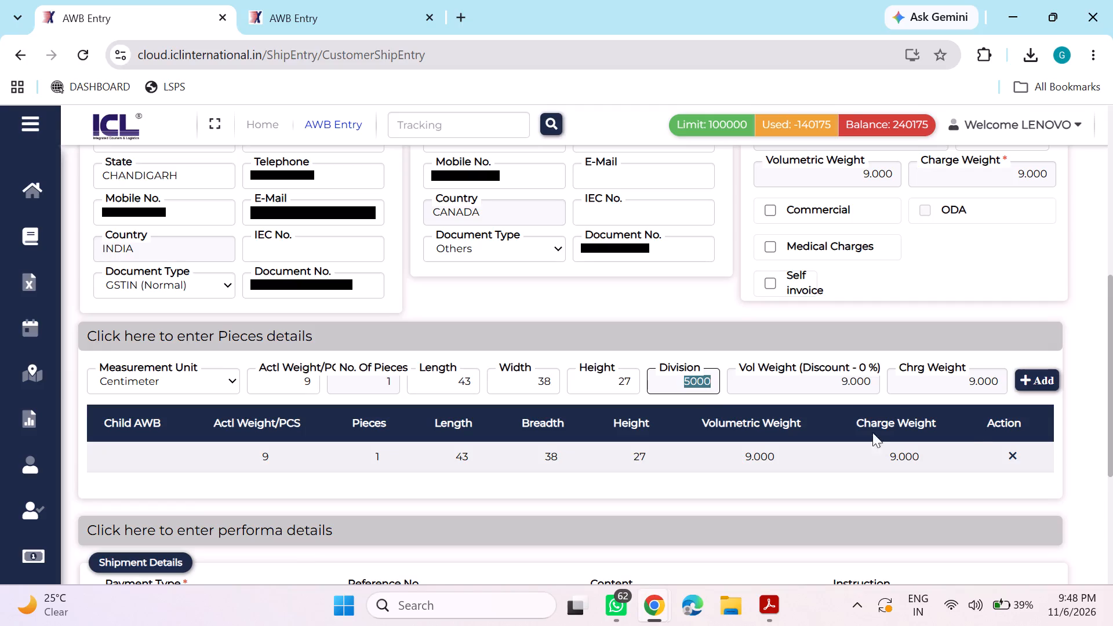
left_click(1037, 373)
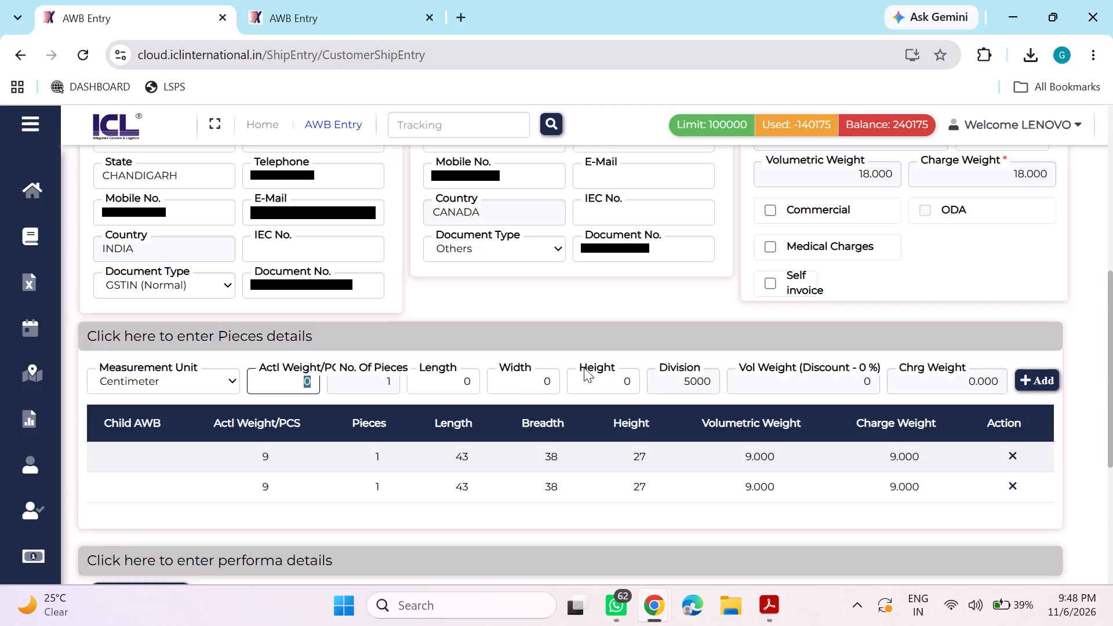
Add a third piece with actual weight 9, length 43, width 38 and height 27 cm to the pieces details.
key("9")
key("Tab")
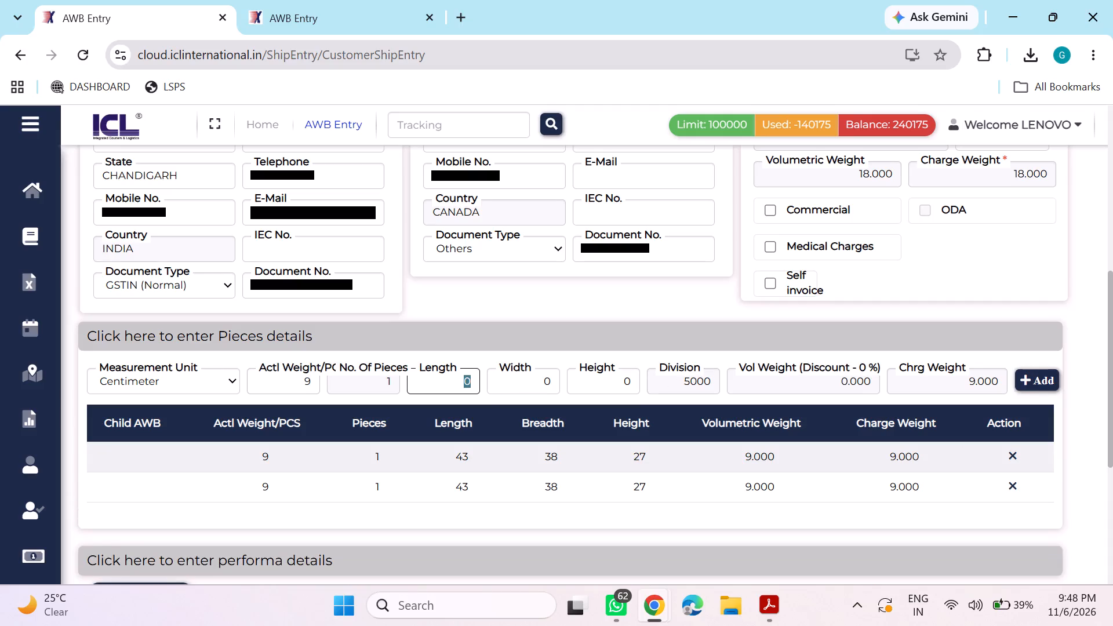
type("43")
key("Tab")
type("38")
key("Tab")
type("25")
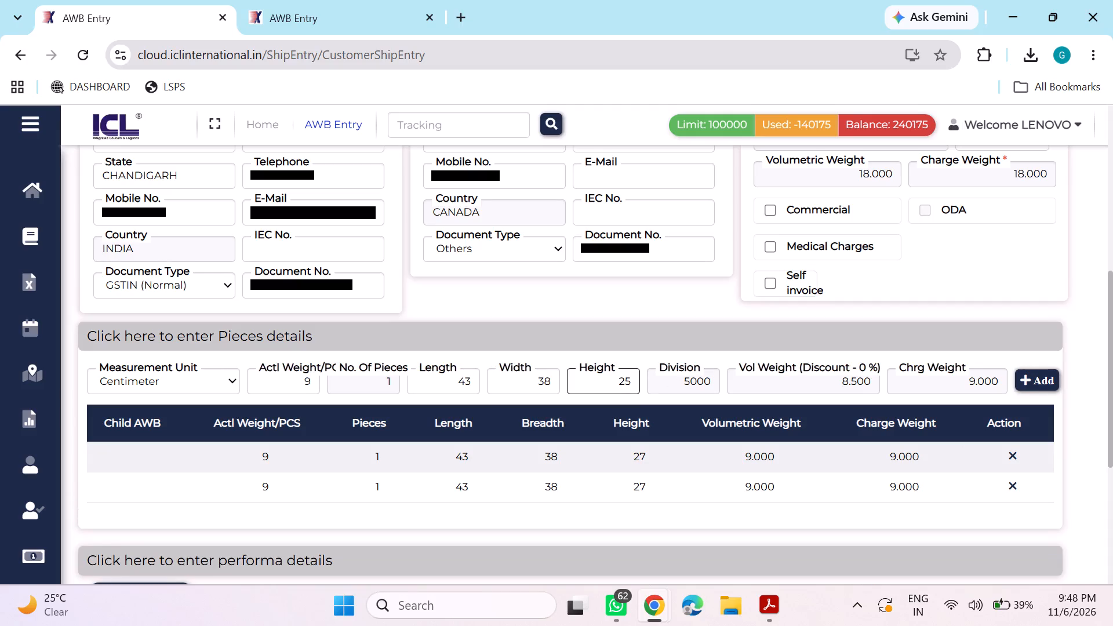
key("BackSpace")
key("7")
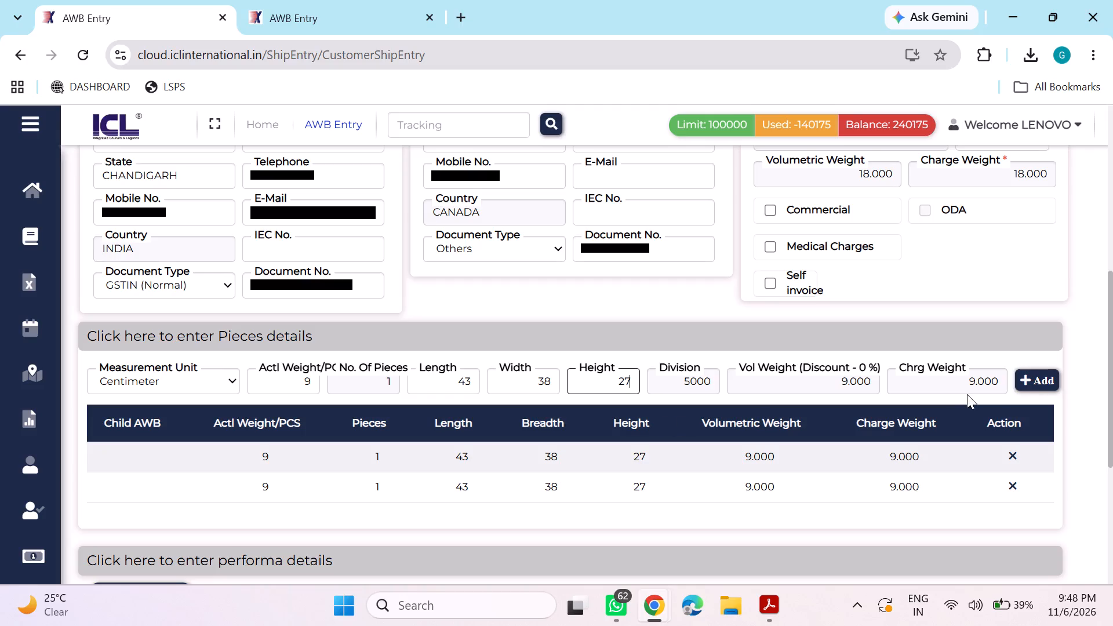
left_click(1039, 380)
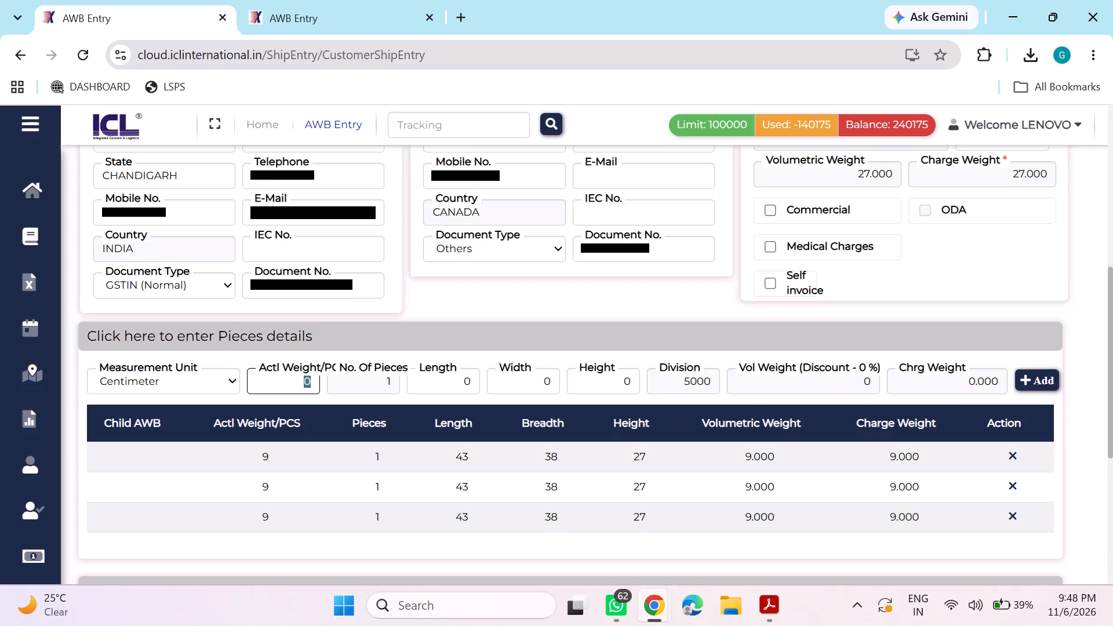
Add a fourth piece with actual weight 9, length 43, width 38 and height 27 cm to the pieces details.
key("9")
key("Tab")
type("43")
key("Tab")
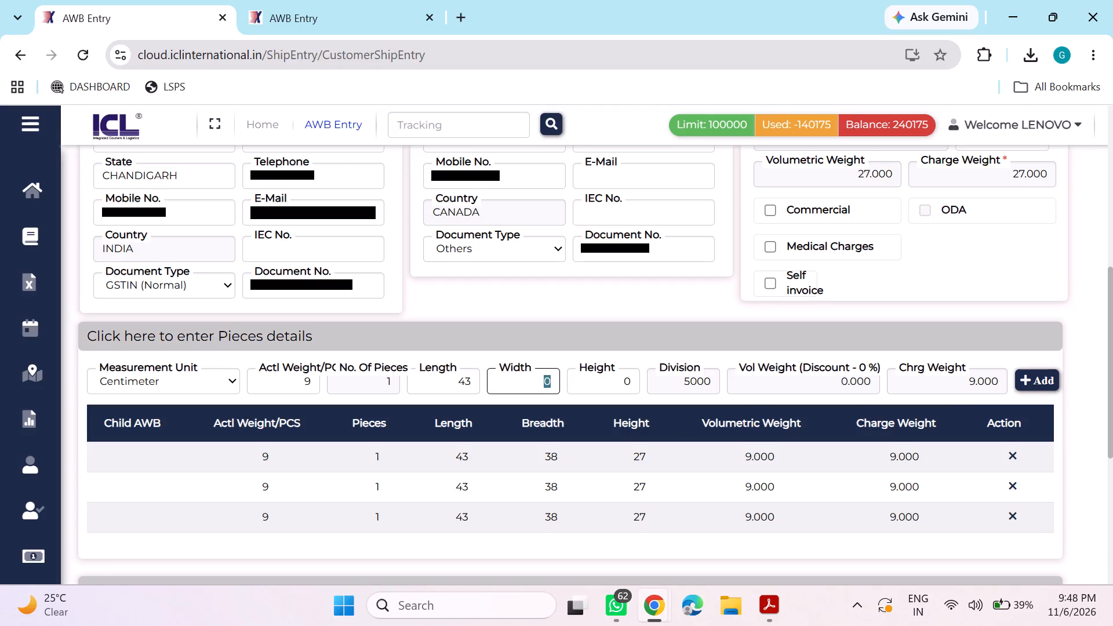
type("38")
key("Tab")
type("27")
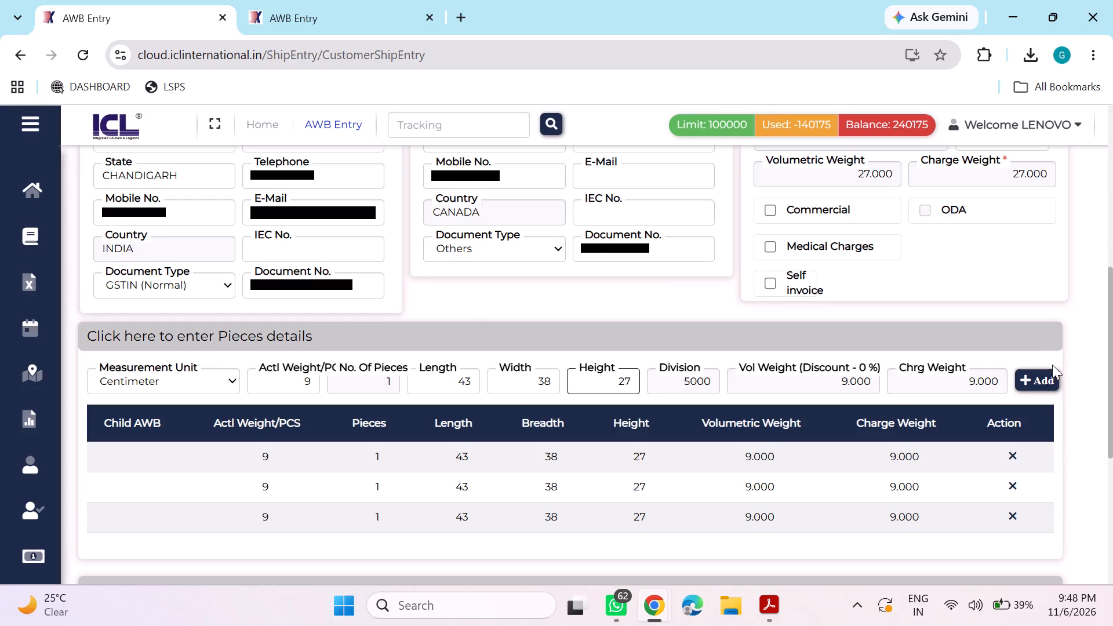
left_click(1045, 377)
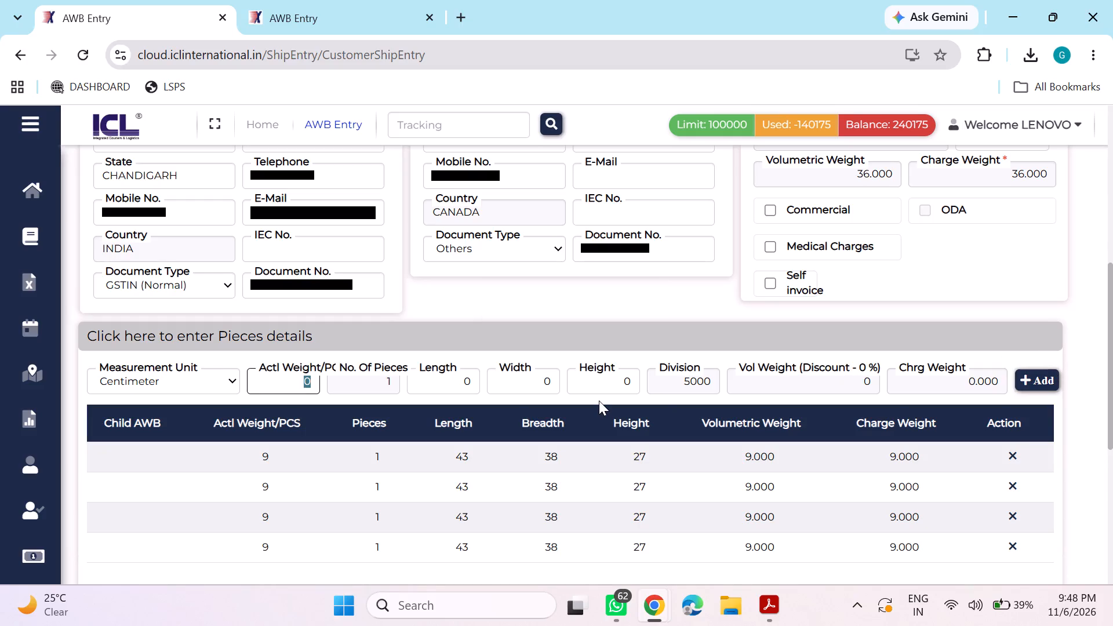
Add a fifth piece with actual weight 9, length 43, width 38 and height 27 cm to the pieces details.
key("9")
key("Tab")
type("43")
key("Tab")
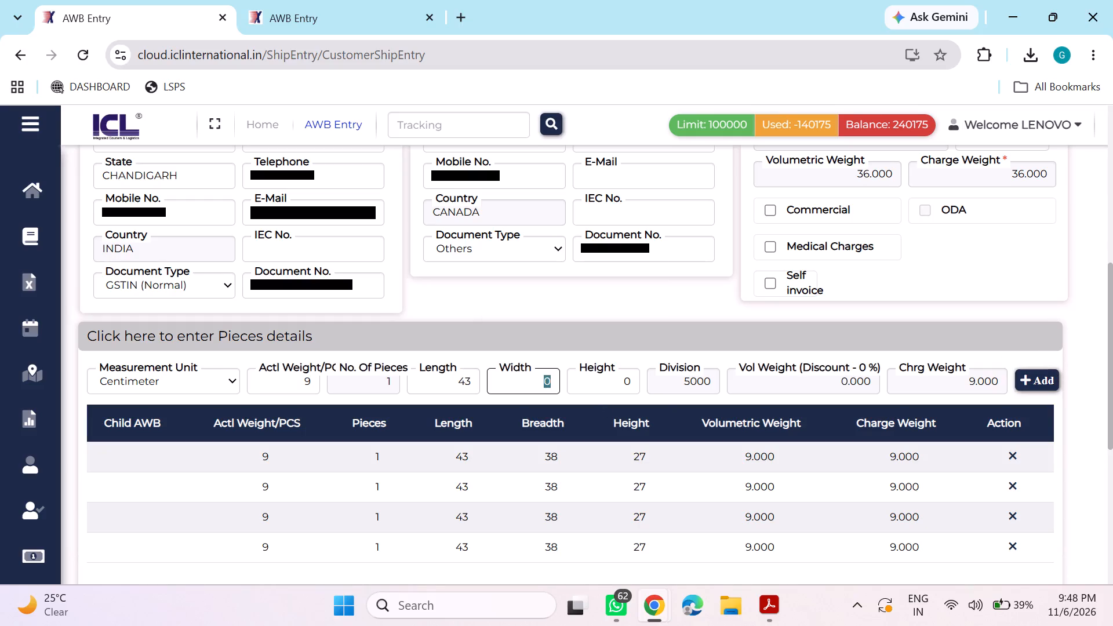
type("38")
key("Tab")
type("27")
left_click(1057, 379)
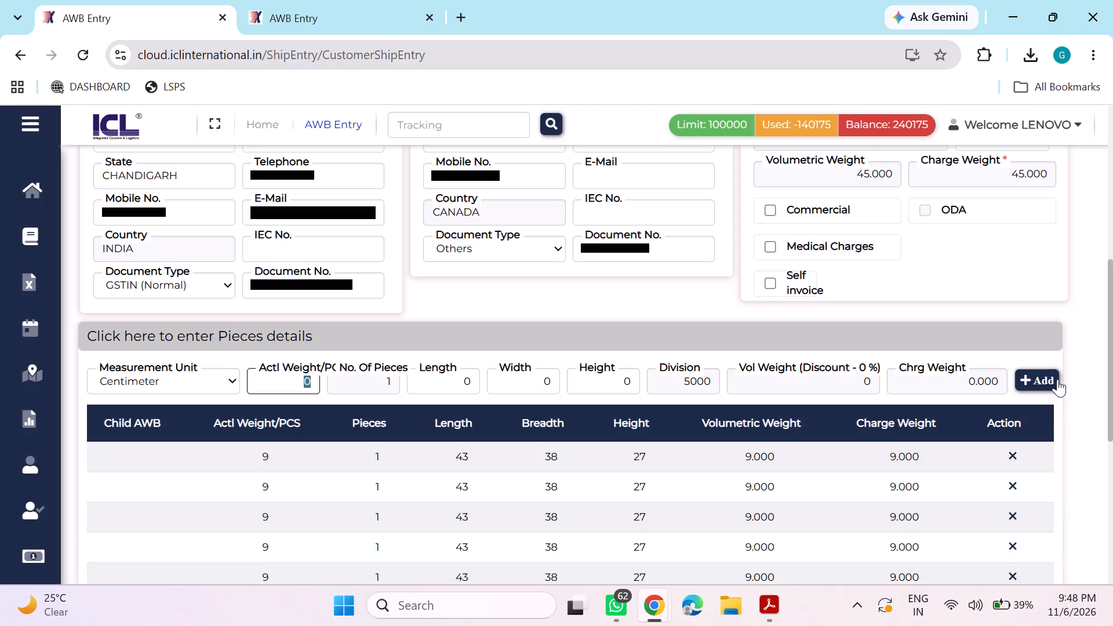
Add a sixth piece with actual weight 9, length 43, width 38 and height 27 cm to the pieces details.
key("9")
key("Tab")
type("43")
key("Tab")
key("3")
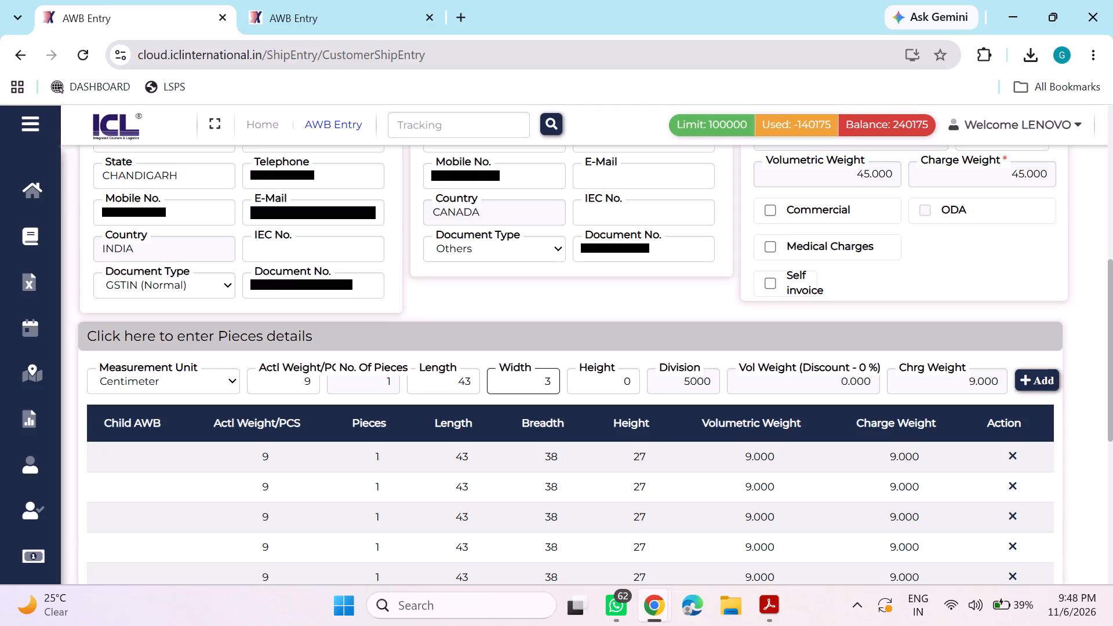
key("8")
key("Tab")
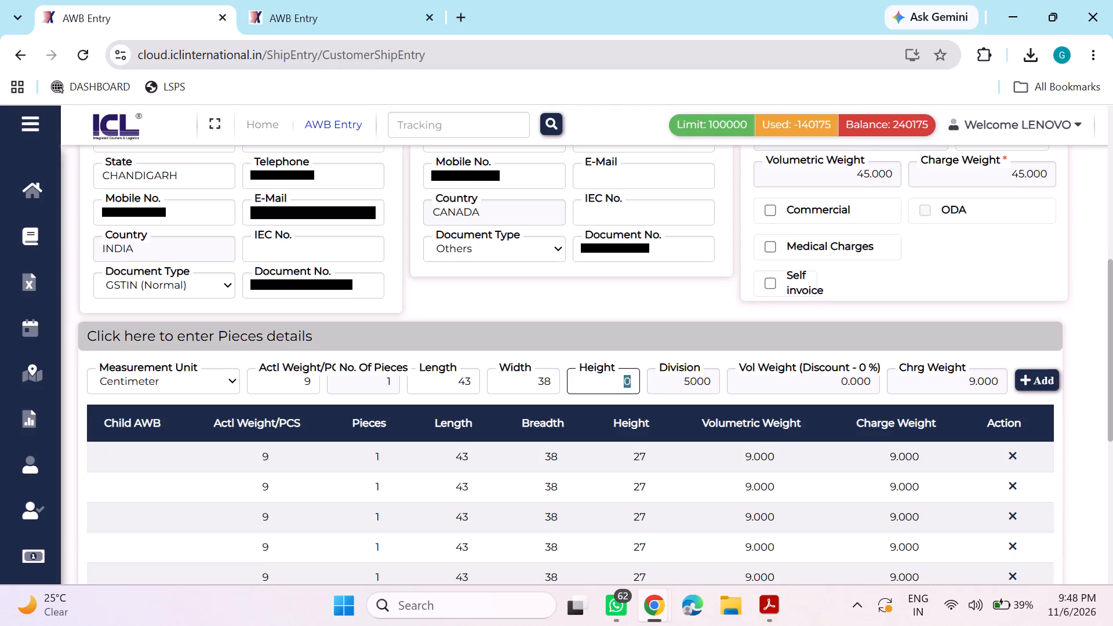
type("27")
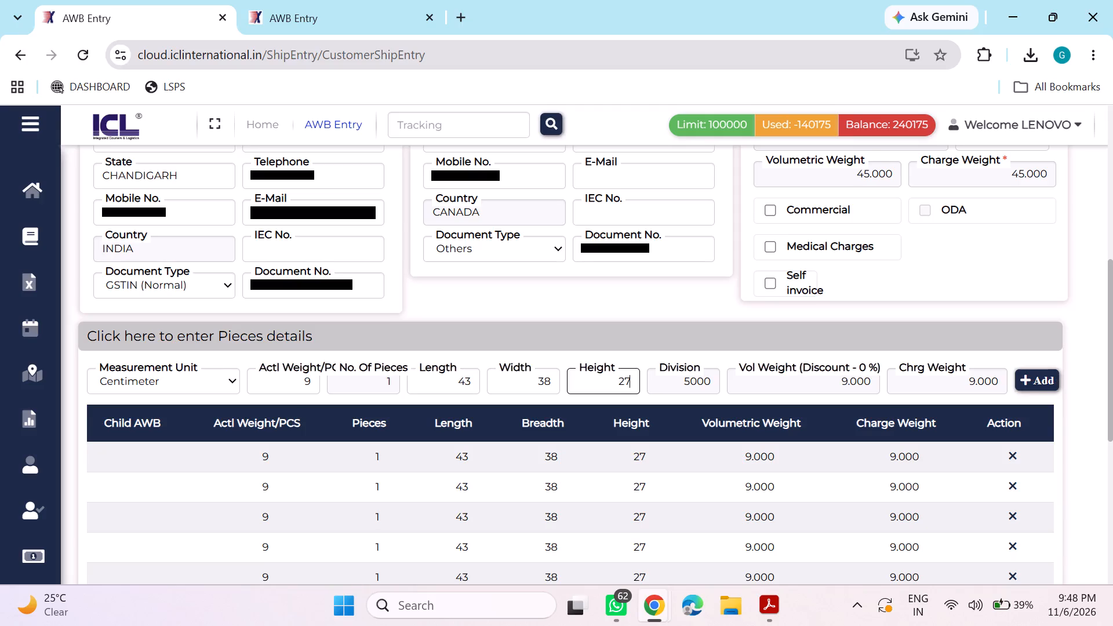
left_click(1050, 375)
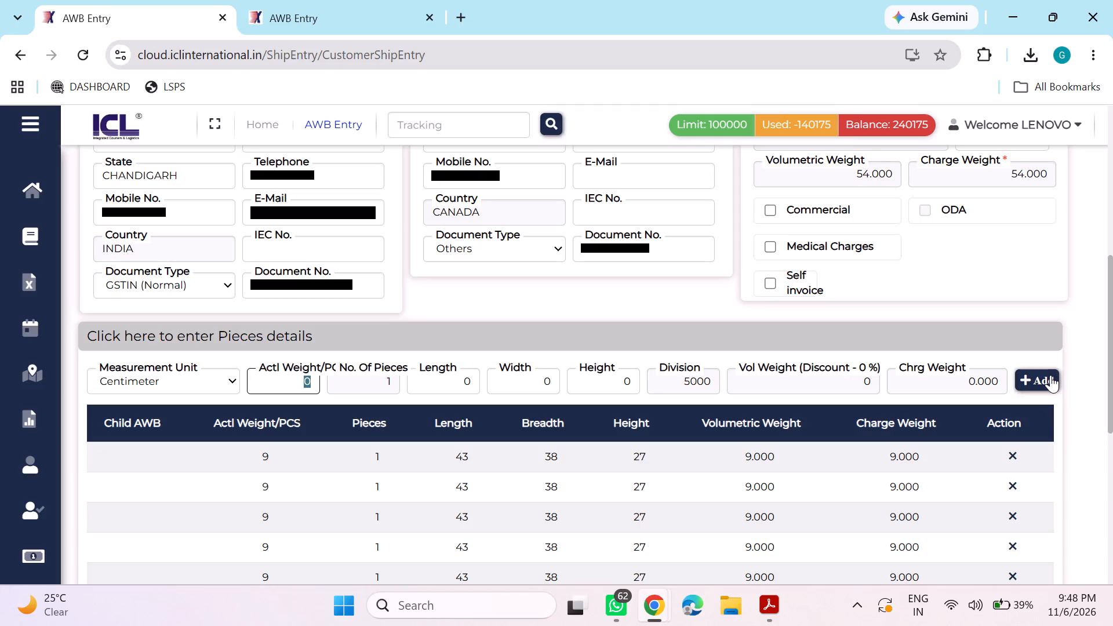
Add a seventh piece with actual weight 9, length 43, width 38 and height 27 cm to the pieces details.
key("9")
key("Tab")
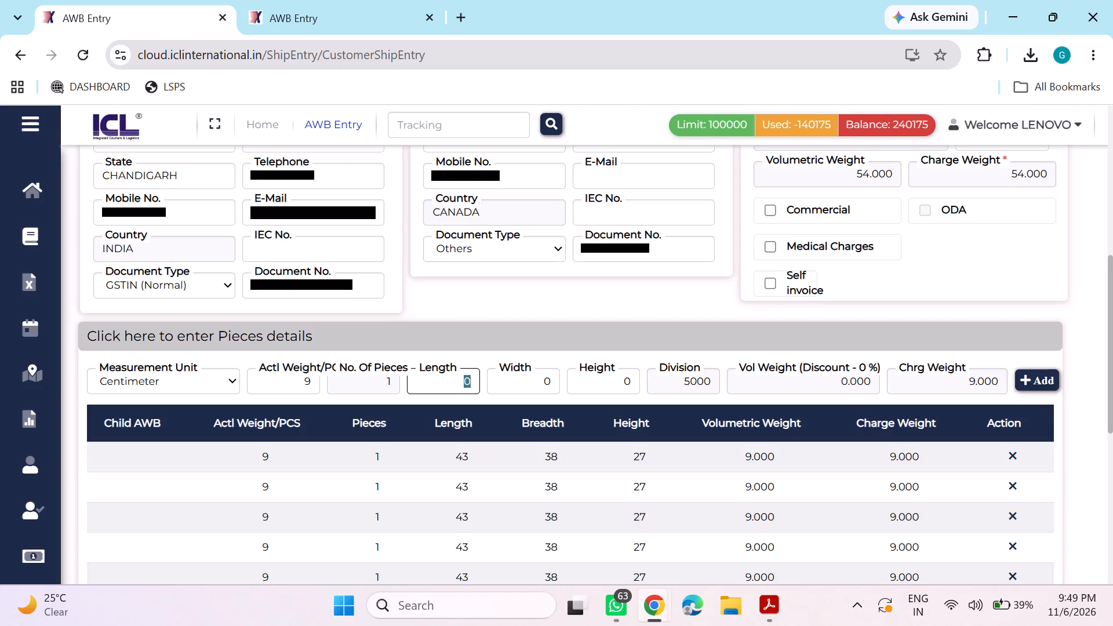
type("43")
key("Tab")
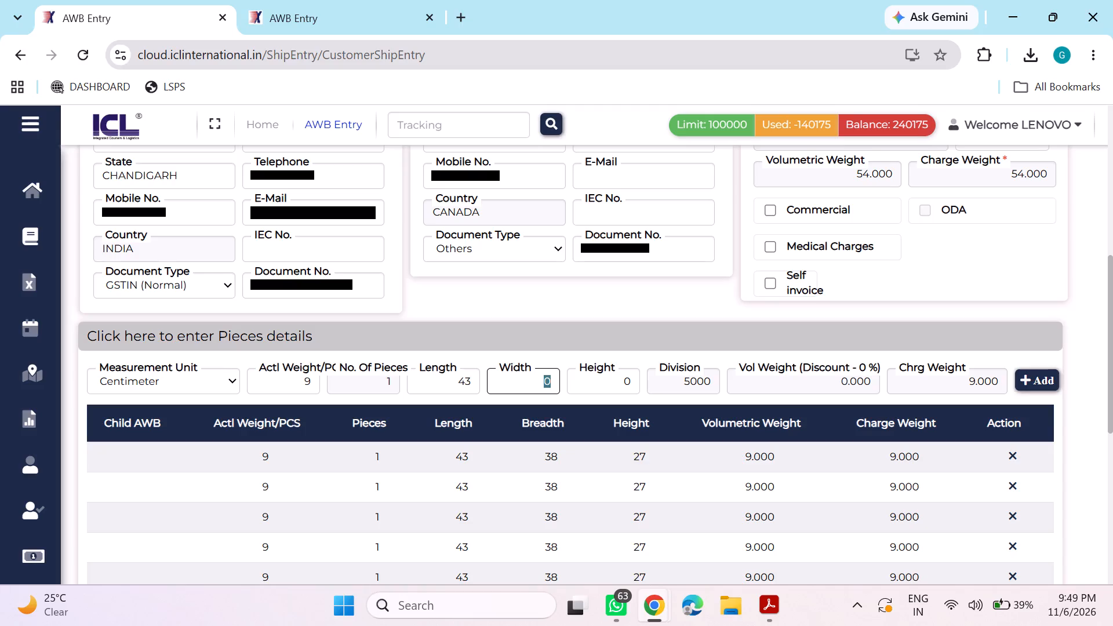
type("38")
key("Tab")
type("27")
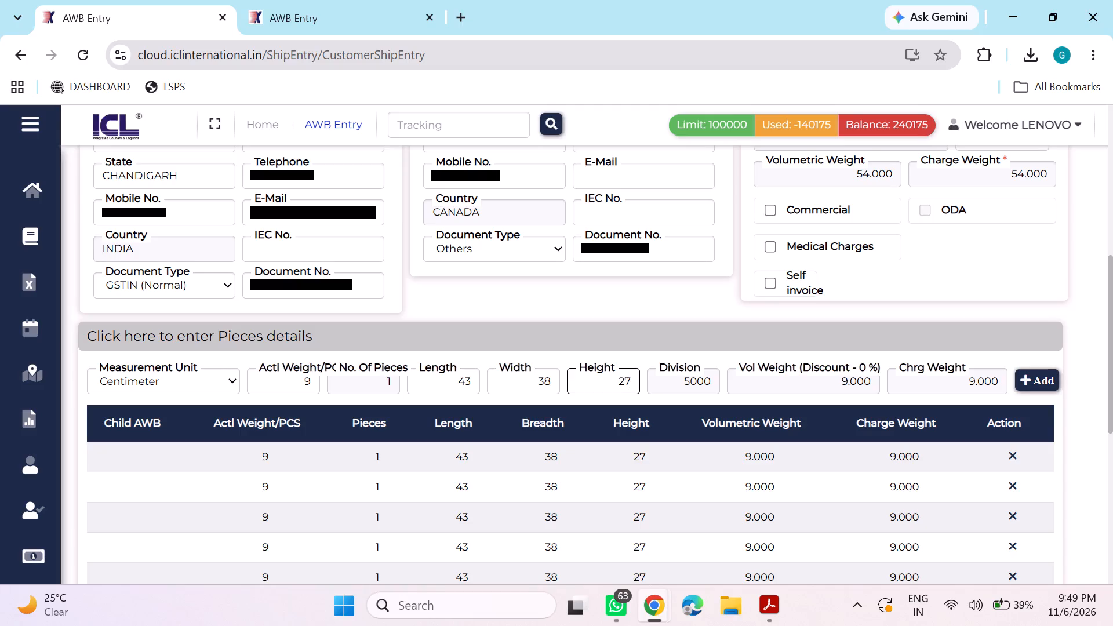
left_click(1047, 377)
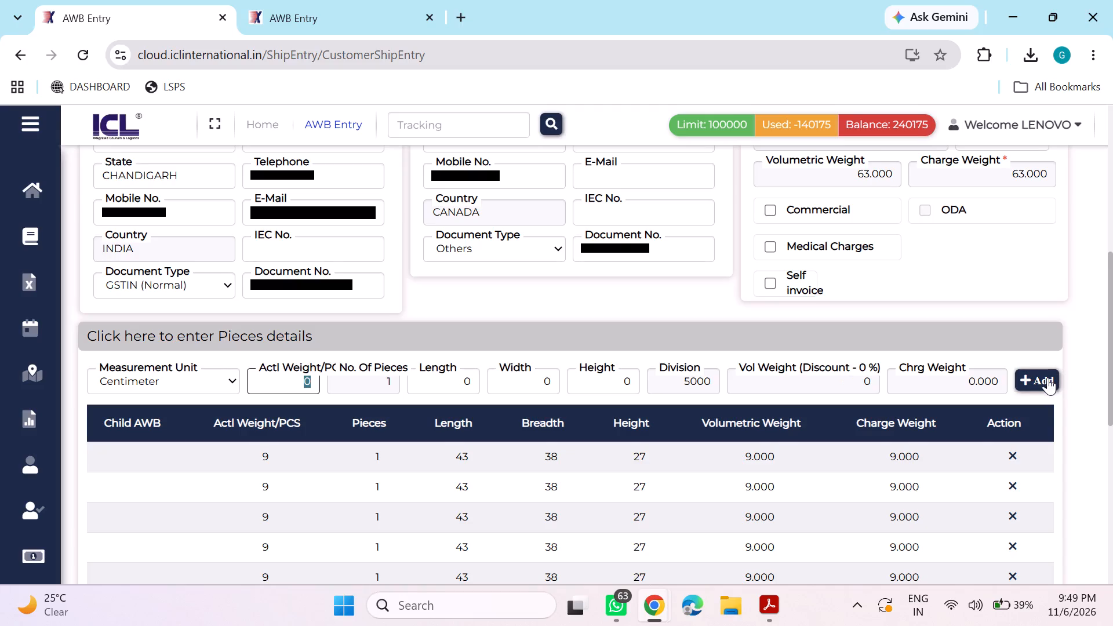
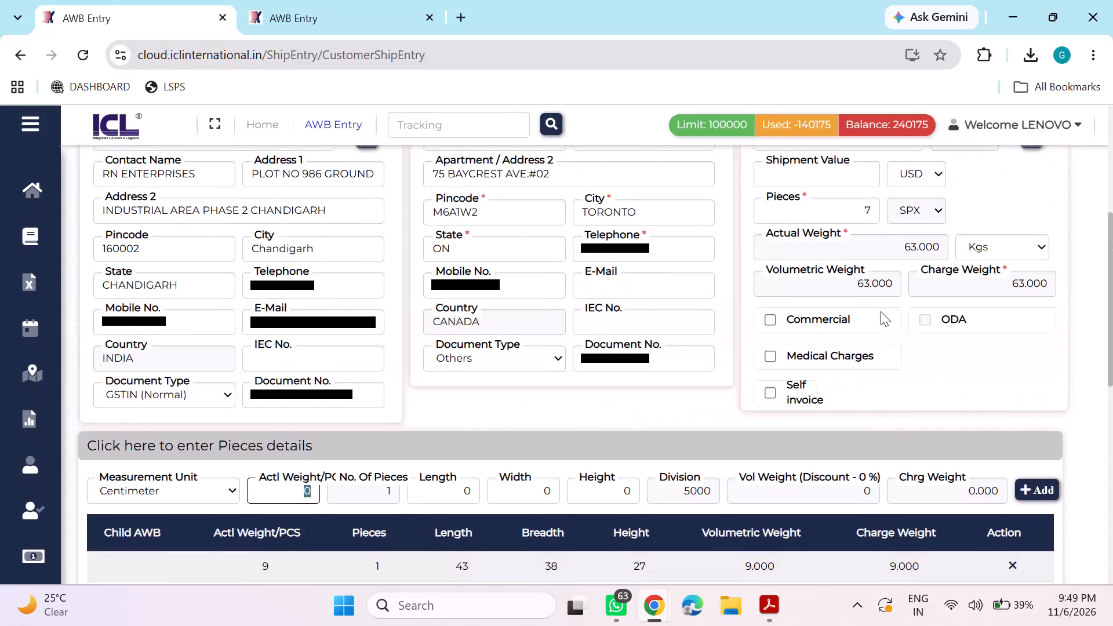
Reload the AWB entry page to discard the unsaved SAMTRADE SUPPLIES shipment and start from a fresh form.
scroll(881, 311, "up", 1)
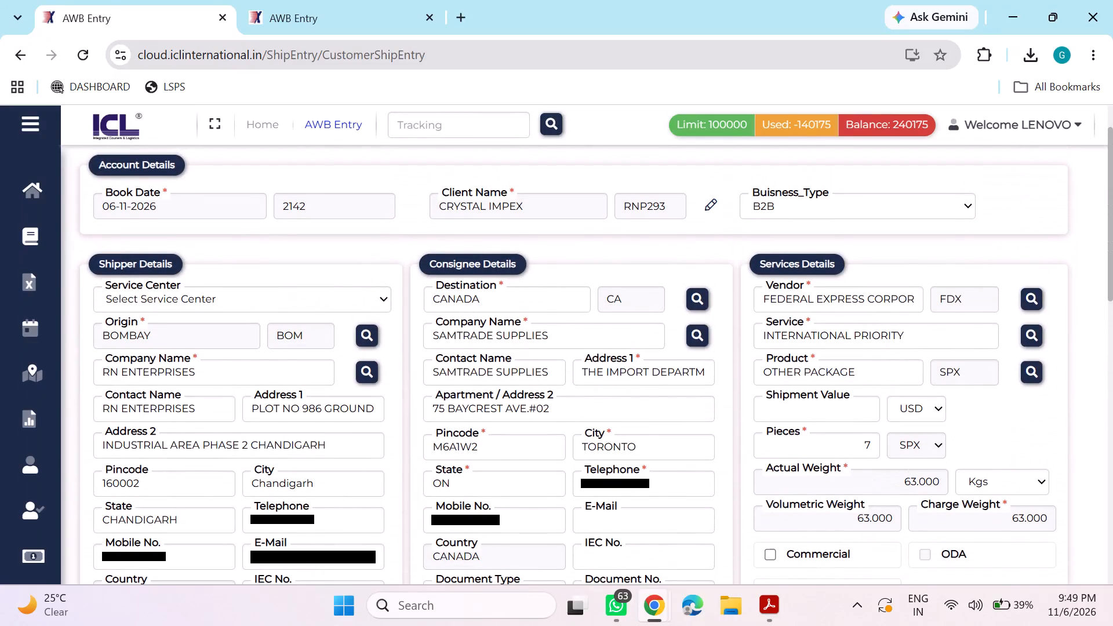
key("ctrl+r")
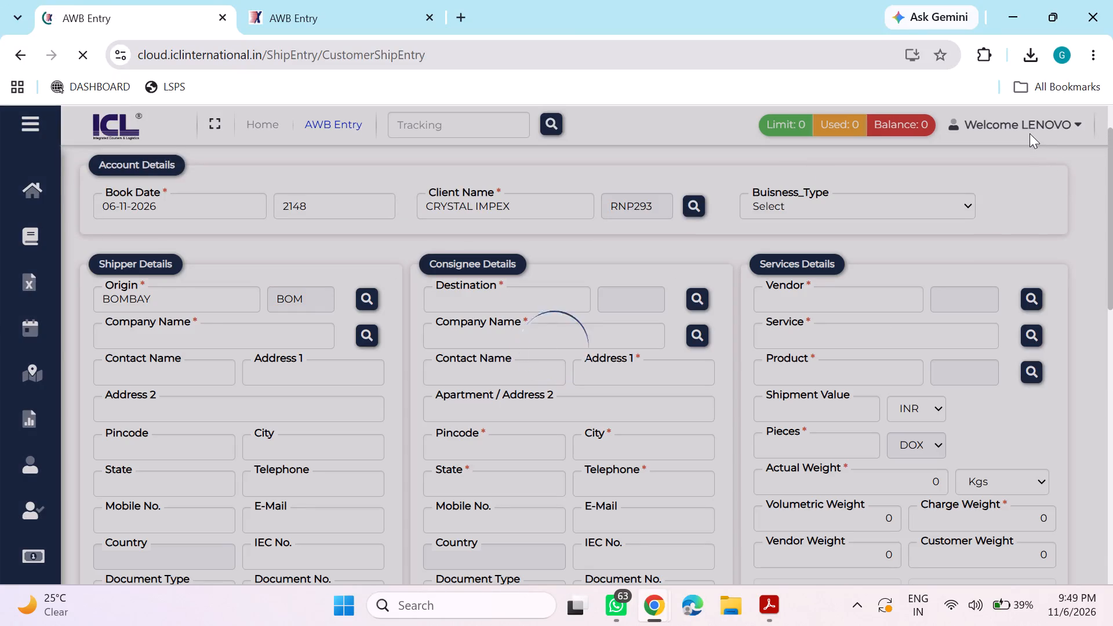
Log out of the current LENOVO user account.
left_click(1027, 132)
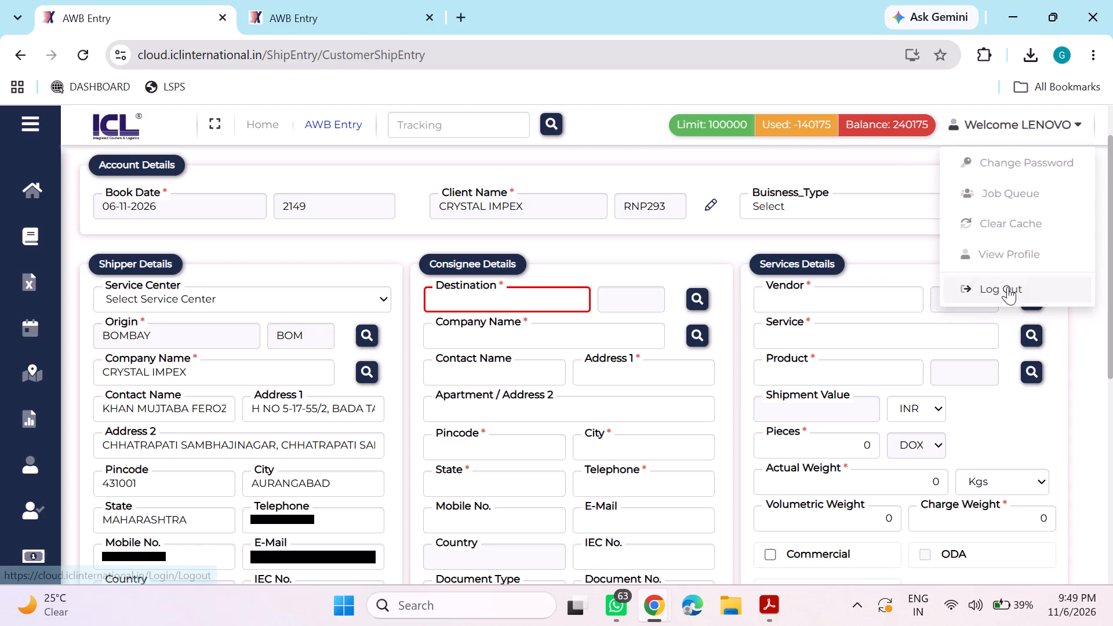
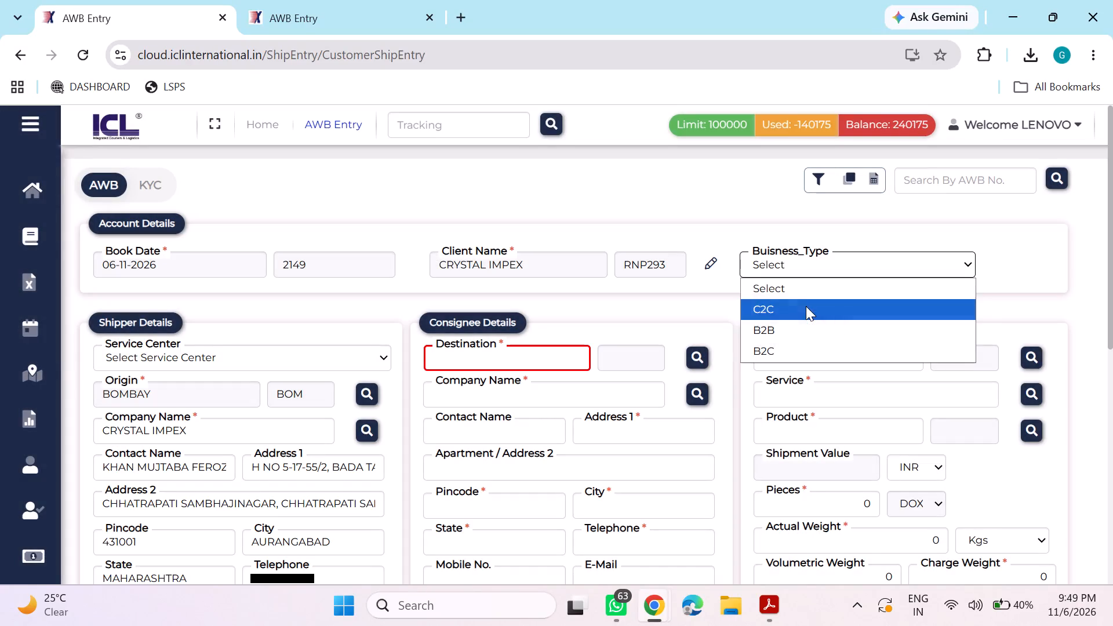
Replace the shipper CRYSTAL IMPEX with the saved RN ENTERPRISES record and its Chandigarh address.
left_click(294, 420)
key("ctrl+a")
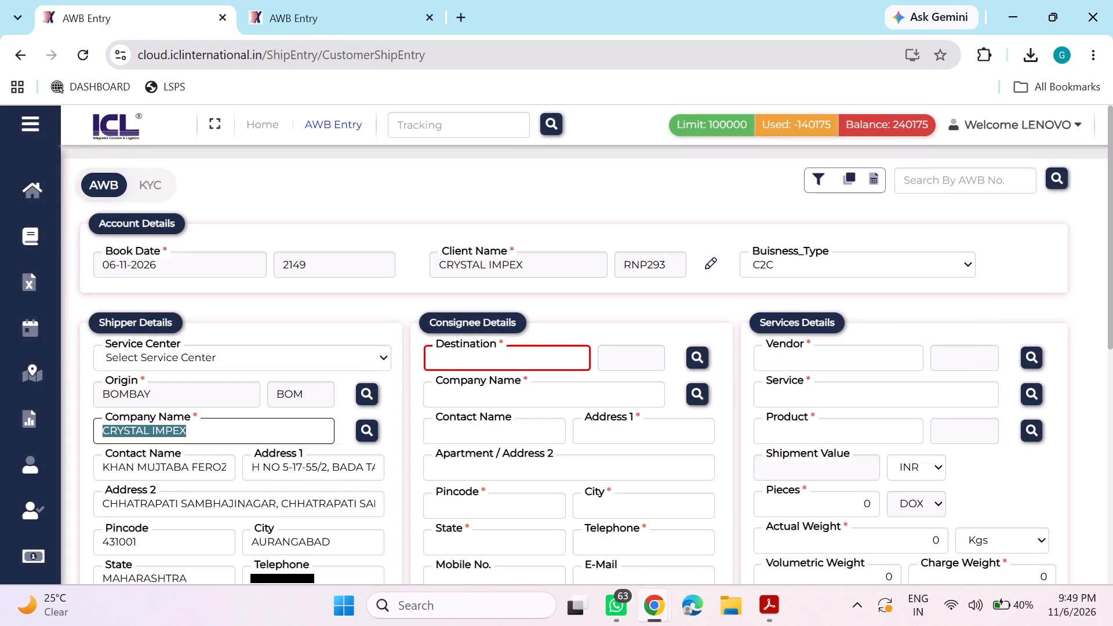
type("RN")
key("Return")
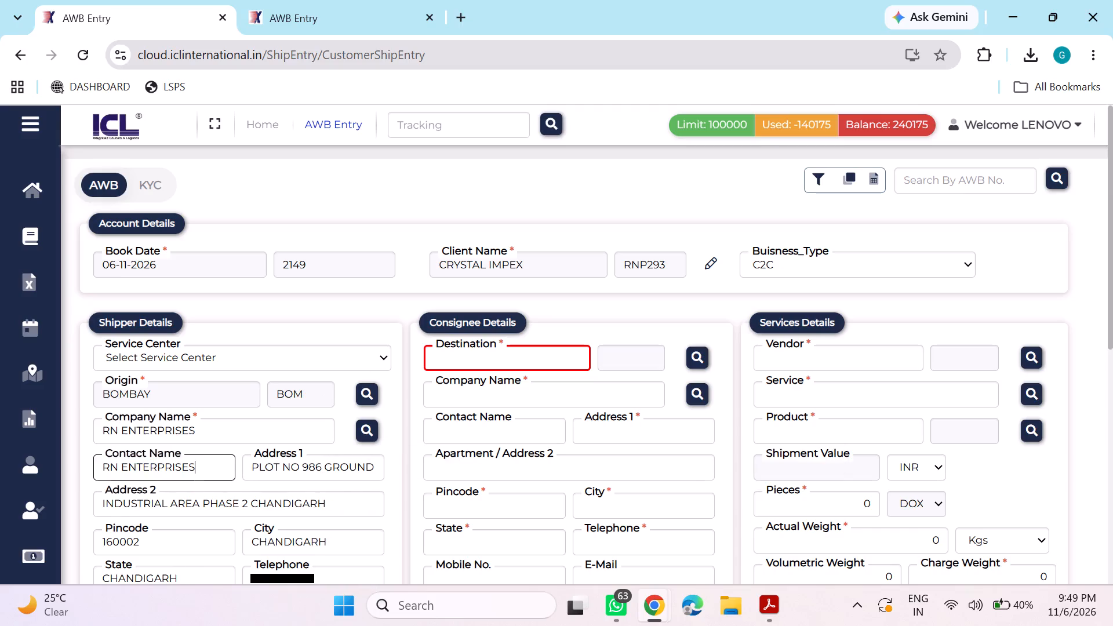
Set the consignee destination to CANADA.
left_click(486, 363)
type("CANA")
key("Return")
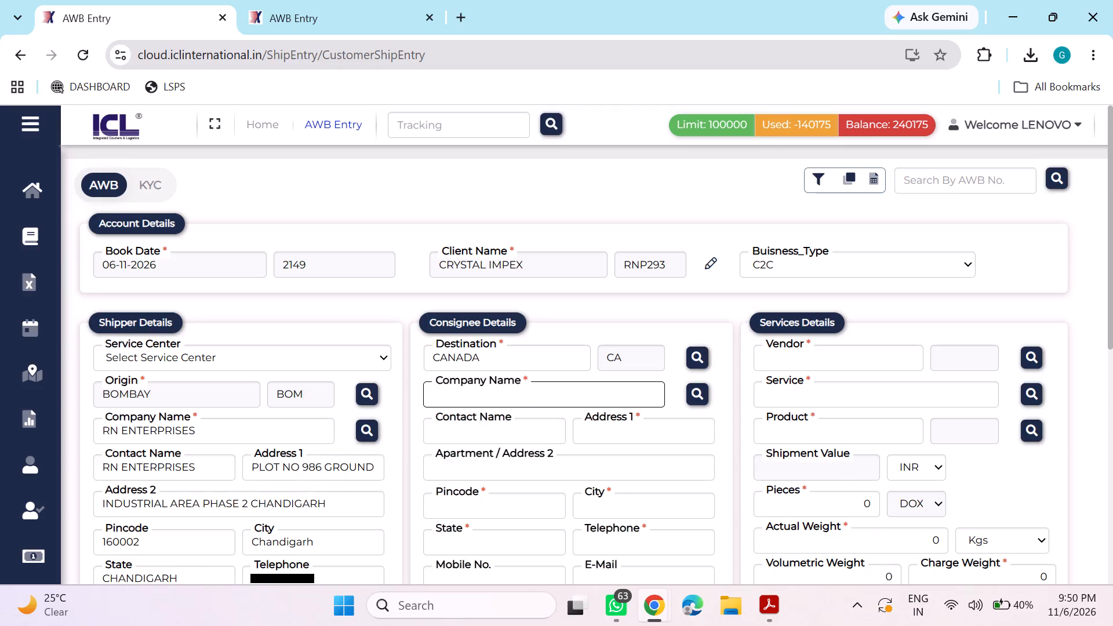
Fill in the consignee details from the saved SAMTRADE SUPPLIES record in Toronto, reusing the company name from the clipboard history.
key("v")
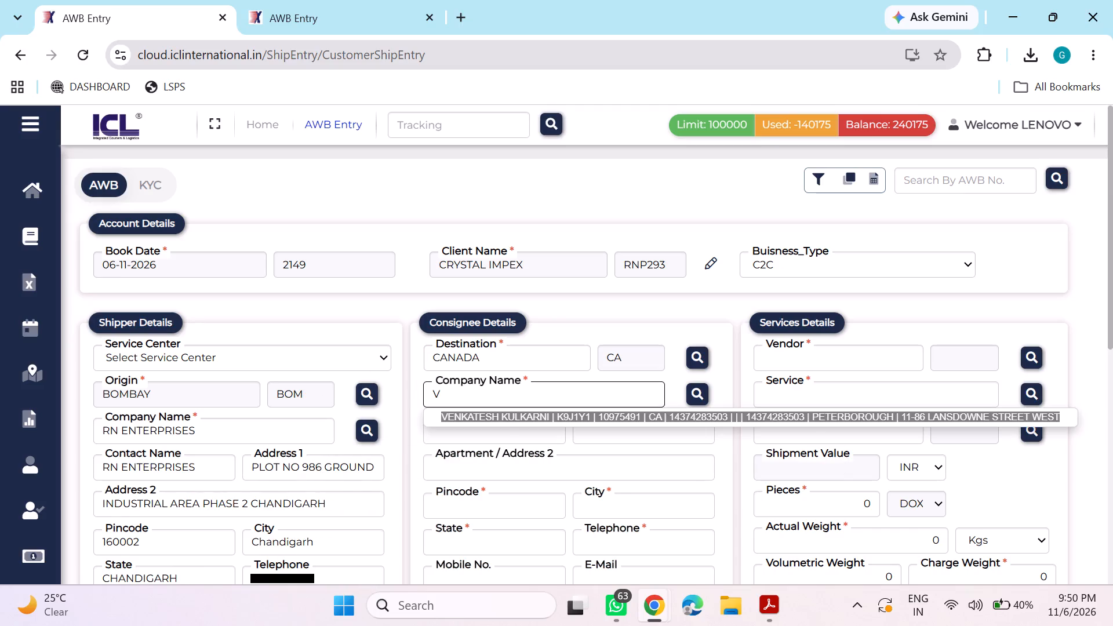
key("BackSpace")
key("super+v")
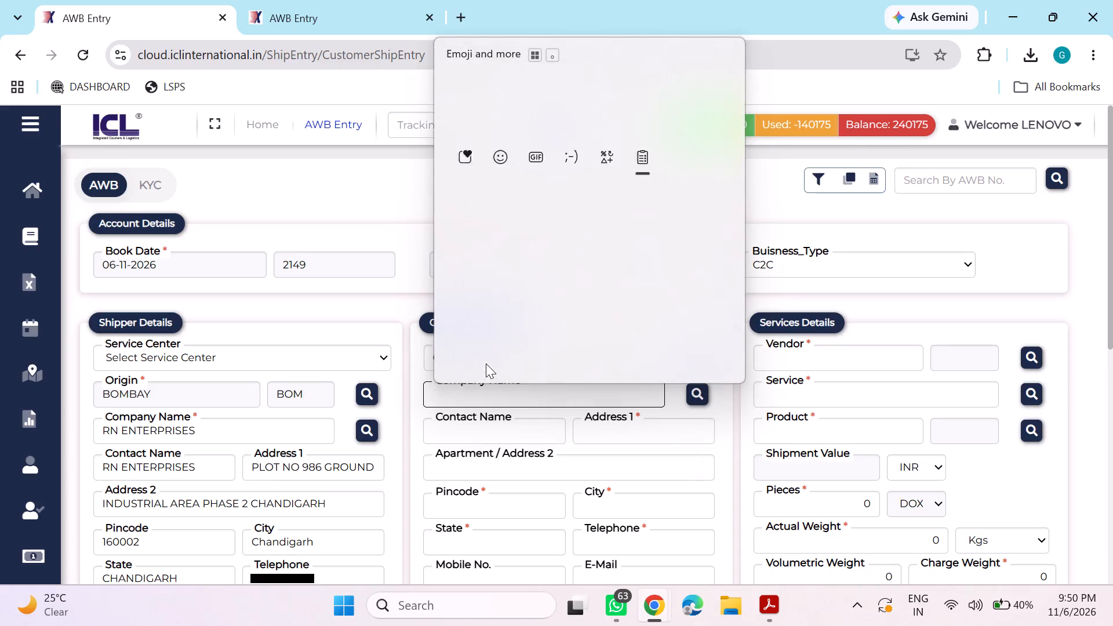
scroll(563, 246, "down", 1)
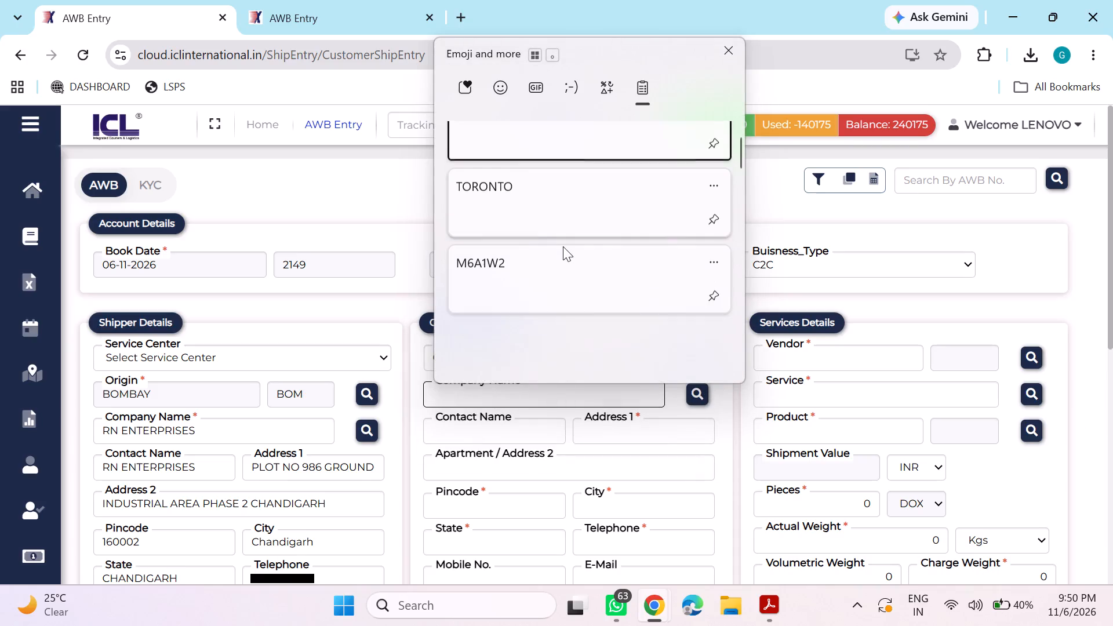
scroll(563, 246, "down", 3)
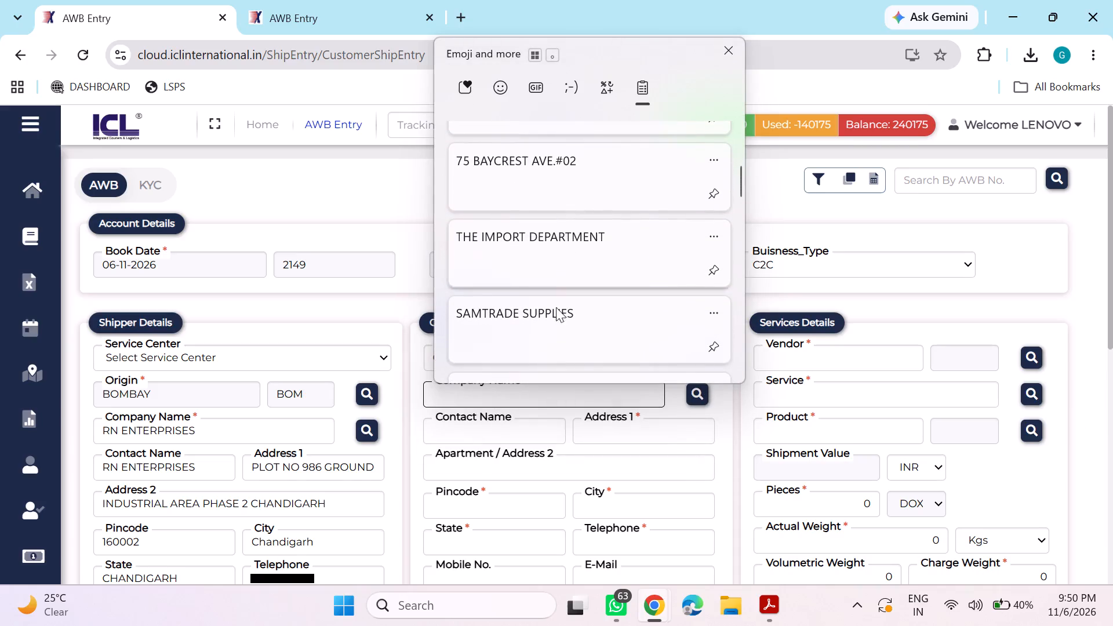
left_click(554, 327)
key("ctrl+v")
key("Tab")
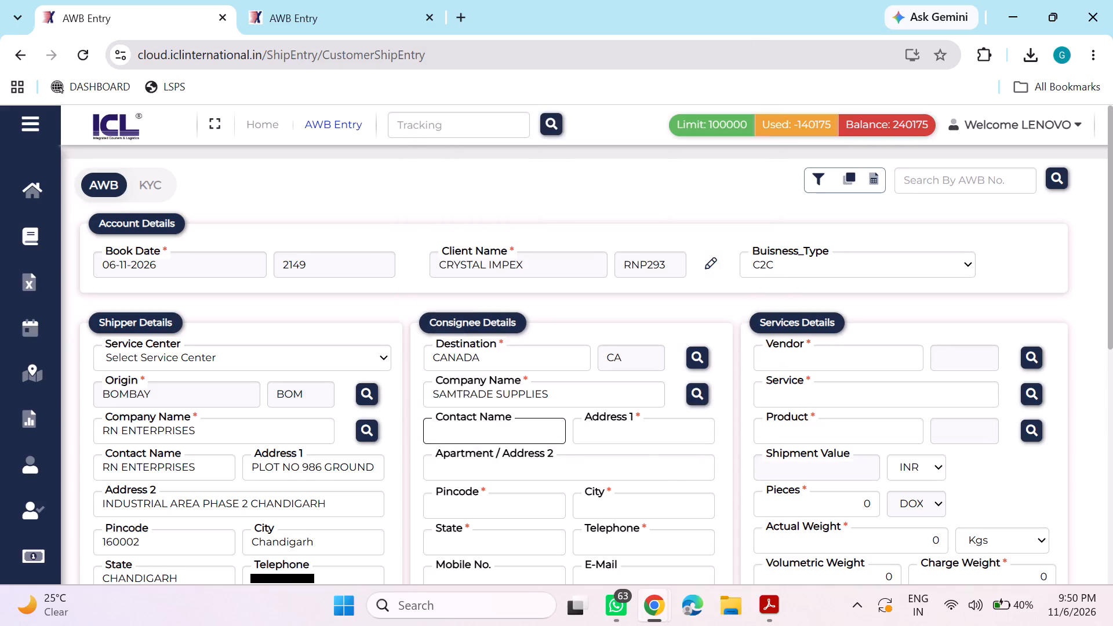
left_click(576, 405)
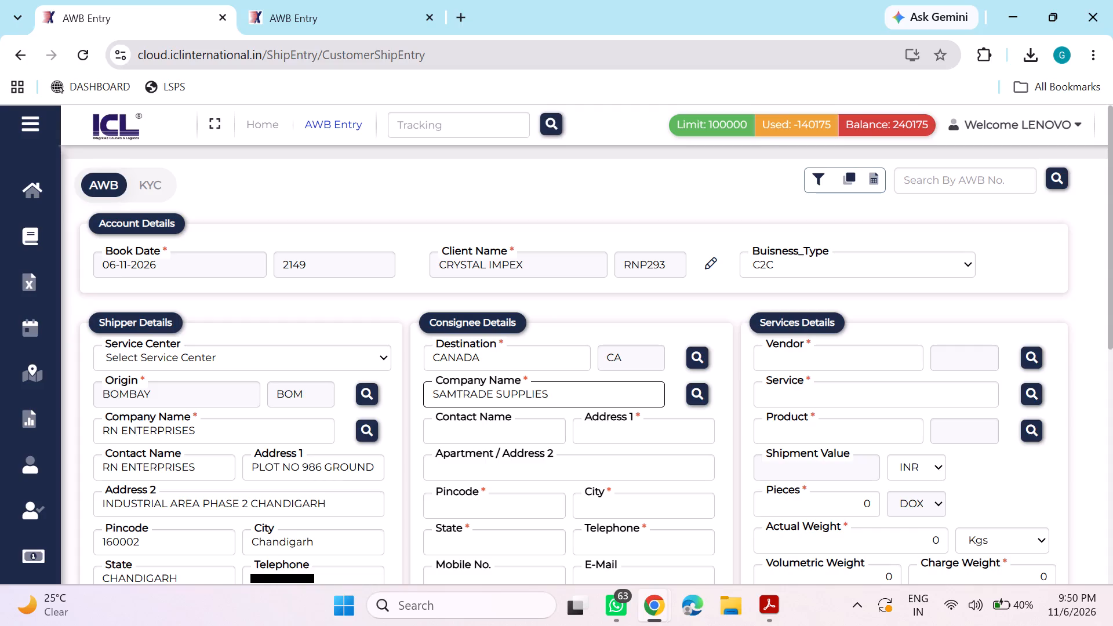
key("BackSpace")
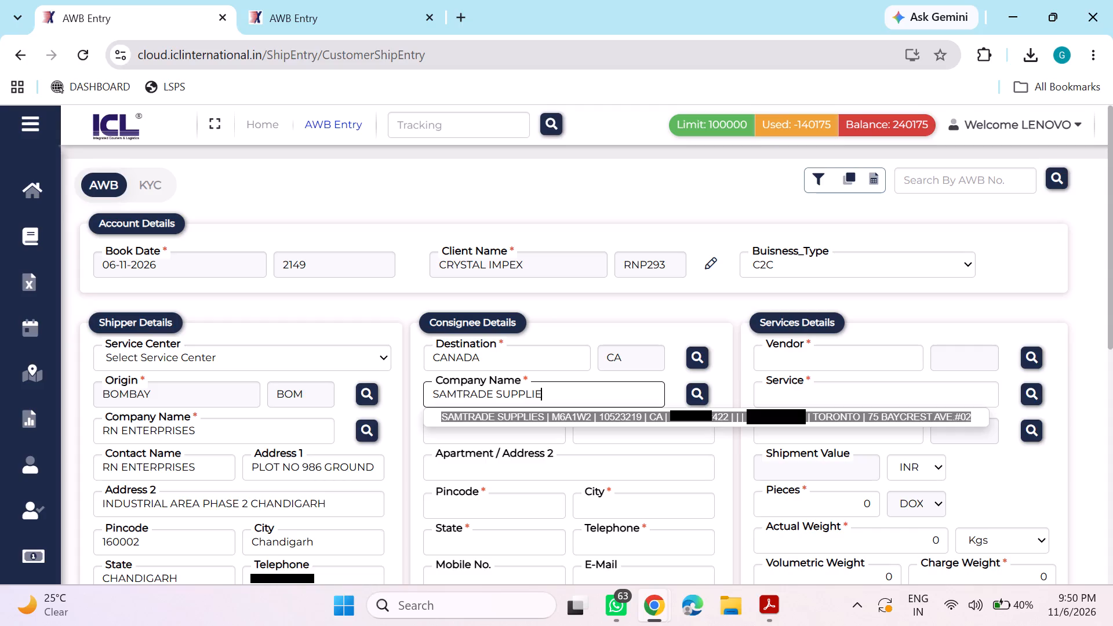
key("Return")
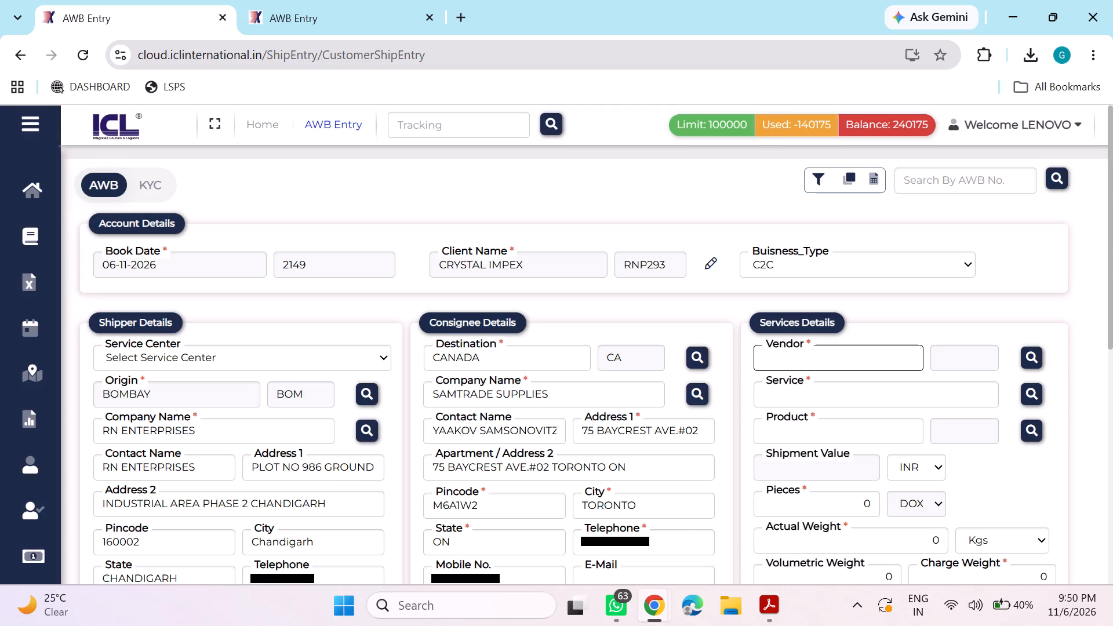
Check the consignee's contact name through to the end of its text.
left_click(497, 423)
left_click(496, 436)
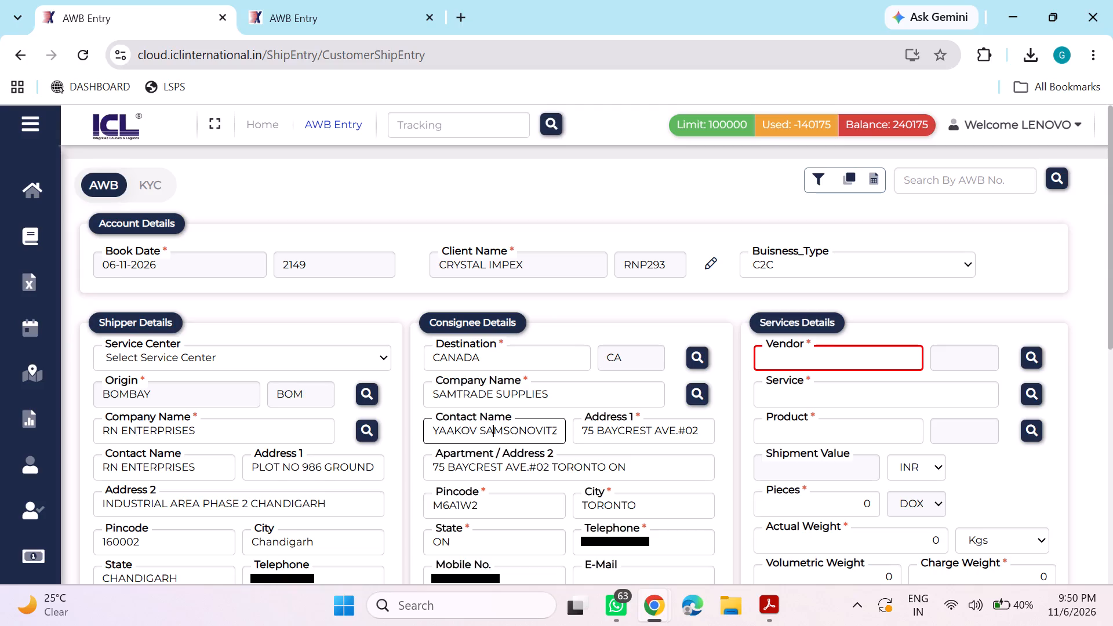
key("ctrl+Right")
key("ctrl+Right")
key("ctrl+Right")
key("ctrl+Right")
key("ctrl+Right")
key("ctrl+Right")
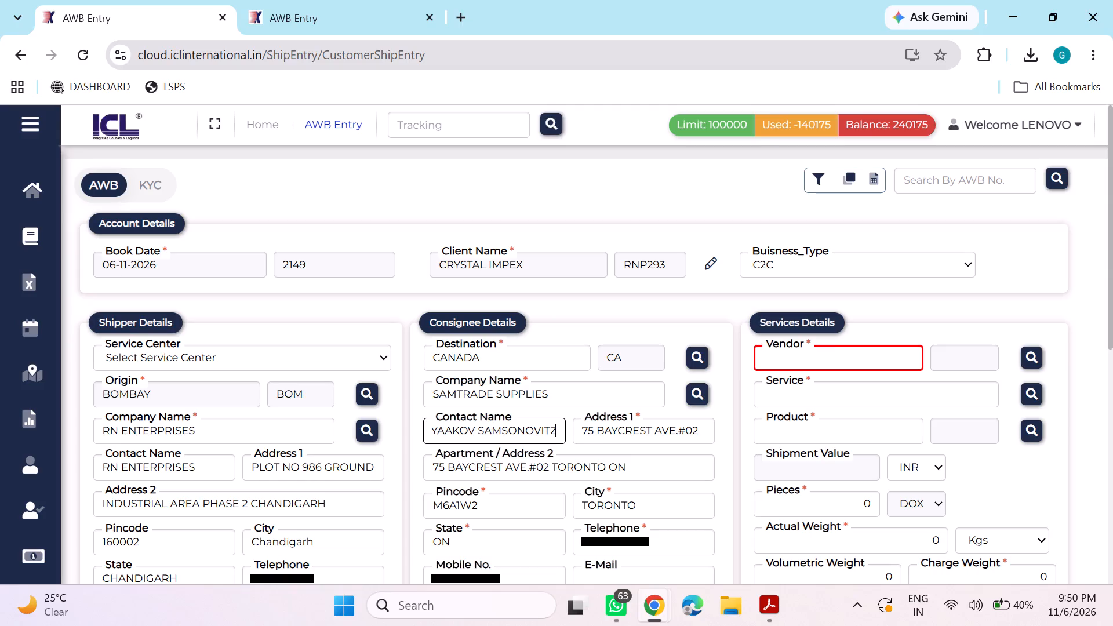
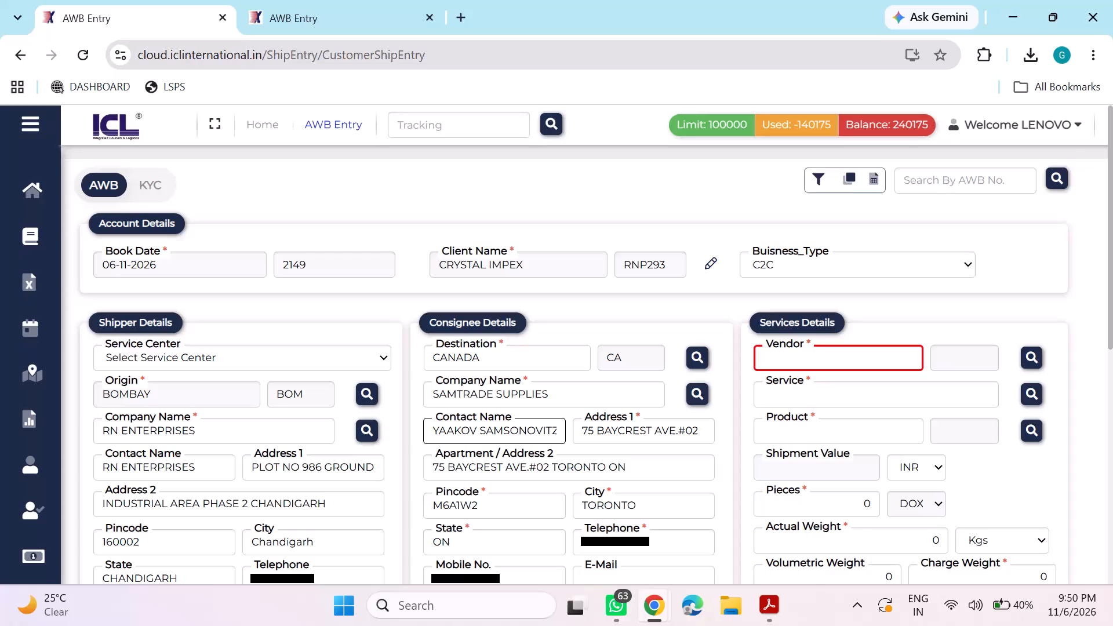
Replace the consignee's Address 1 with text beginning "THE IMPORT DEPA".
left_click(608, 430)
key("ctrl+a")
type("THE IMPO")
type("RT DEPA")
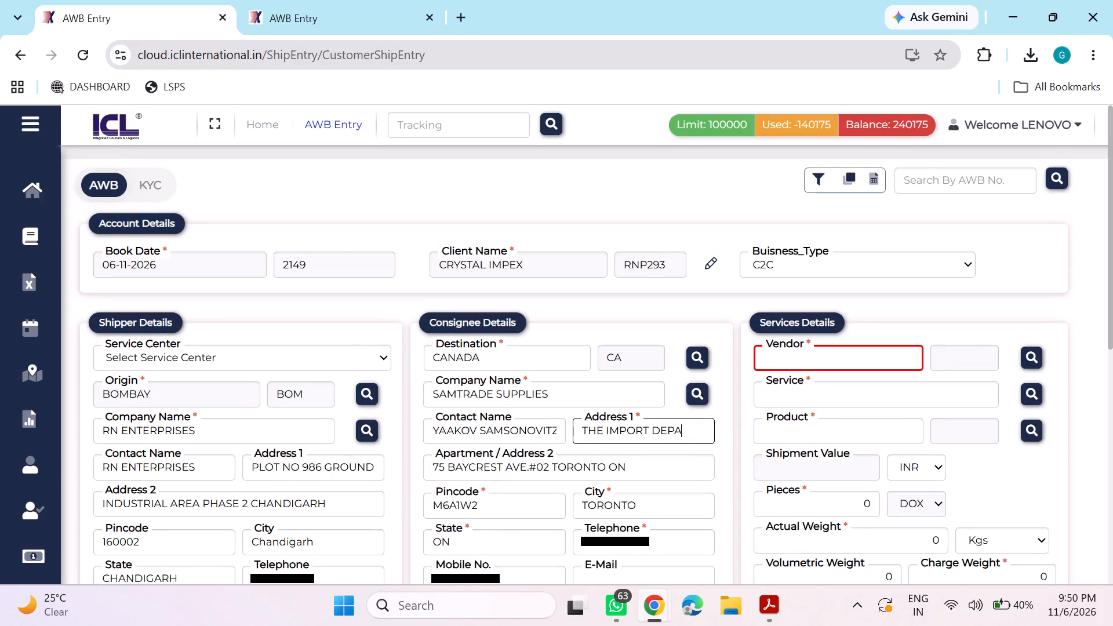
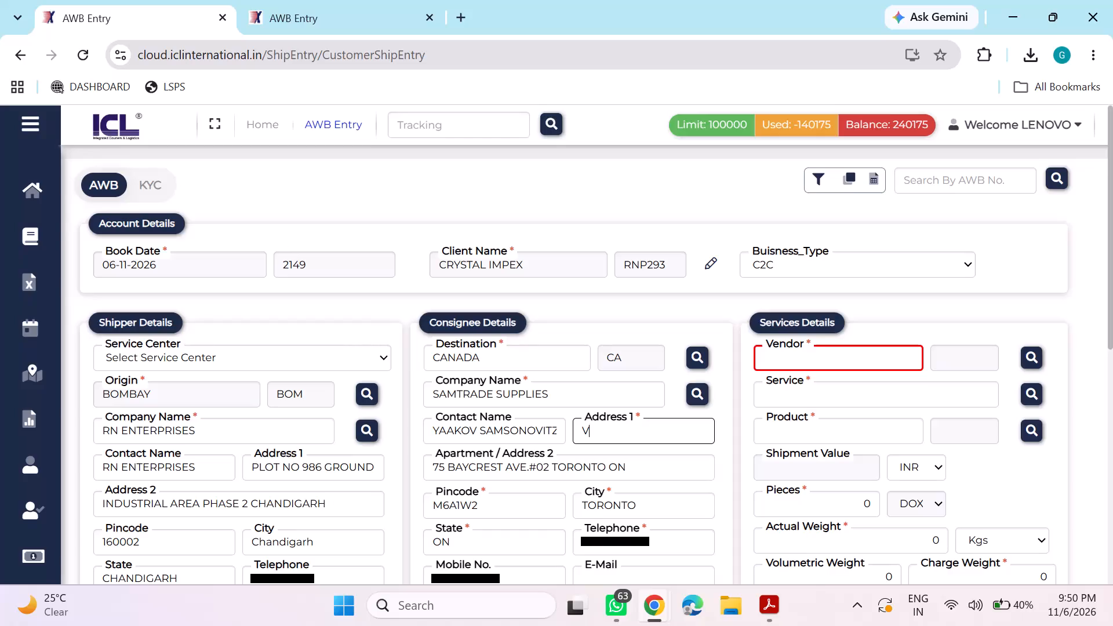
Replace the stray letter in the consignee's Address 1 with the copied text "The Import Department".
key("BackSpace")
key("ctrl+v")
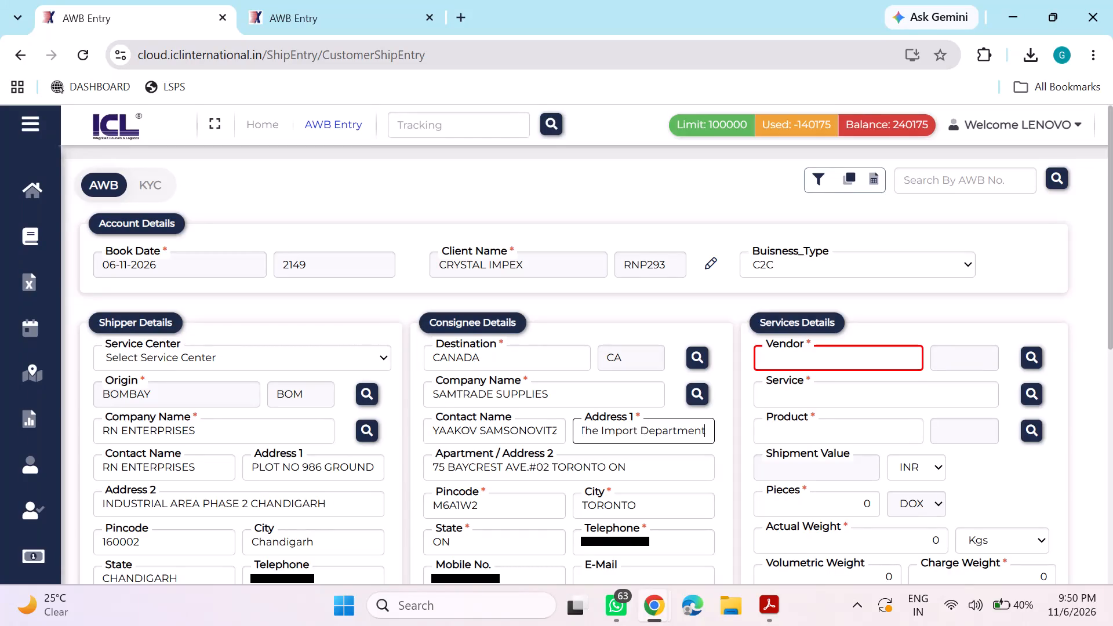
Remove "TORONTO ON" from the end of the consignee's Apartment / Address 2, keeping the street and unit number.
key("Tab")
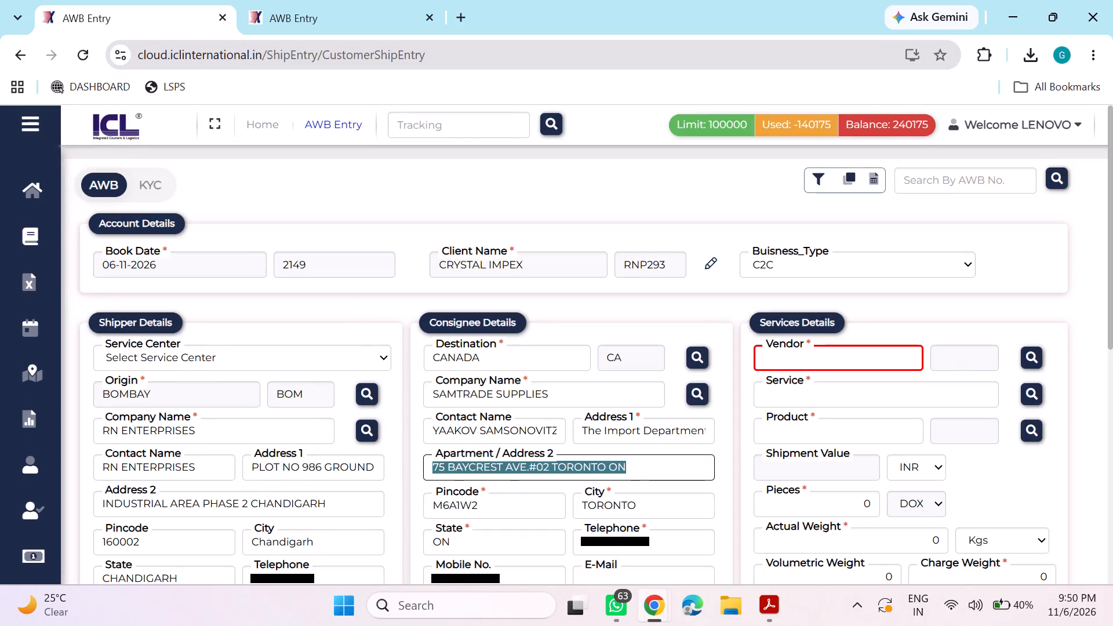
left_click(552, 463)
left_click_drag(552, 463, 635, 467)
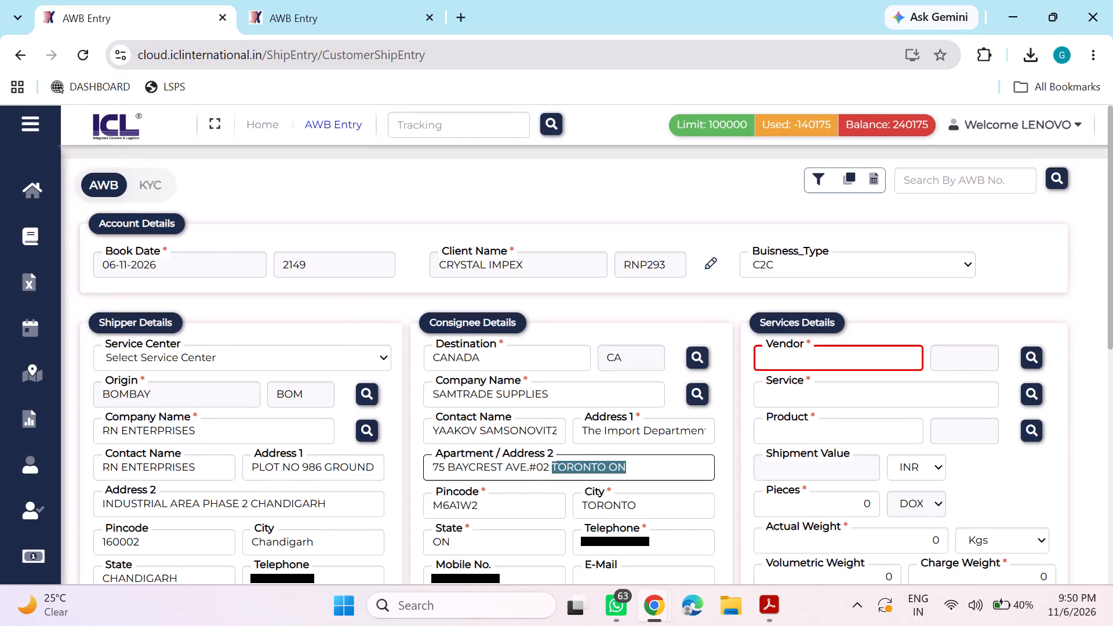
key("BackSpace")
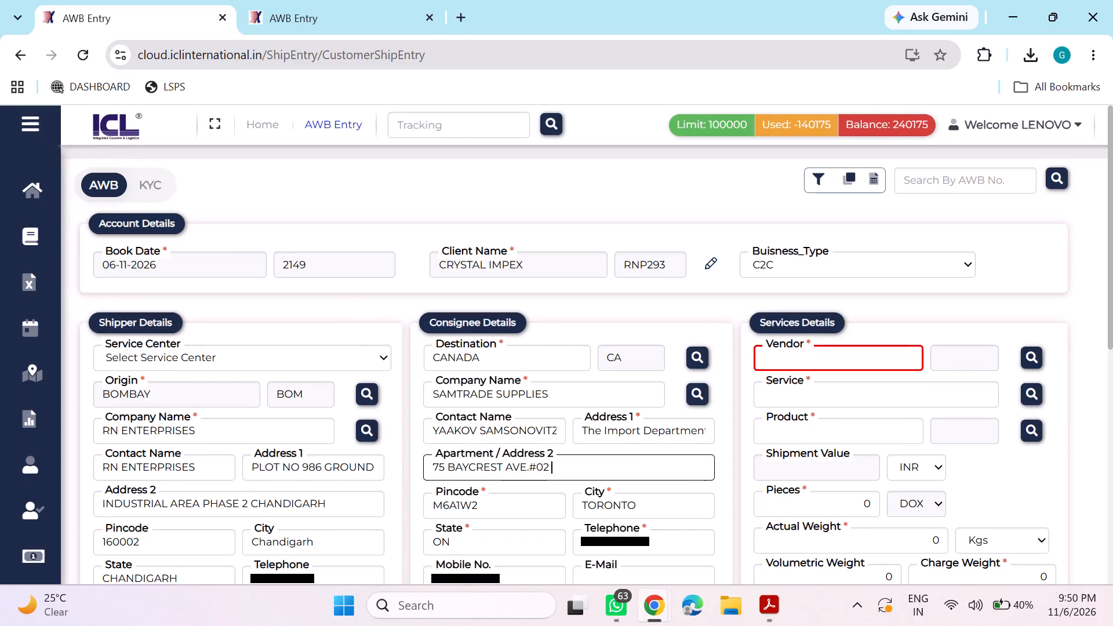
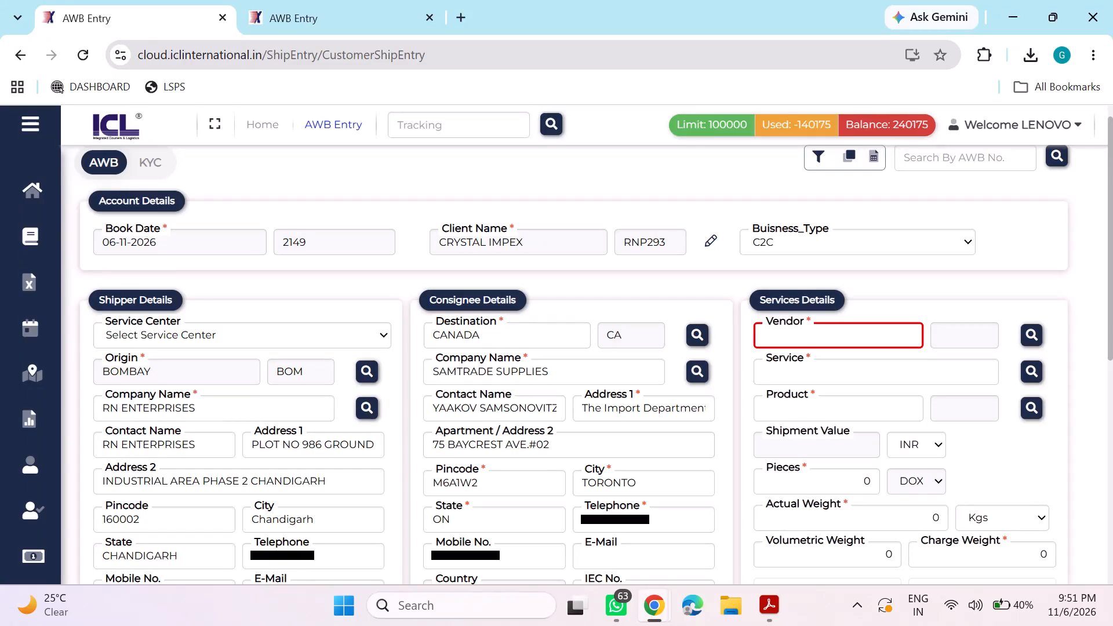
Set the shipment's vendor to Federal Express (FDX), service to INTERNATIONAL PRIORITY and product to OTHER PACKAGE (SPX).
type("FED")
key("Return")
type("INT")
key("Return")
type("OTH")
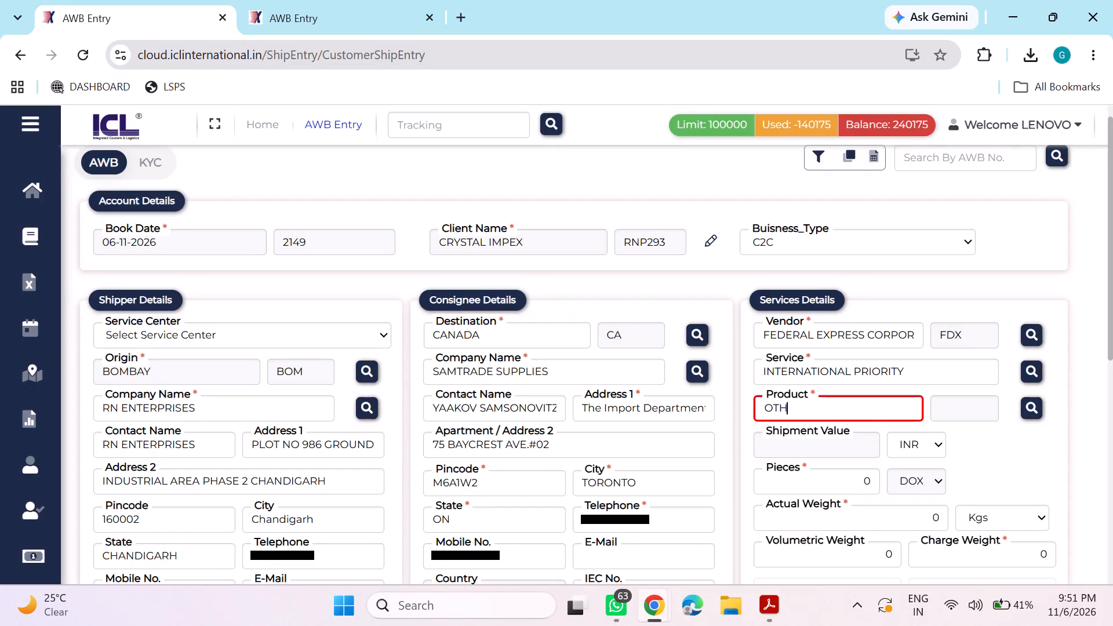
key("Return")
key("Tab")
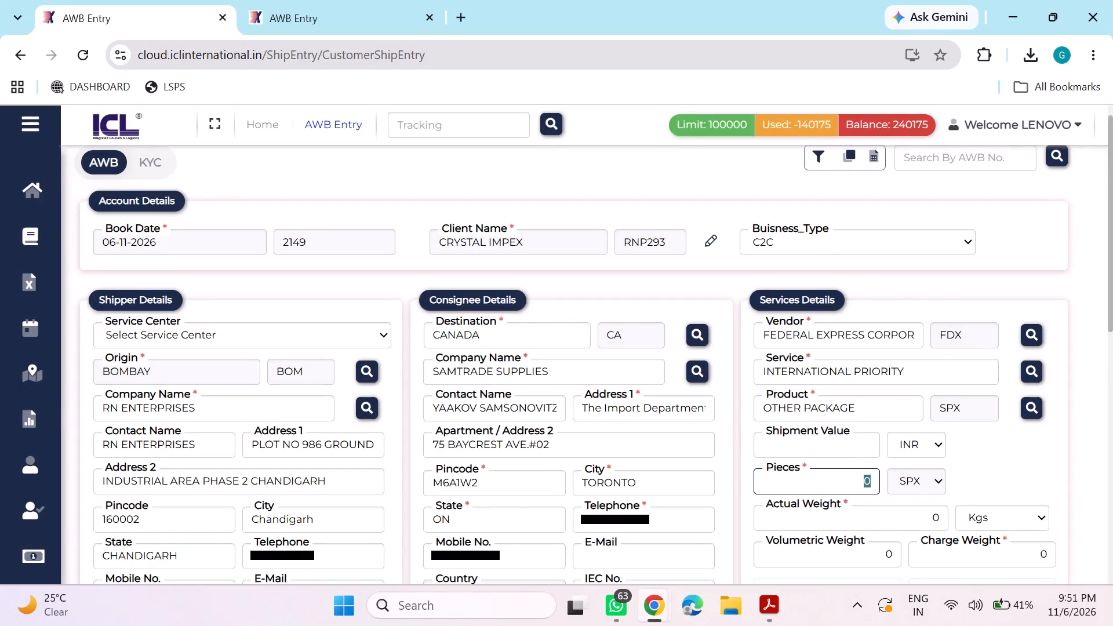
Set the shipment value's currency to USD and move on to the number of pieces.
left_click(936, 445)
type("USD")
key("Tab")
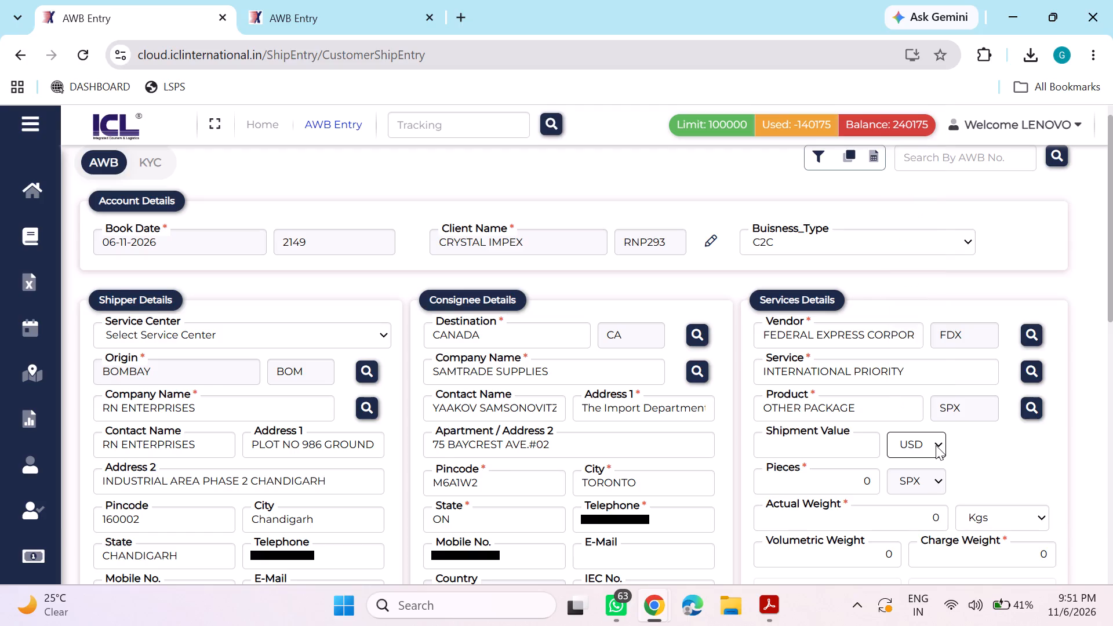
scroll(936, 445, "down", 2)
key("Tab")
scroll(936, 445, "down", 1)
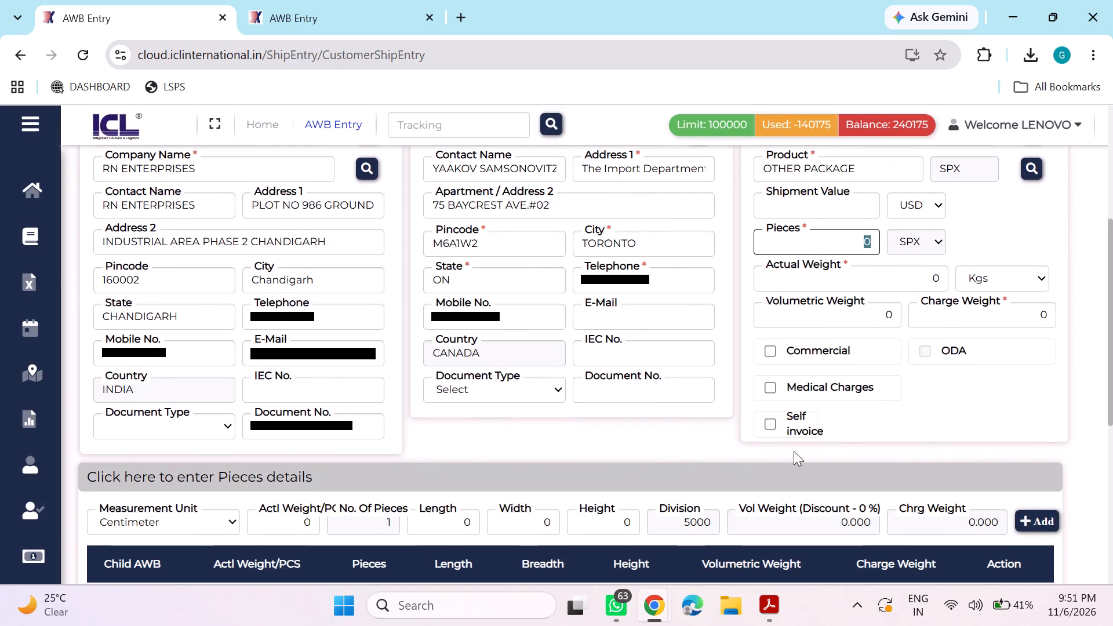
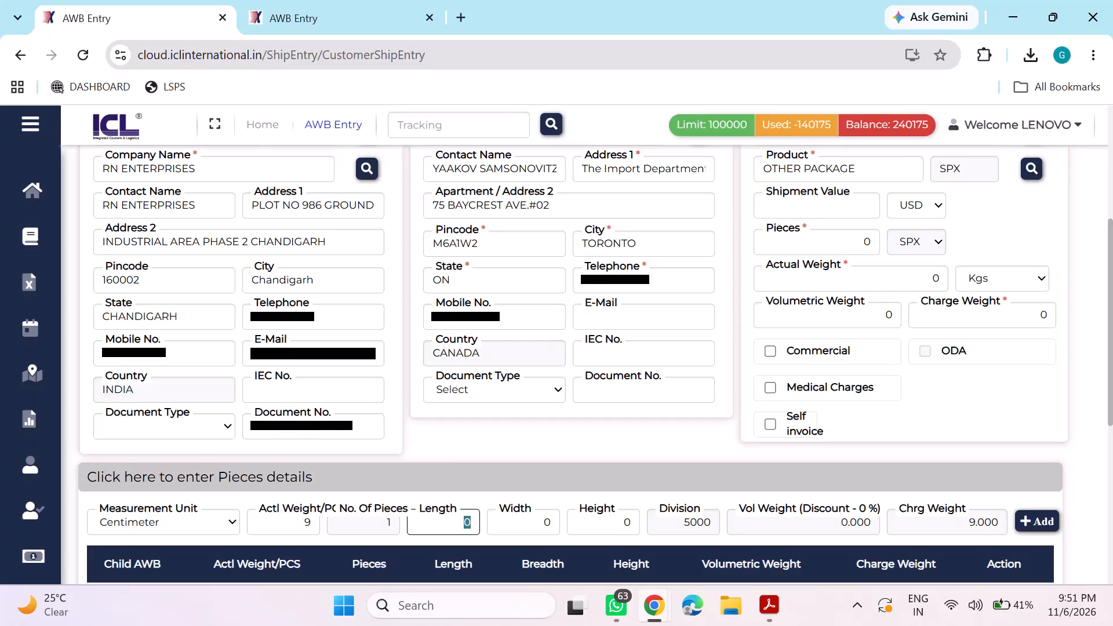
Give the first 9 kg piece dimensions of 43 × 38 × 27 cm and add it to the pieces list.
type("43")
key("Tab")
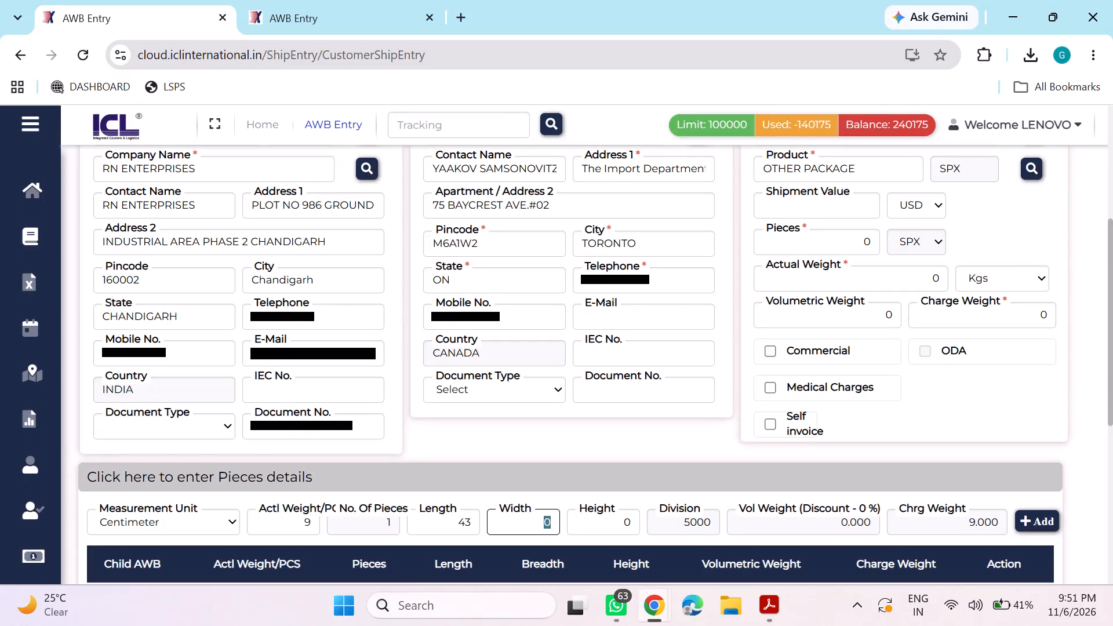
type("38")
key("Tab")
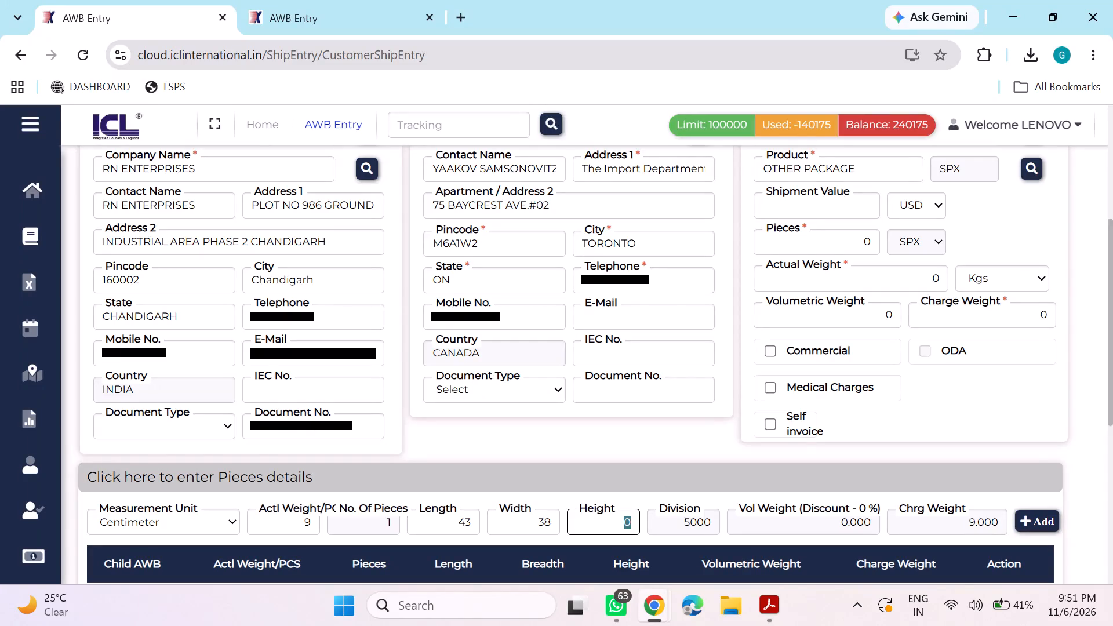
type("27")
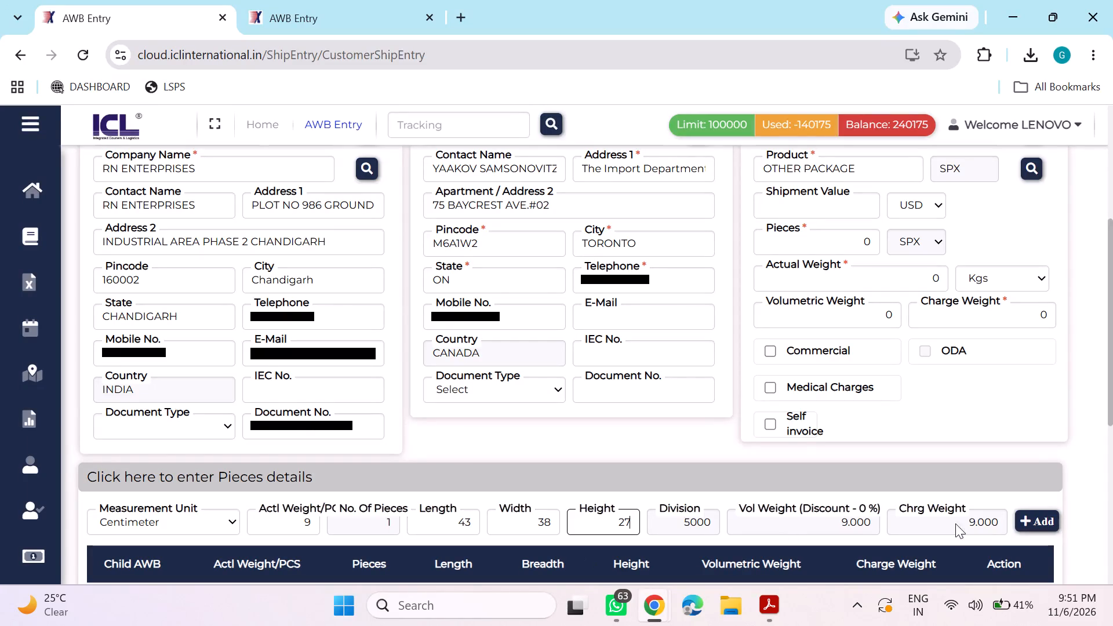
left_click(1020, 524)
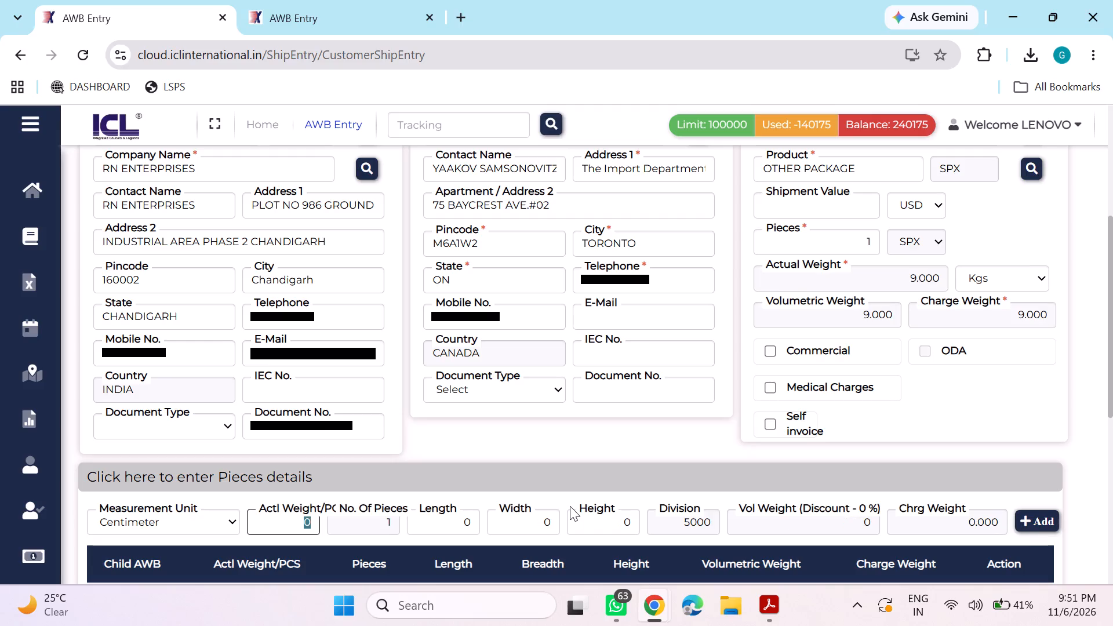
Add a second piece weighing 9 kg and measuring 43 × 38 × 27 cm to the shipment.
key("9")
key("Tab")
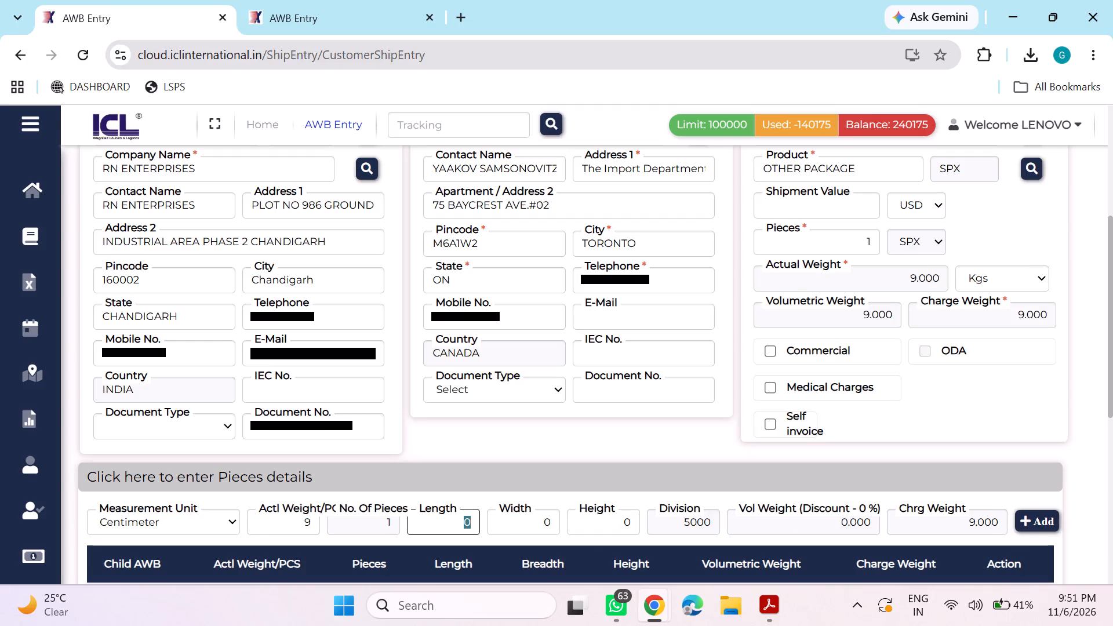
type("43")
key("Tab")
type("38")
key("Tab")
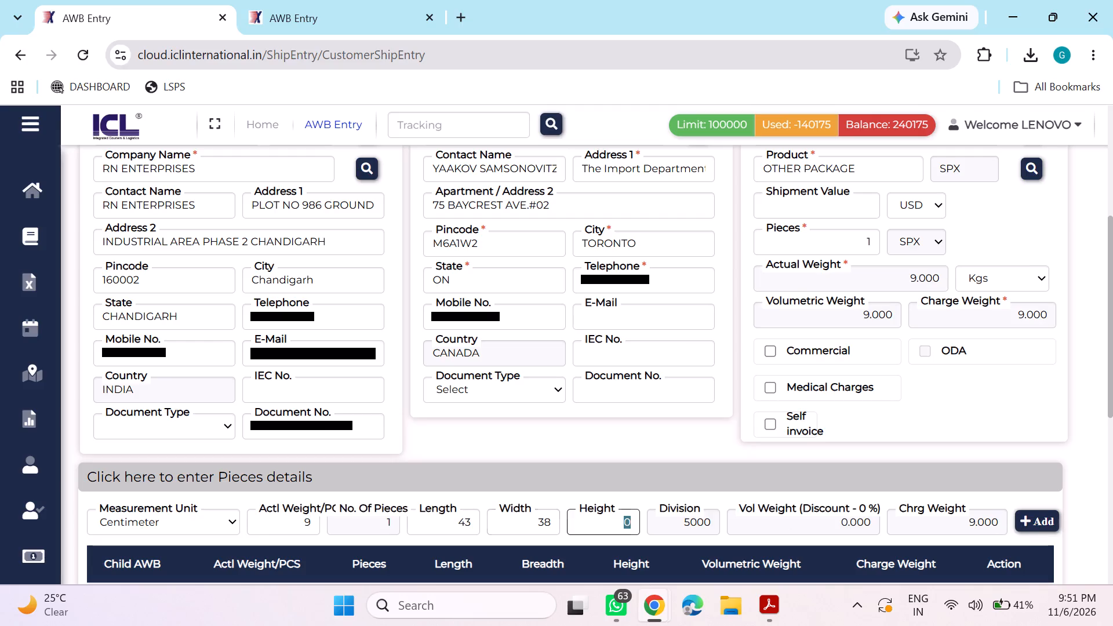
type("27")
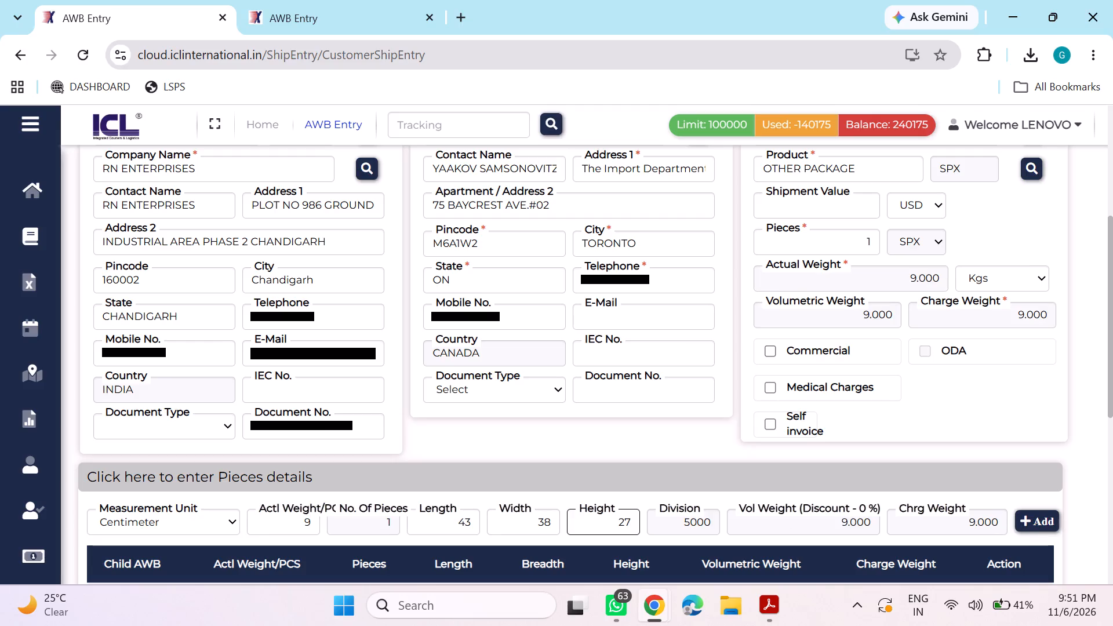
left_click(1044, 522)
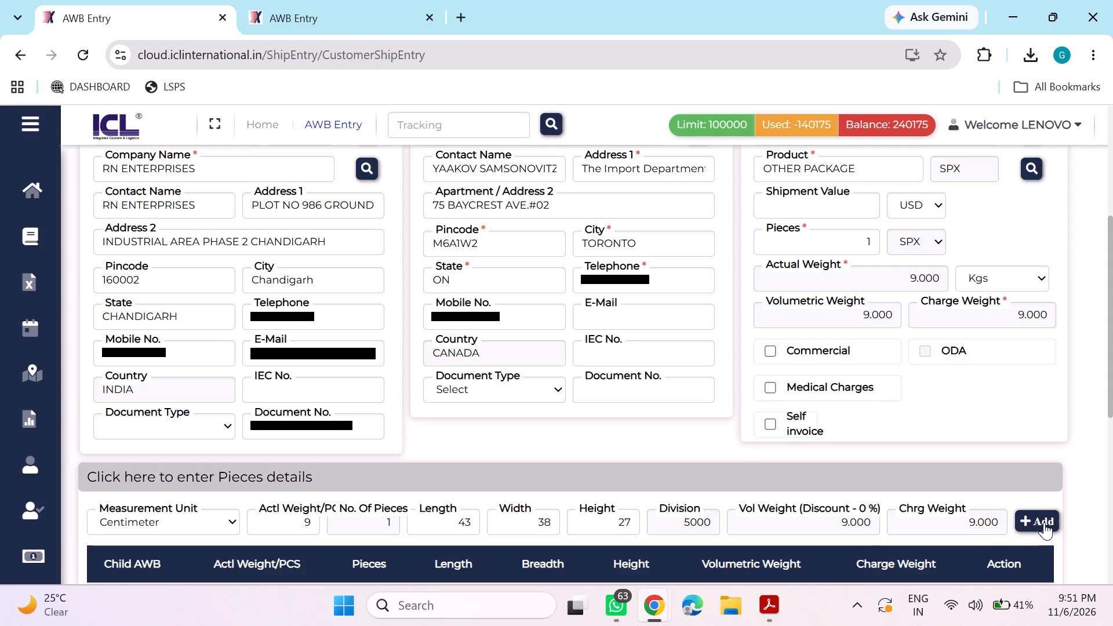
Add a third piece to the shipment with weight 9 kg and dimensions 43 × 38 × 27 cm.
key("9")
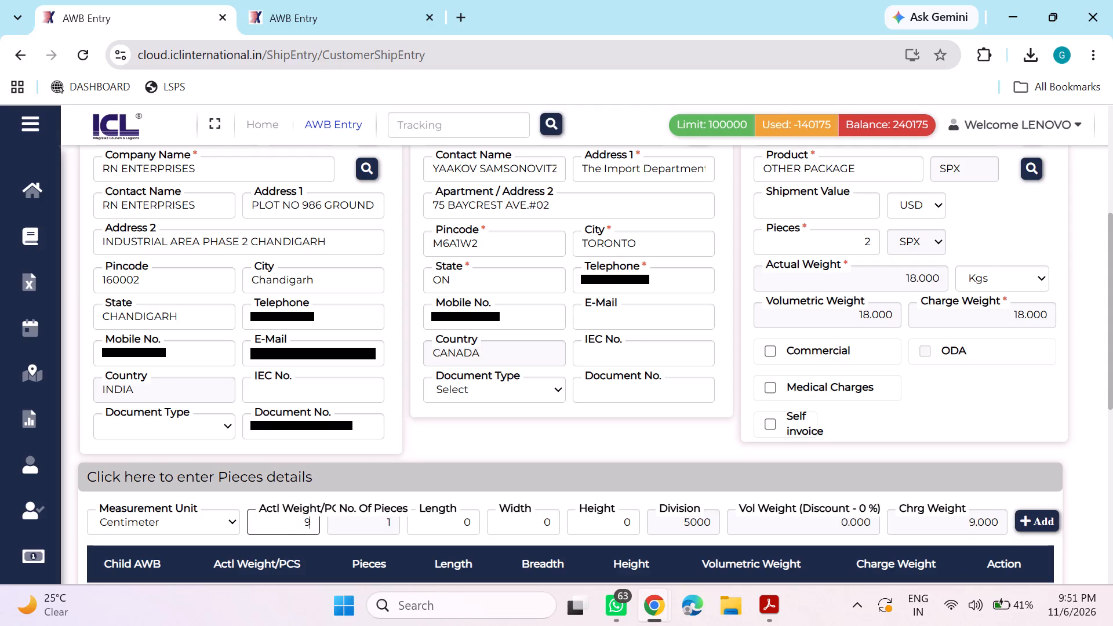
key("Tab")
type("43")
key("Tab")
type("38")
key("Tab")
type("27")
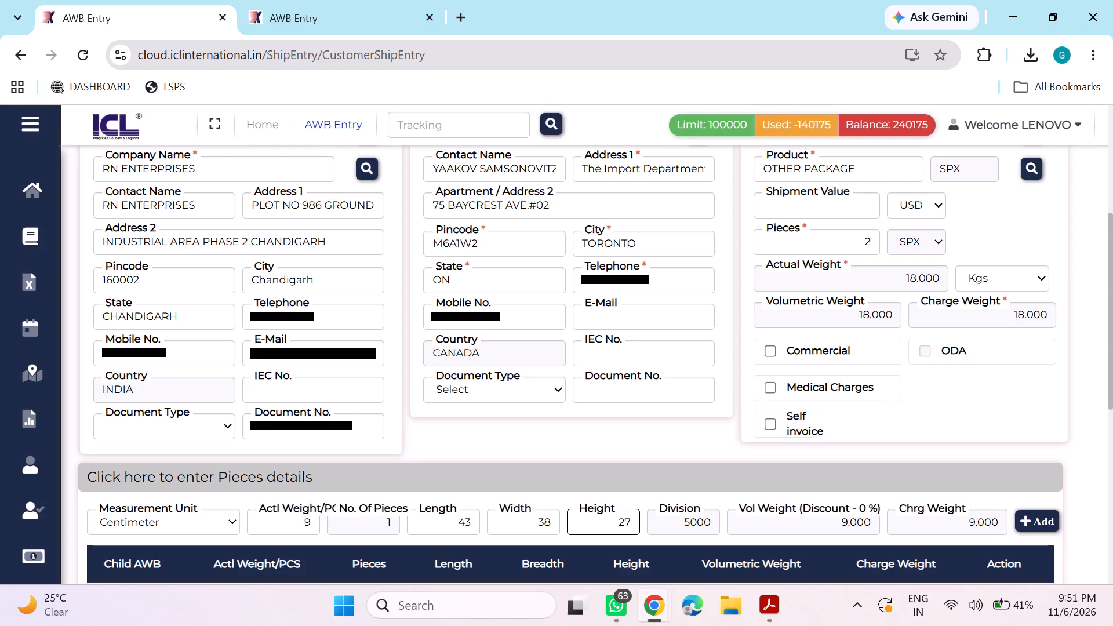
left_click(1044, 522)
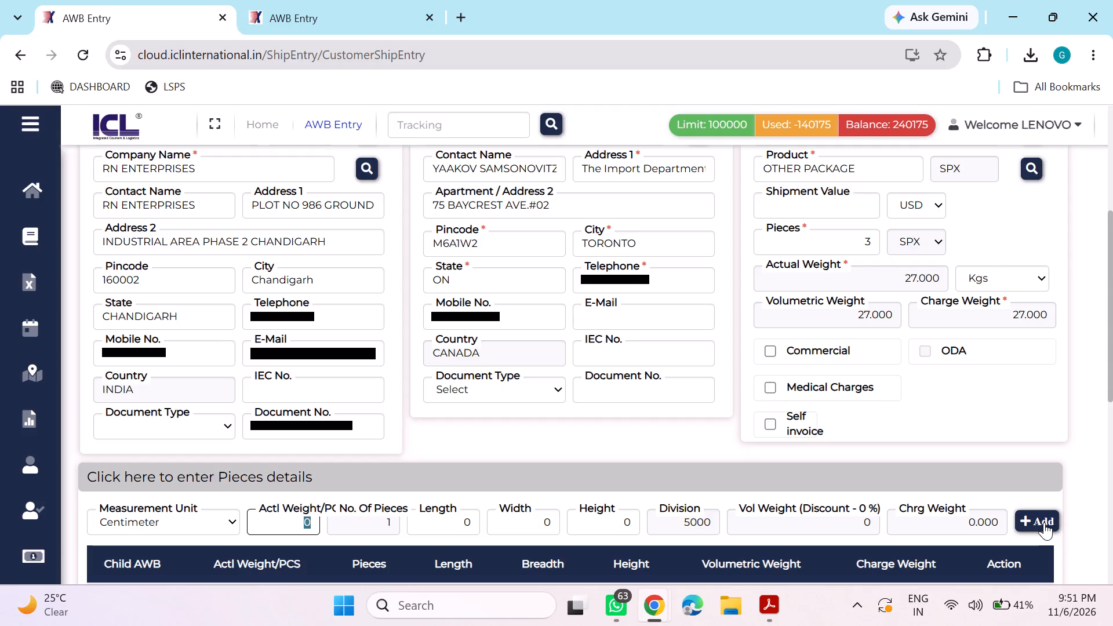
Add a fourth piece of 9 kg, 43 cm long, 38 cm wide and 27 cm high, to the shipment.
key("9")
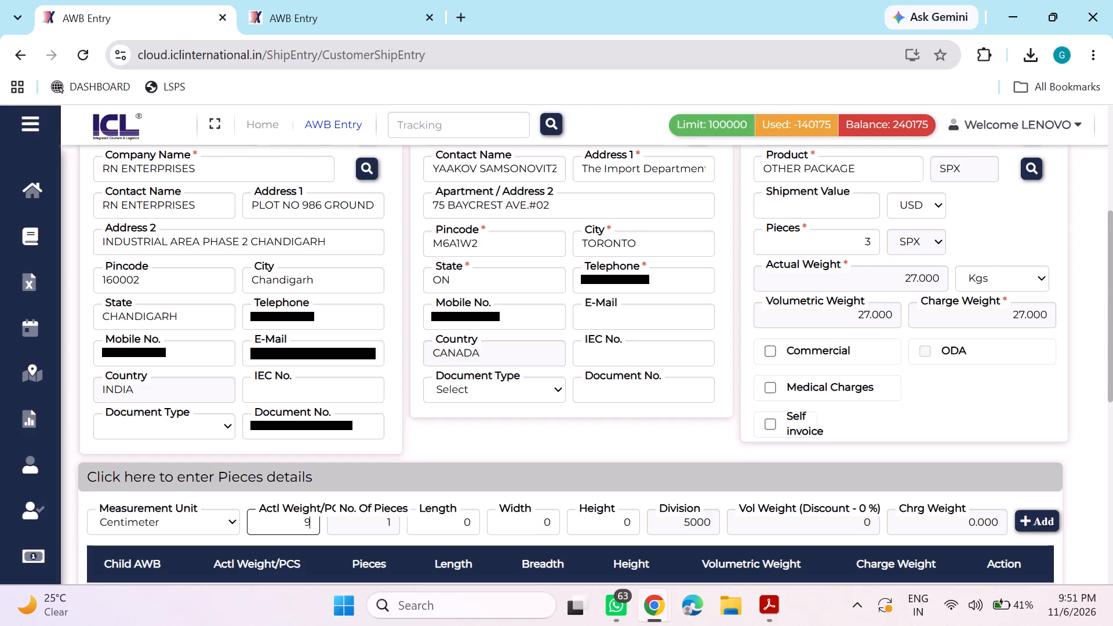
type("43")
key("BackSpace")
key("BackSpace")
key("Tab")
type("43")
key("Tab")
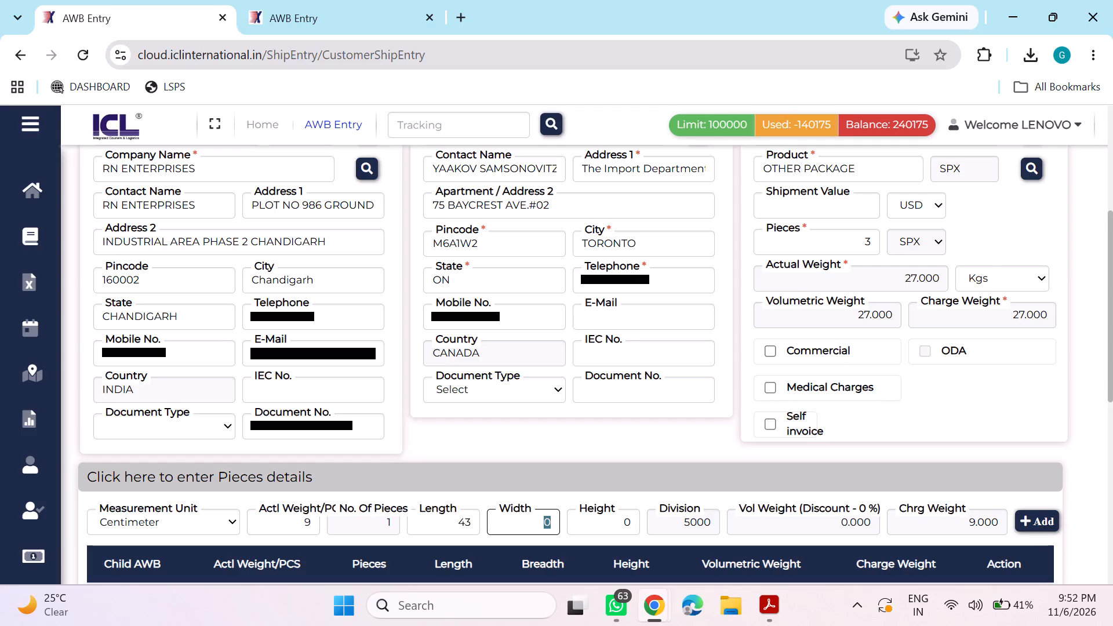
type("38")
key("Tab")
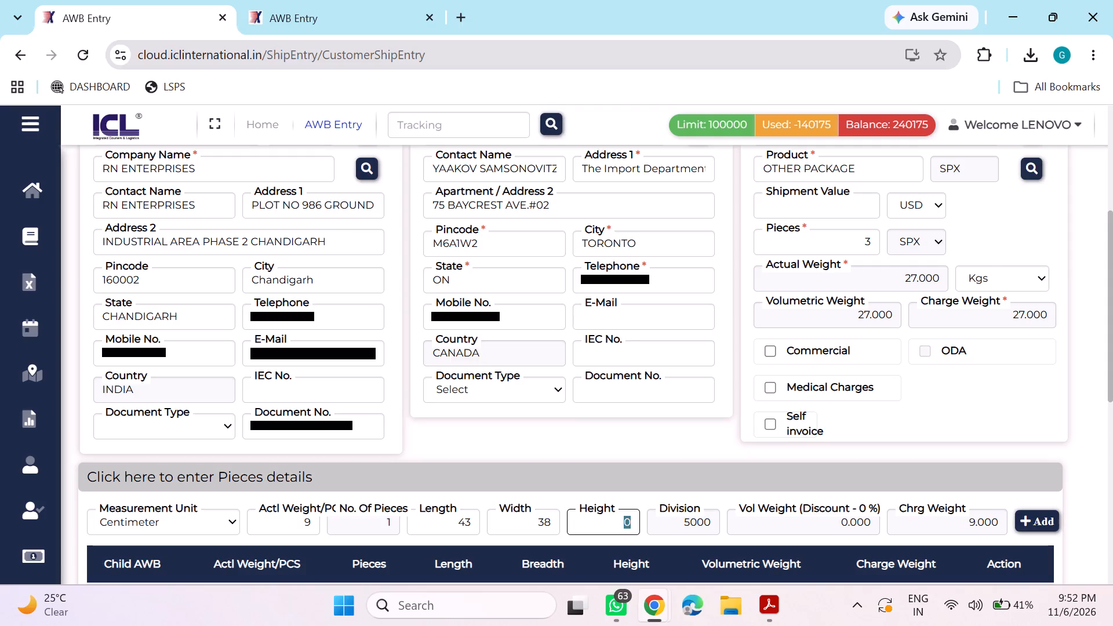
type("27")
left_click(1044, 522)
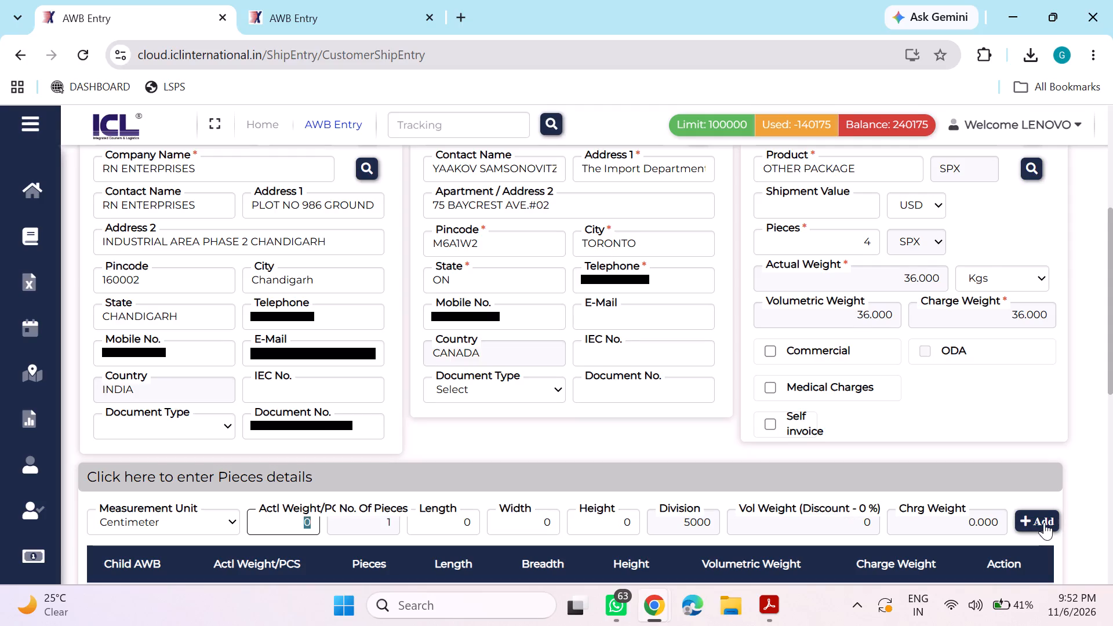
Add a fifth 9 kg piece with dimensions 43 × 38 × 27 cm to the shipment's pieces list.
key("9")
key("Tab")
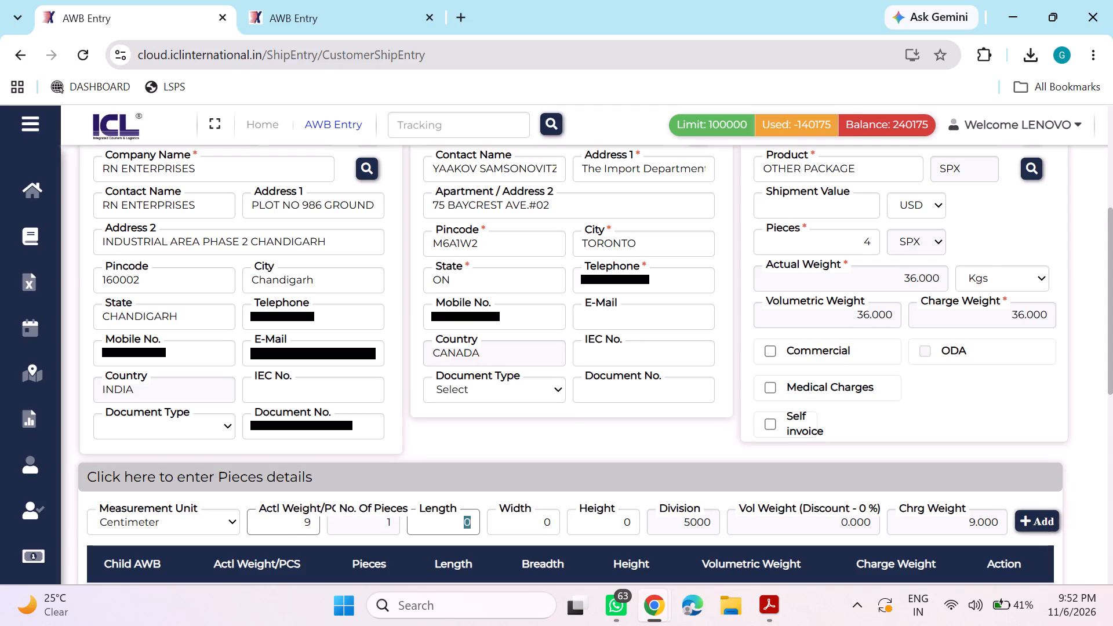
type("43")
key("Tab")
type("38")
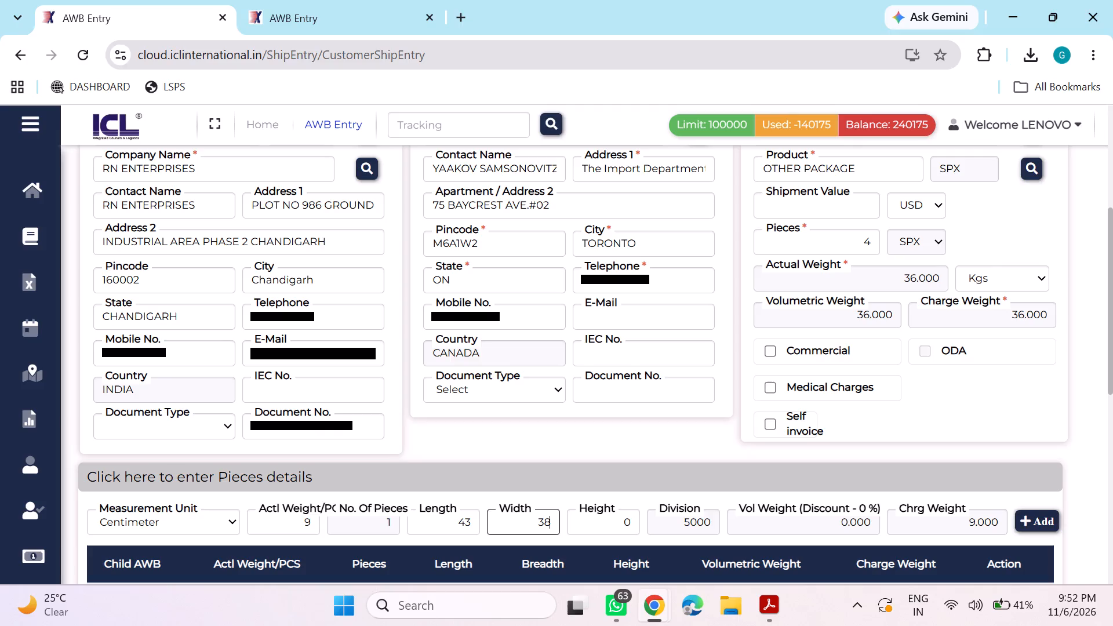
key("Tab")
type("27")
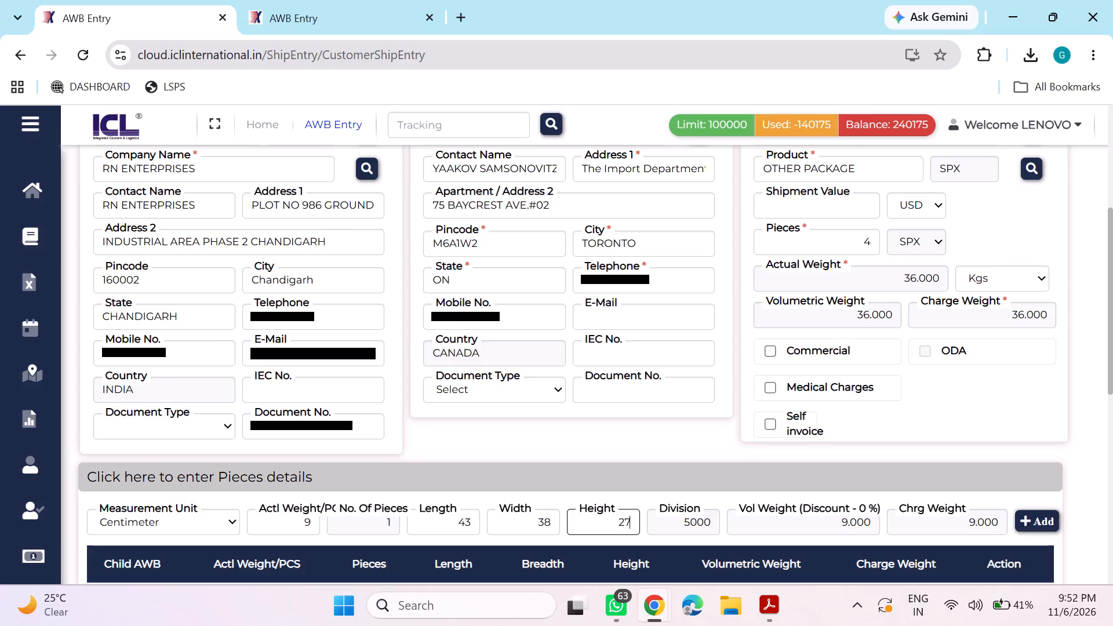
left_click(1038, 522)
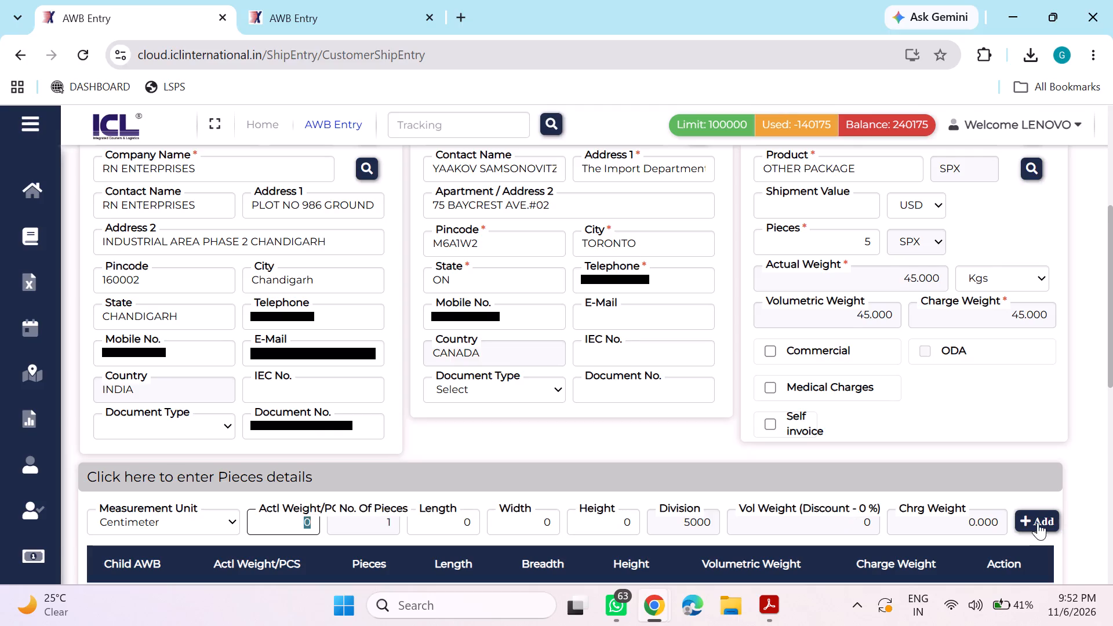
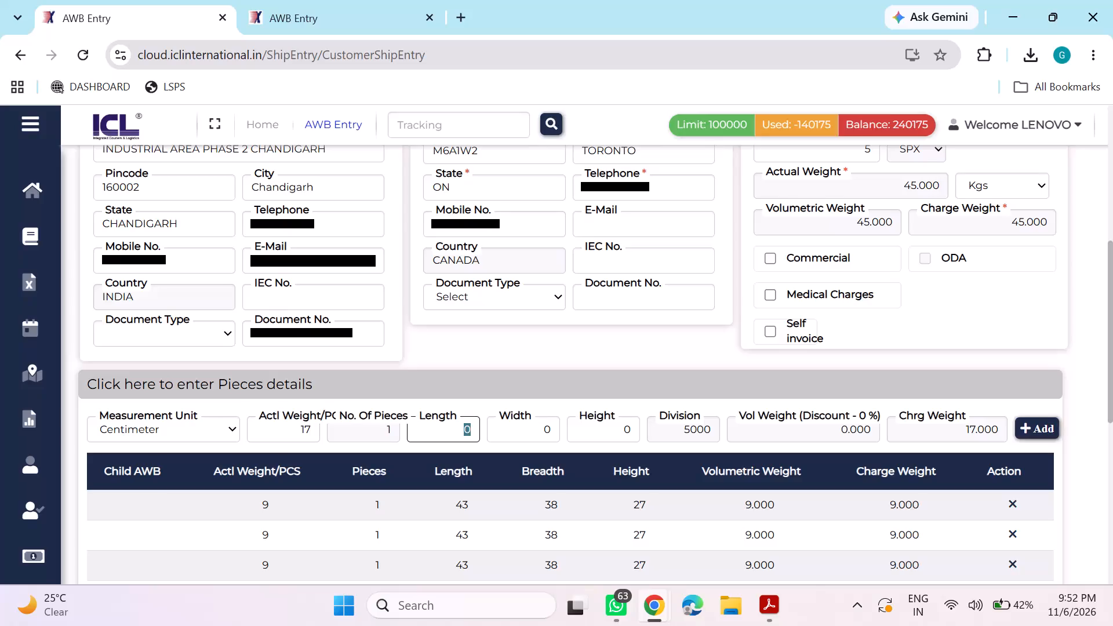
Give the 17 kg sixth piece dimensions of 43 × 38 × 27 cm and add it to the shipment's pieces list.
type("43")
key("Tab")
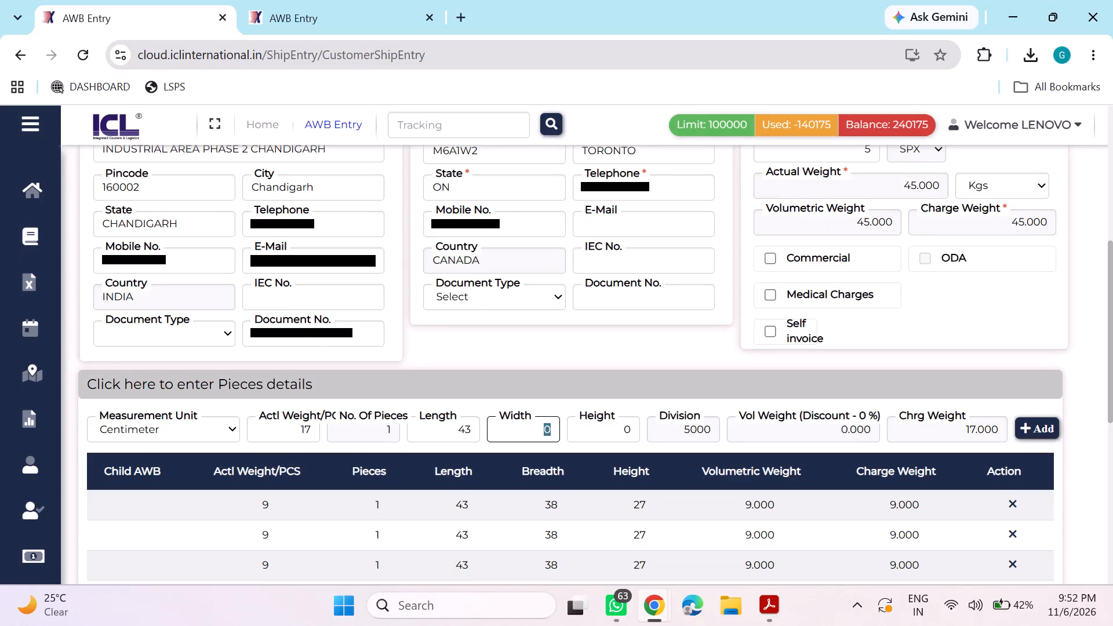
type("38")
key("Tab")
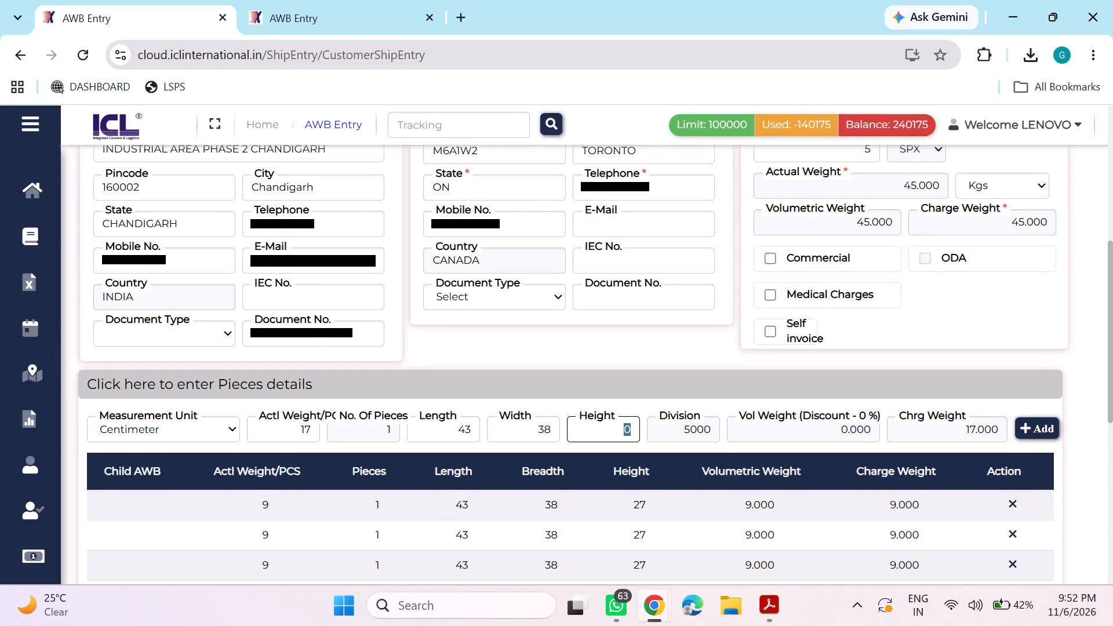
type("27")
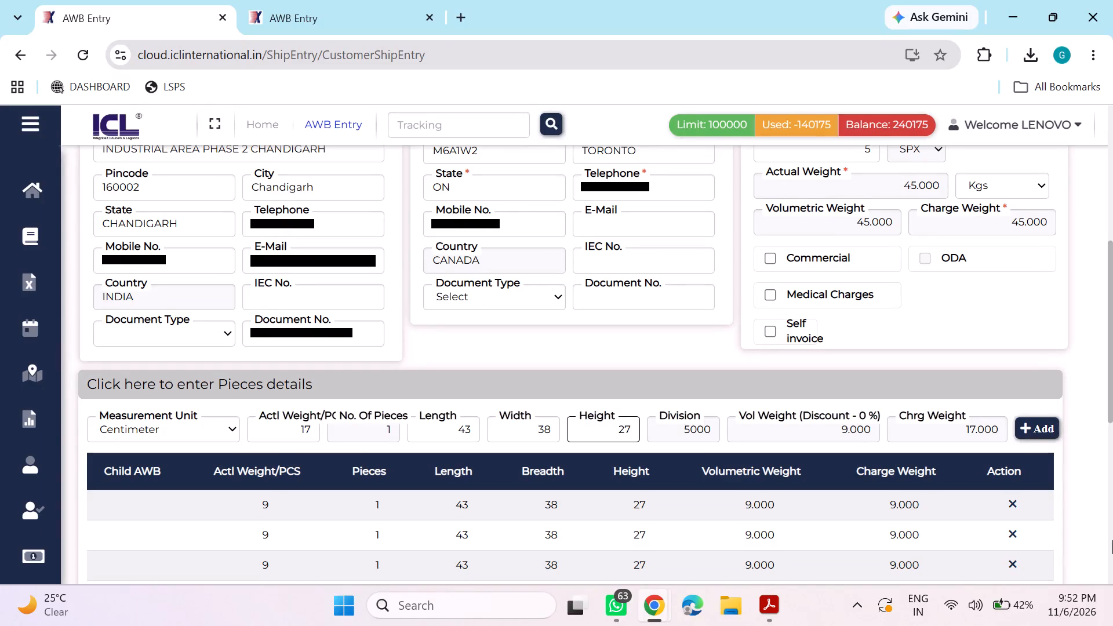
left_click(1045, 413)
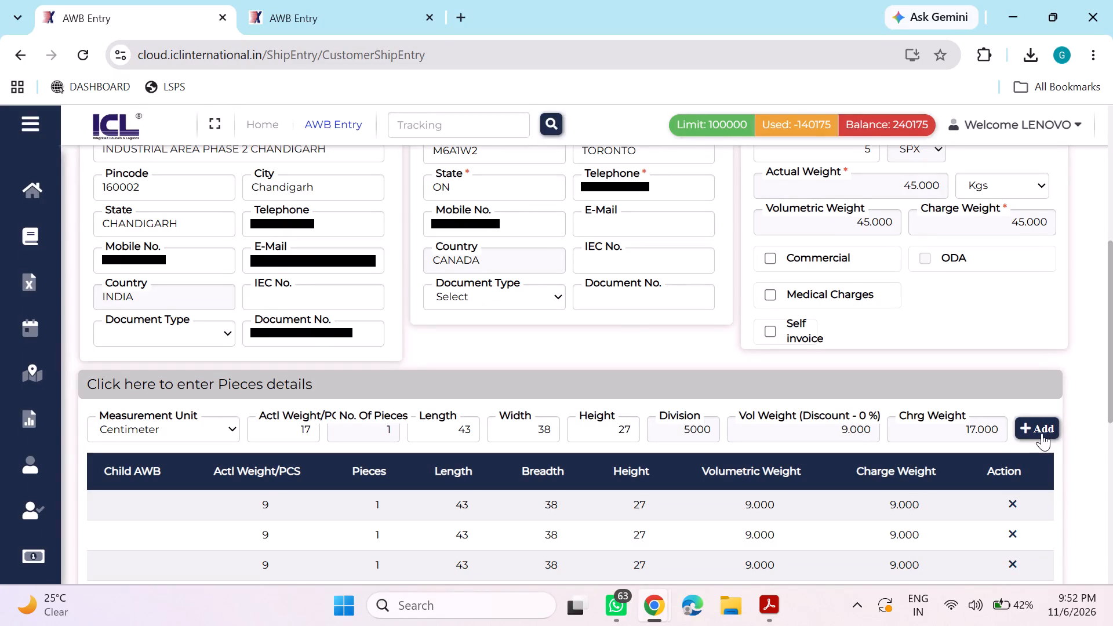
left_click(1042, 433)
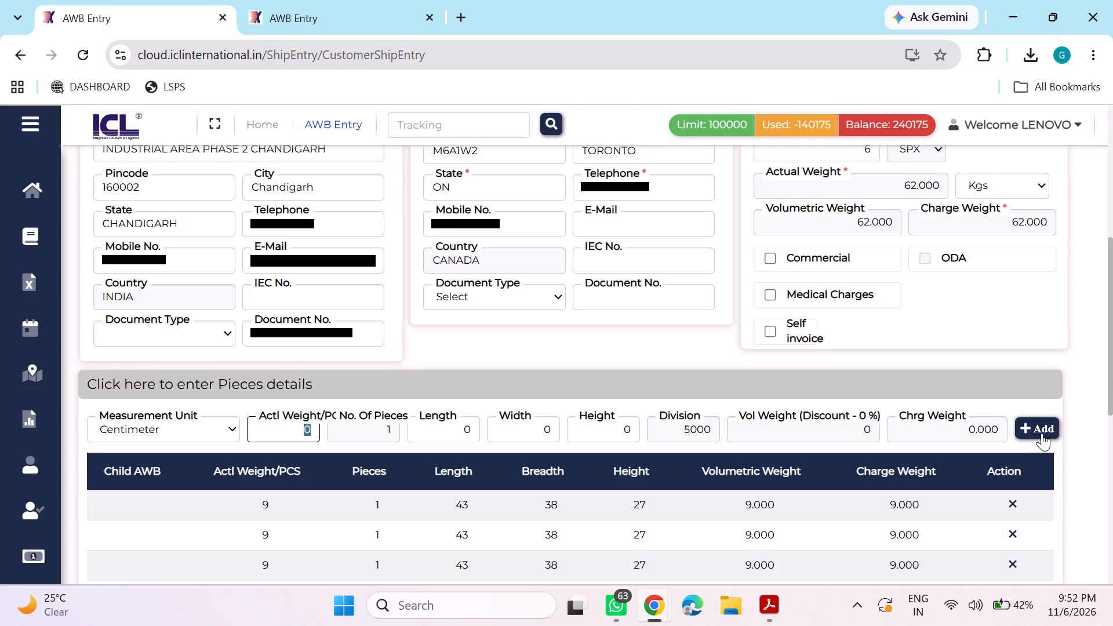
Add a seventh piece to the shipment with weight 17 kg and dimensions 43 × 38 × 27 cm.
type("17")
key("Tab")
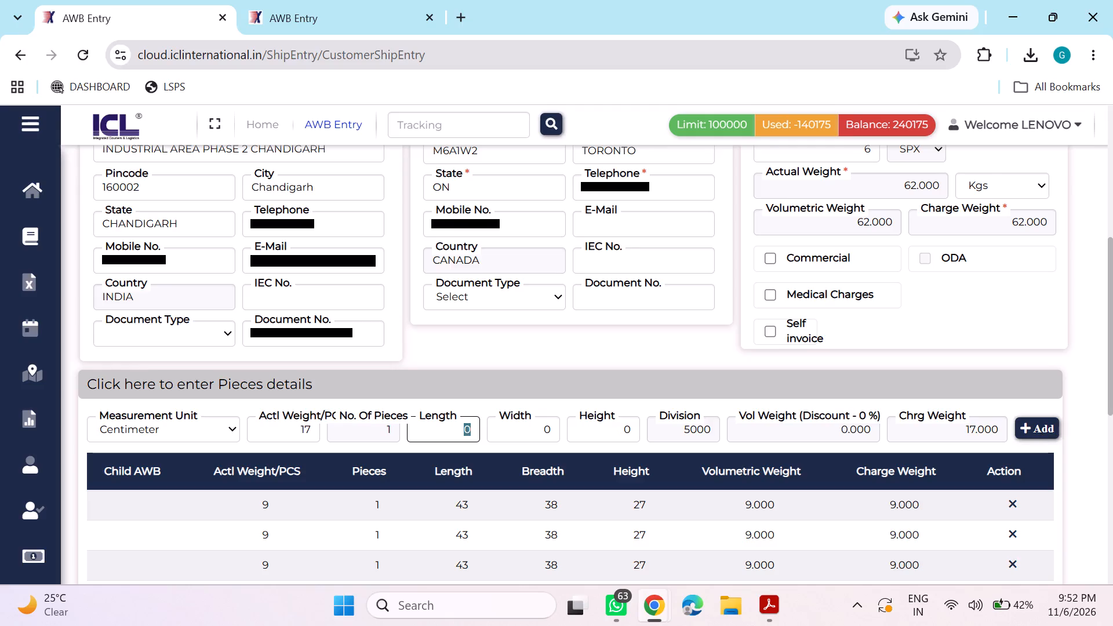
type("43")
key("Tab")
type("38")
key("Tab")
type("27")
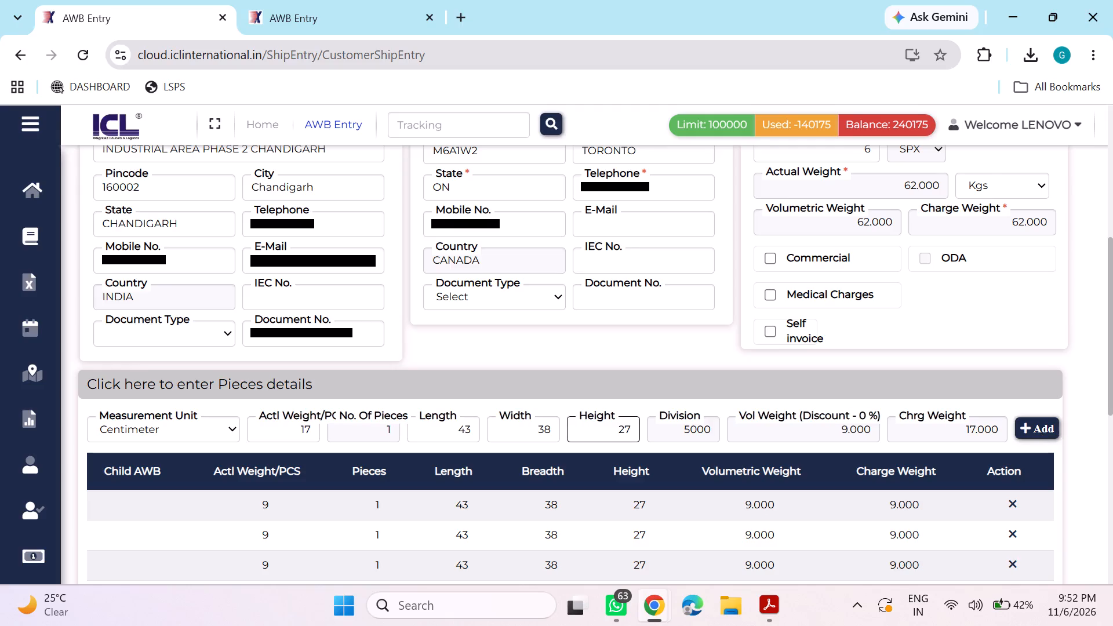
left_click(1041, 428)
key("Tab")
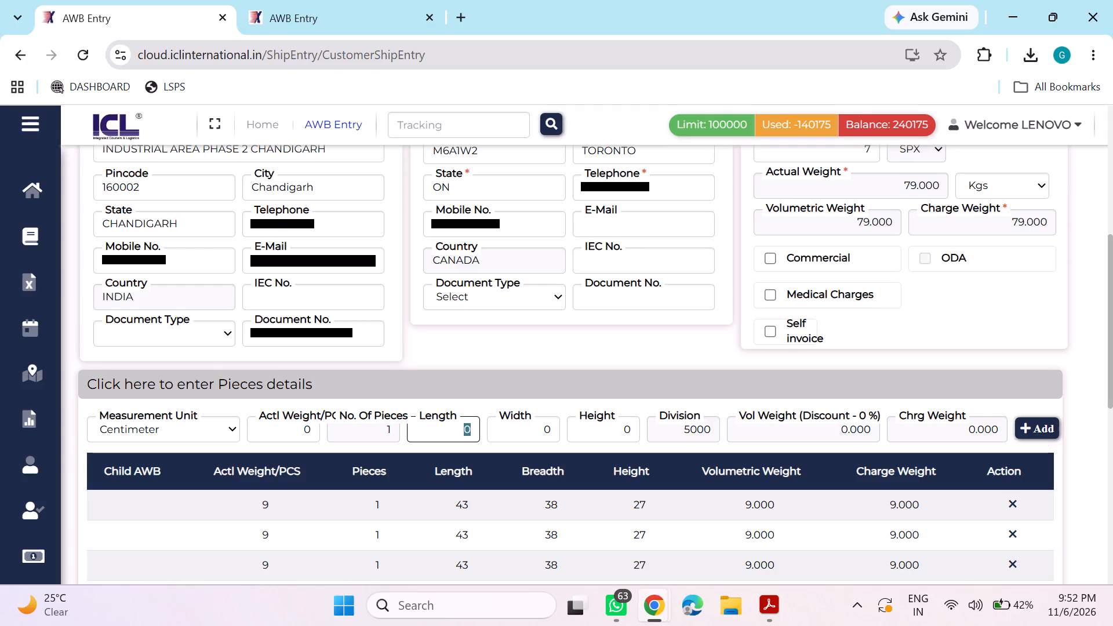
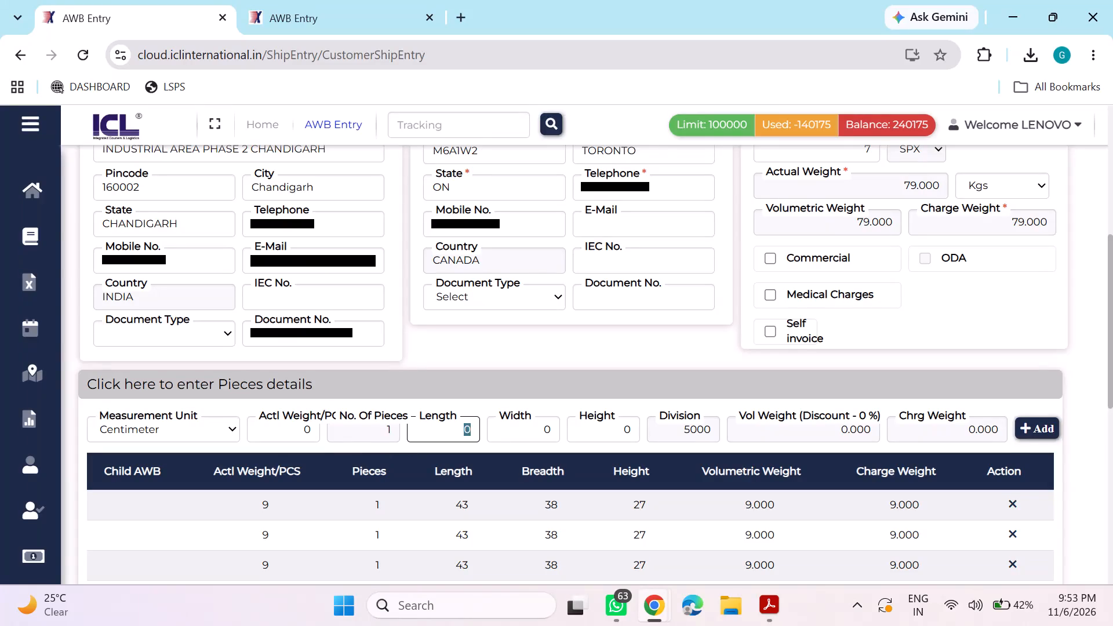
Enter the eighth piece's details with weight 13 kg and dimensions 43 × 56 × 38 cm.
type("13")
key("Tab")
type("43")
key("Tab")
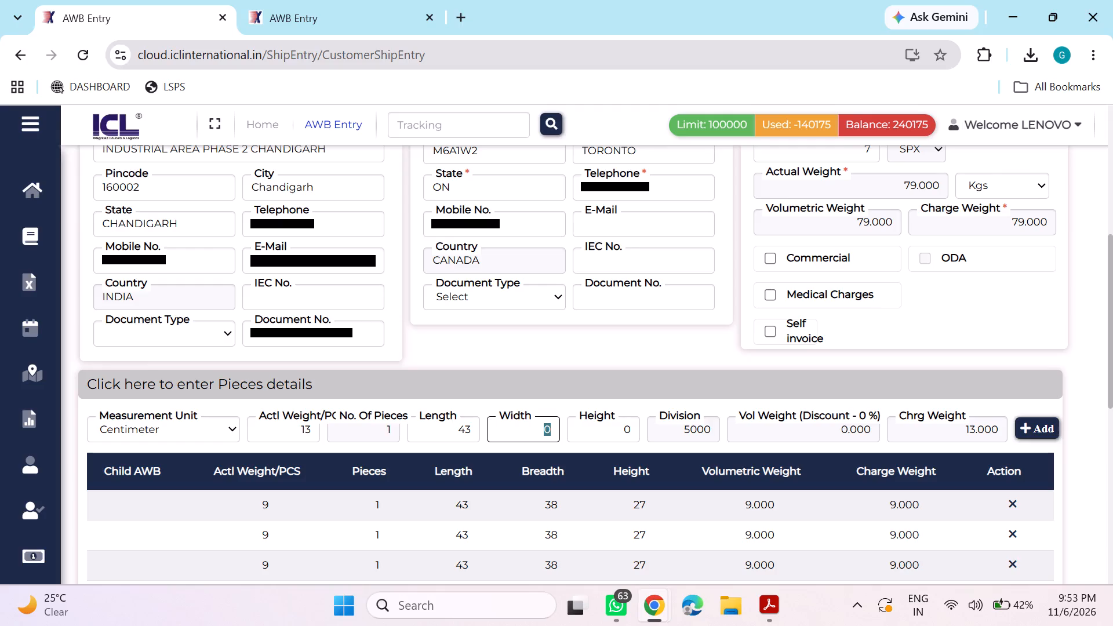
type("56")
key("Tab")
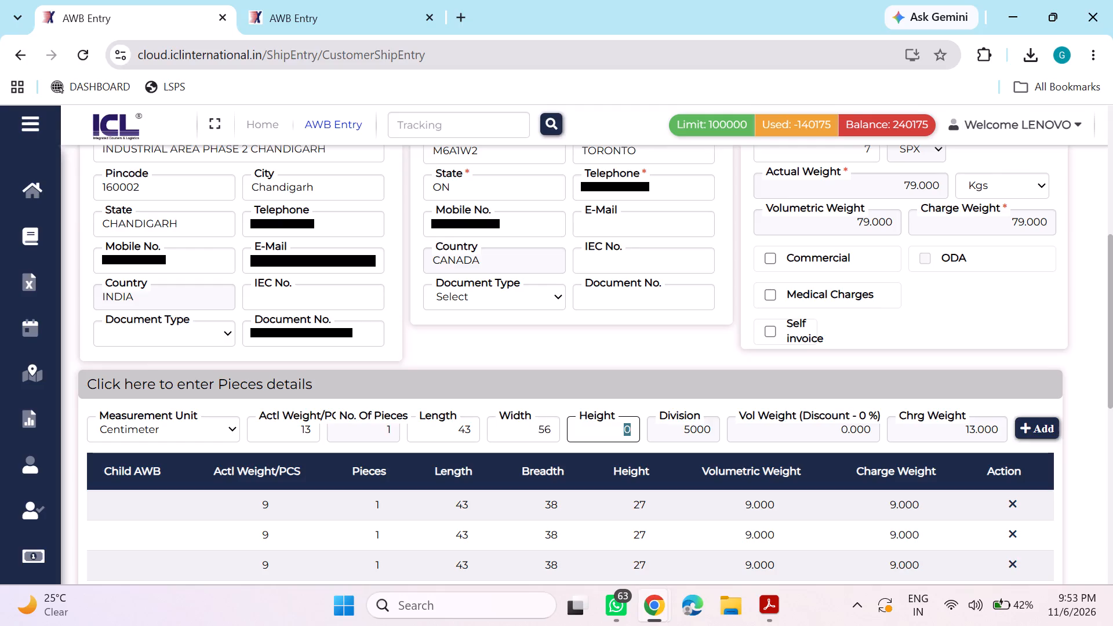
type("38")
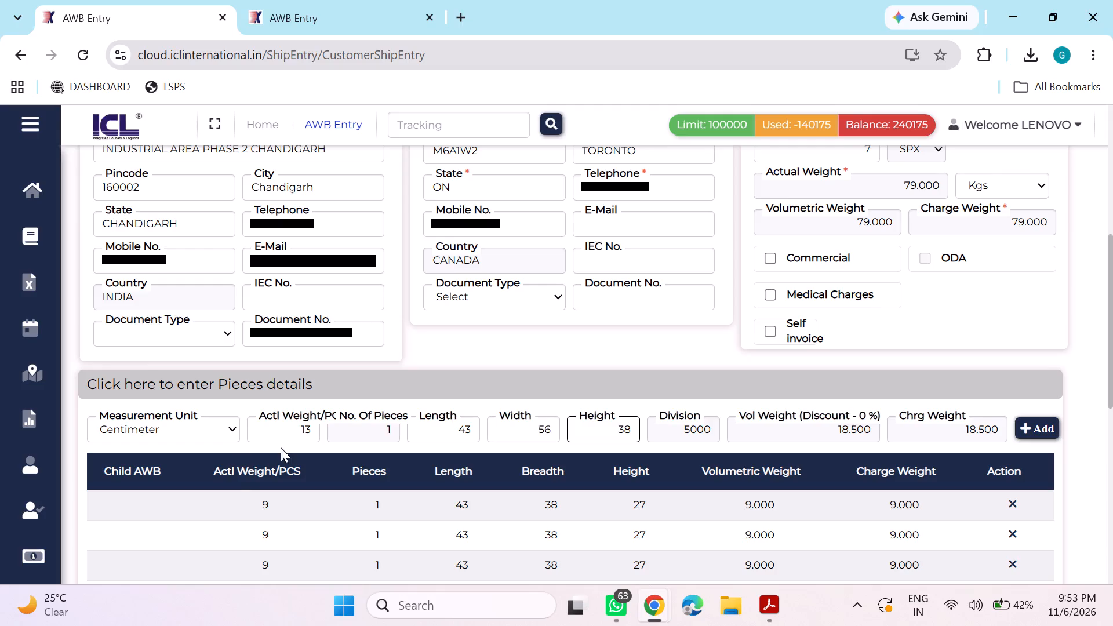
Correct the 13 kg piece's width to 55 cm and re-enter its height as 38 cm.
left_click_drag(314, 434, 303, 434)
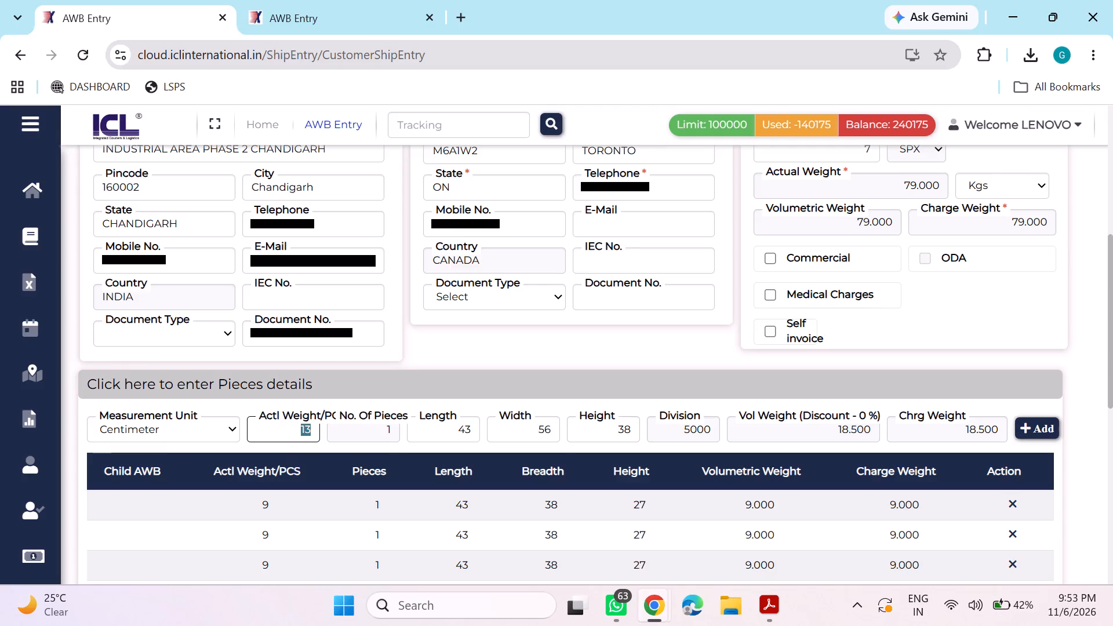
left_click_drag(632, 436, 615, 436)
left_click(474, 430)
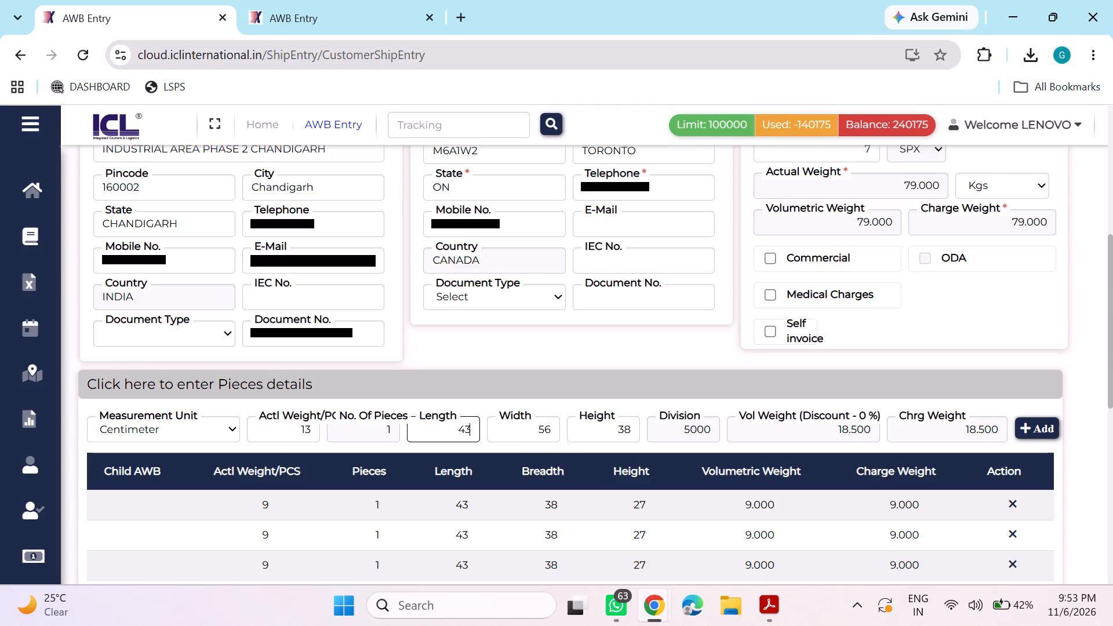
left_click(554, 435)
key("BackSpace")
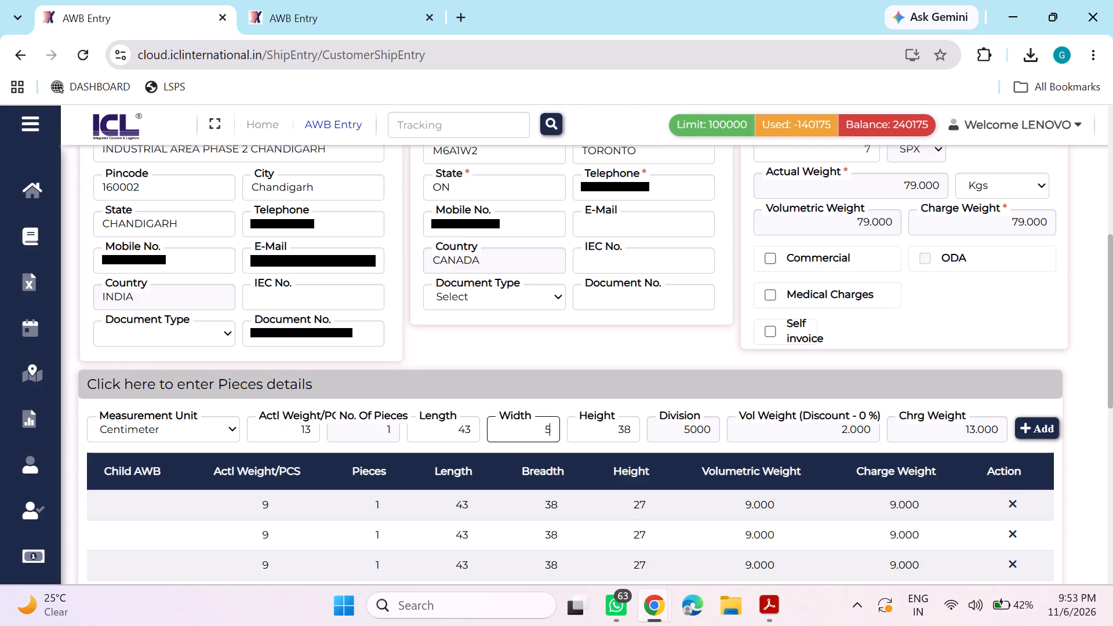
key("5")
key("Tab")
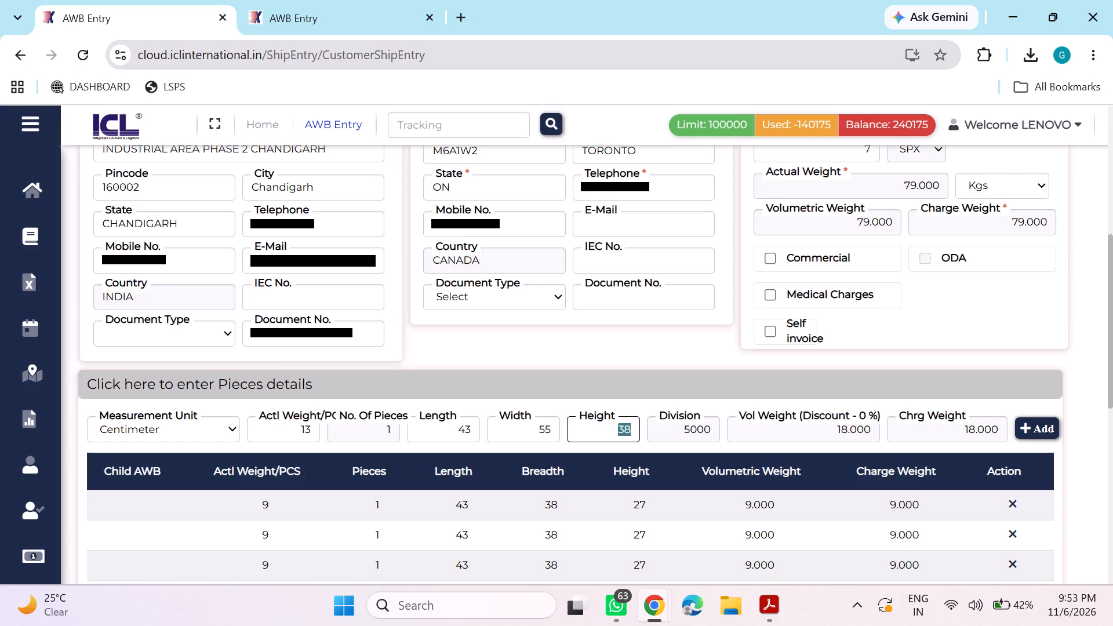
type("37")
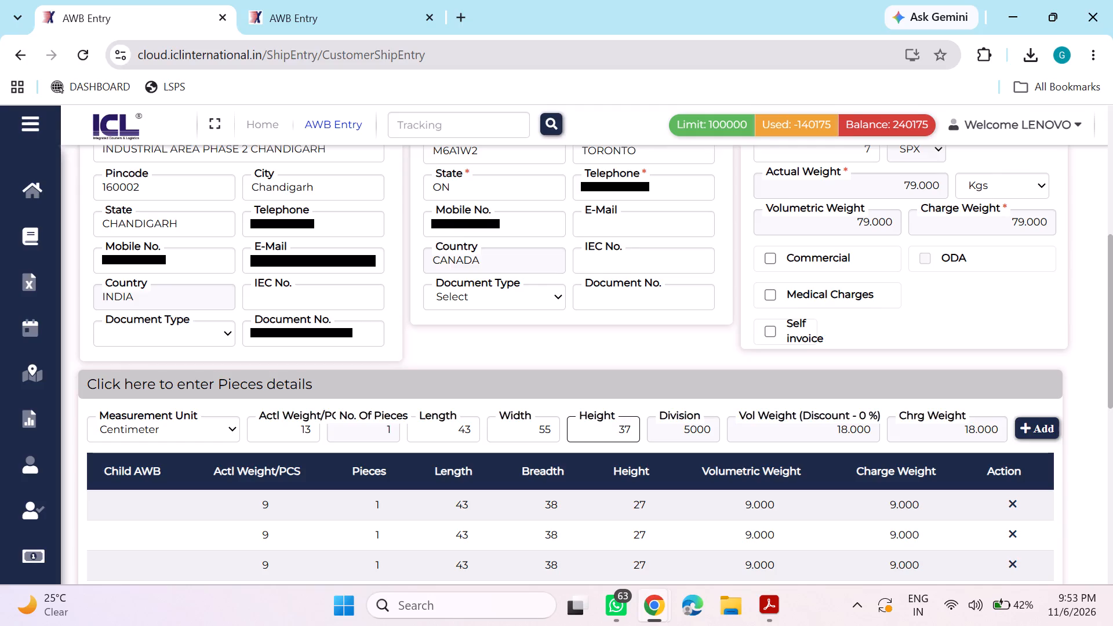
key("BackSpace")
key("8")
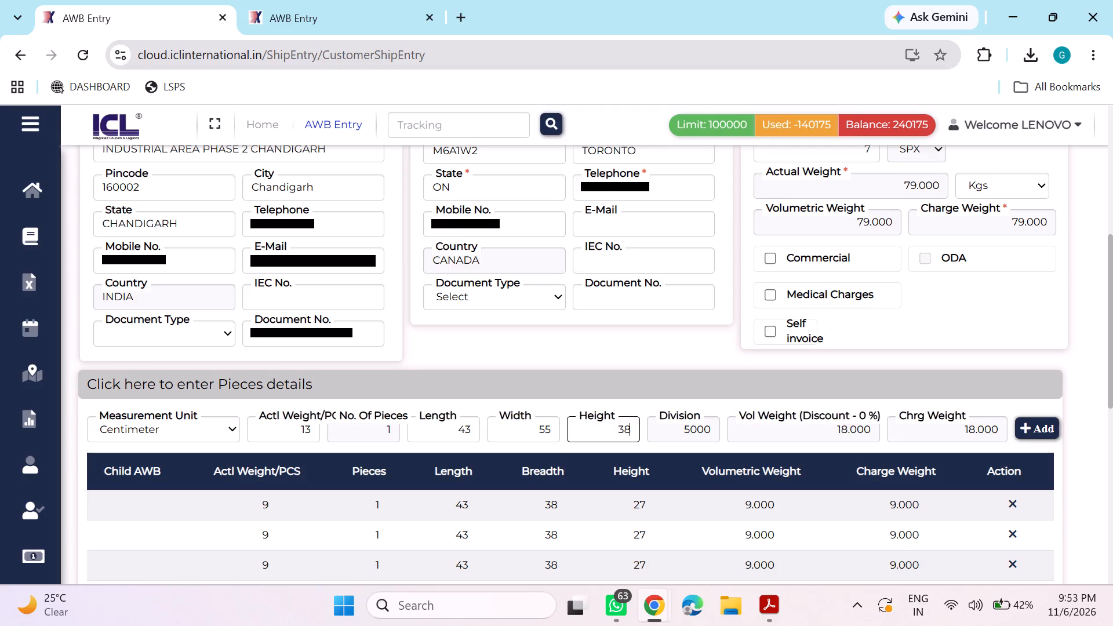
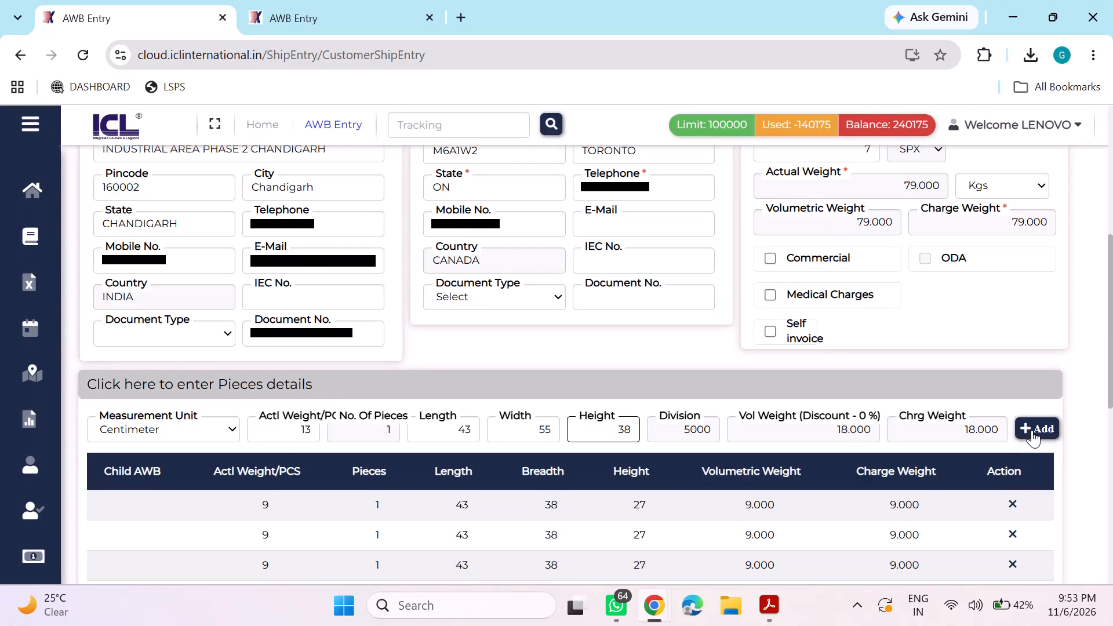
Add the entered 13 kg piece measuring 43 × 55 × 38 cm to the shipment's pieces table.
left_click(1032, 430)
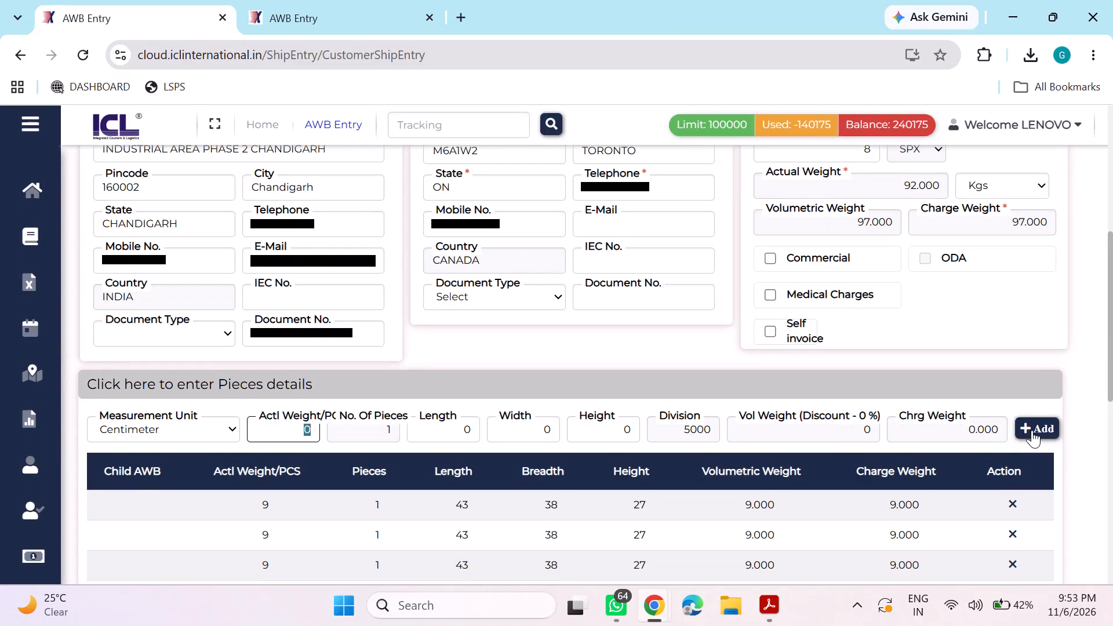
Add a ninth piece with actual weight 18 kg and dimensions 43 × 55 × 38 cm to the pieces table.
scroll(518, 463, "down", 1)
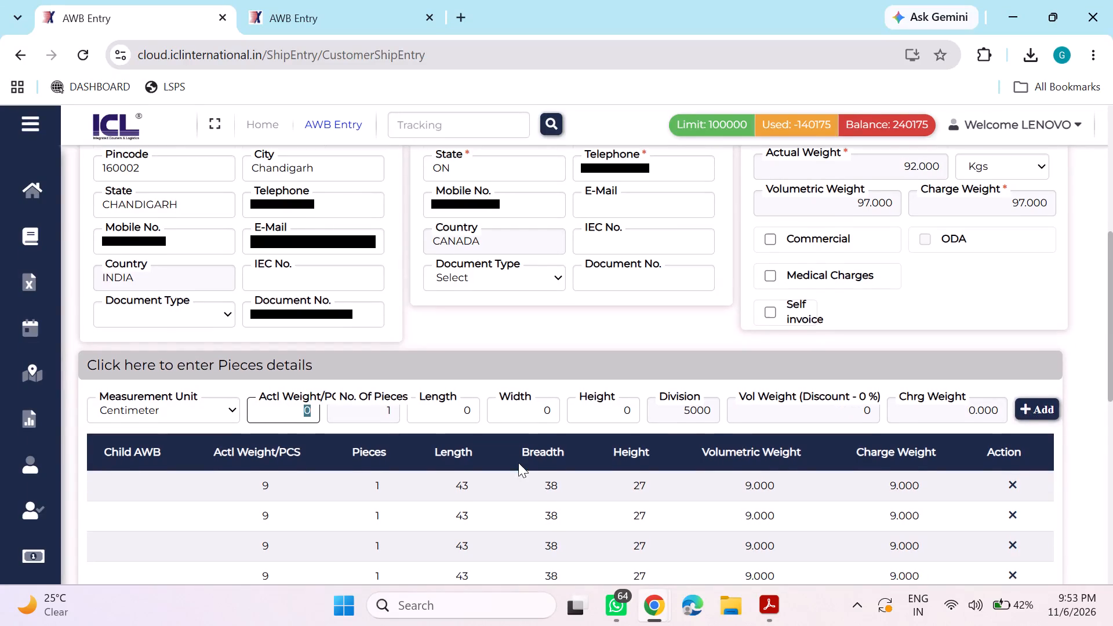
scroll(518, 463, "down", 2)
scroll(518, 463, "up", 3)
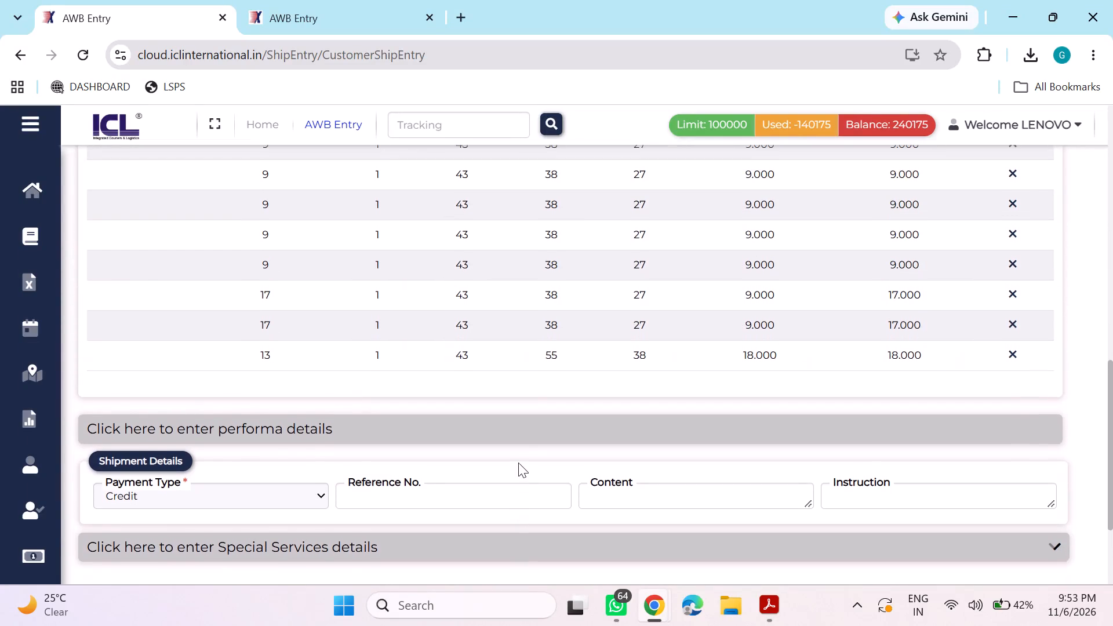
scroll(518, 463, "up", 2)
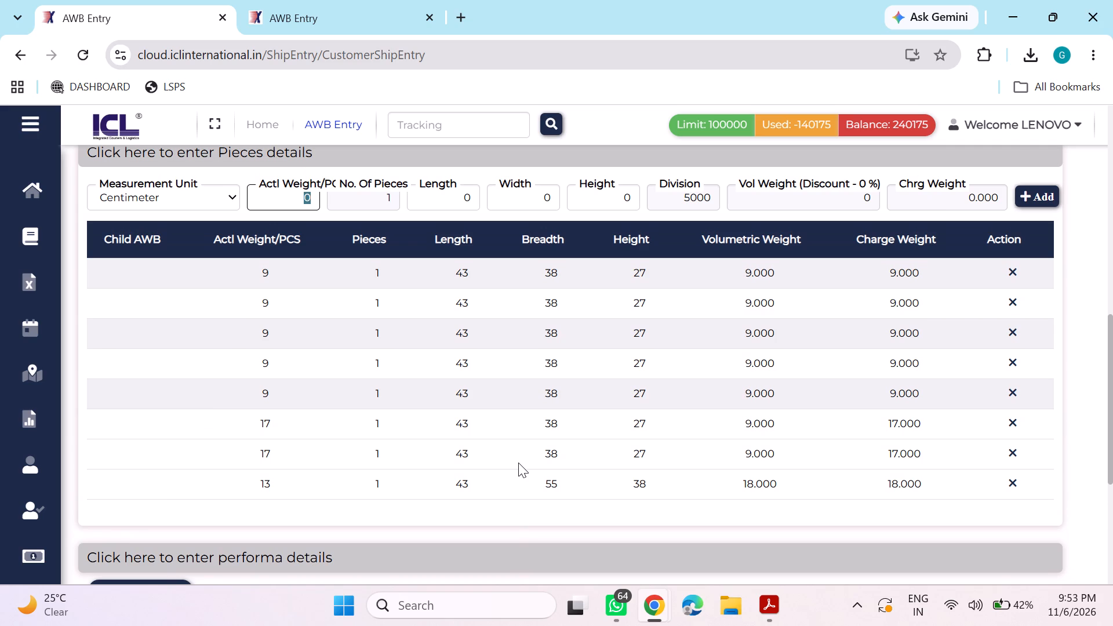
type("18")
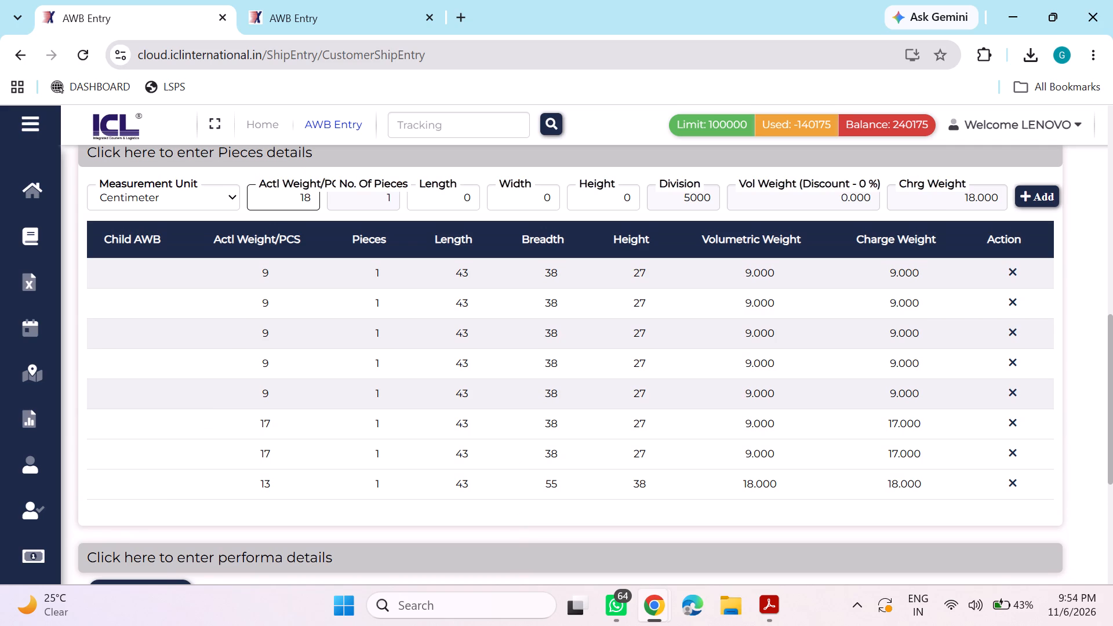
key("Tab")
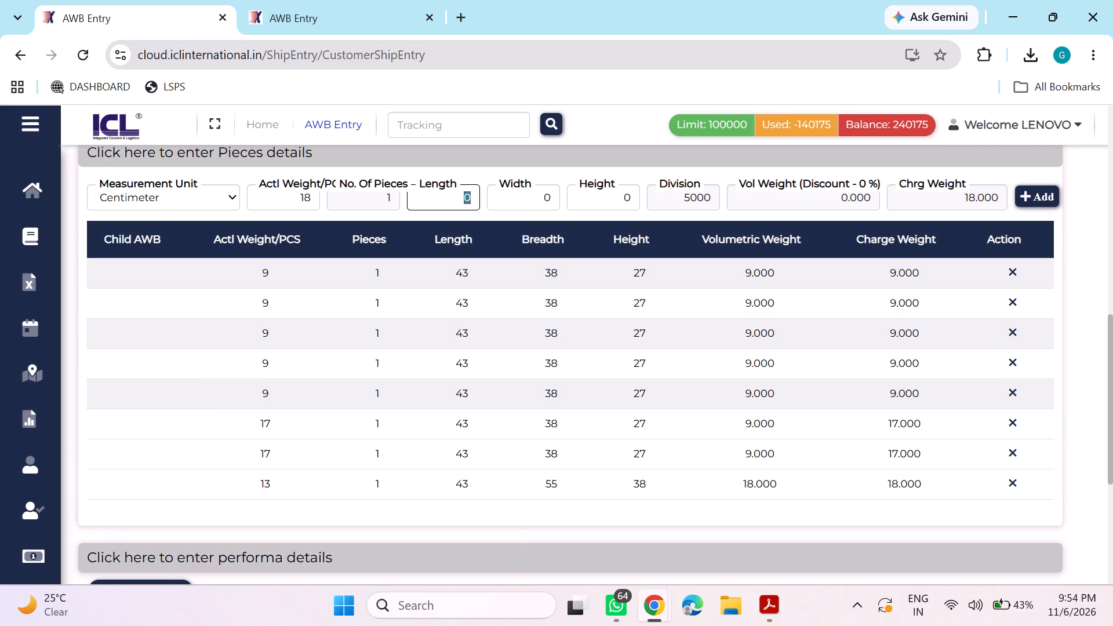
type("43")
key("Tab")
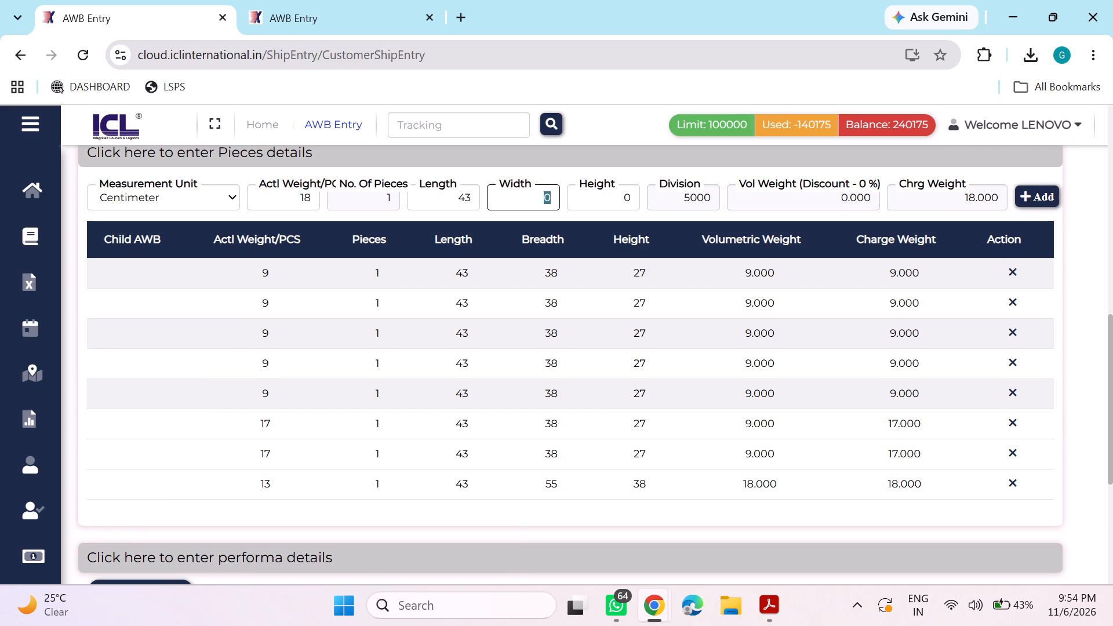
type("55")
key("Tab")
type("38")
left_click(1042, 194)
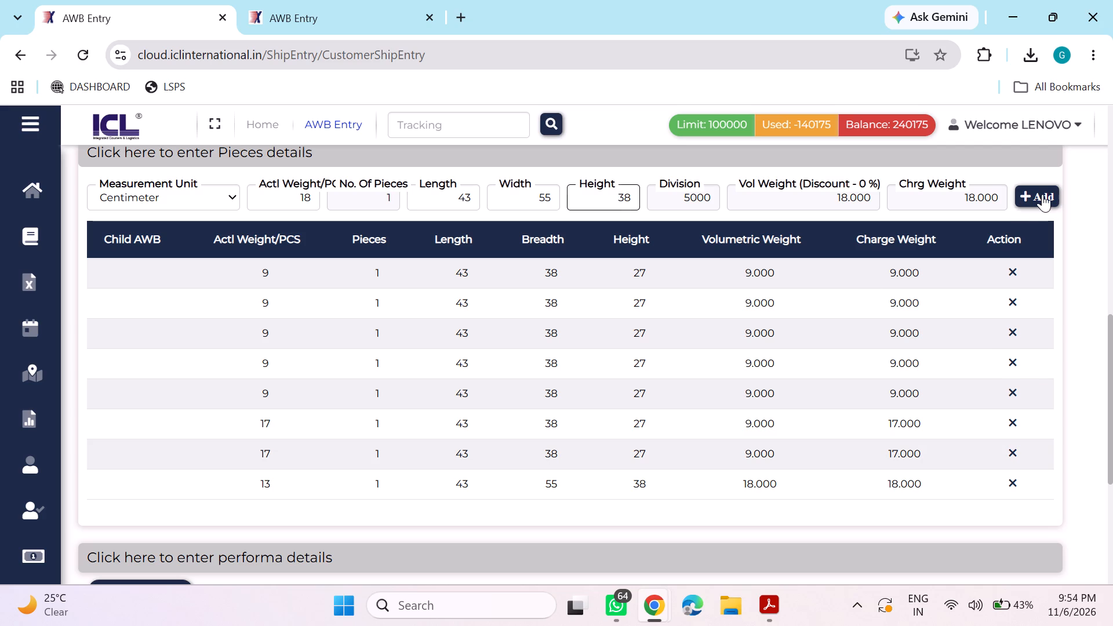
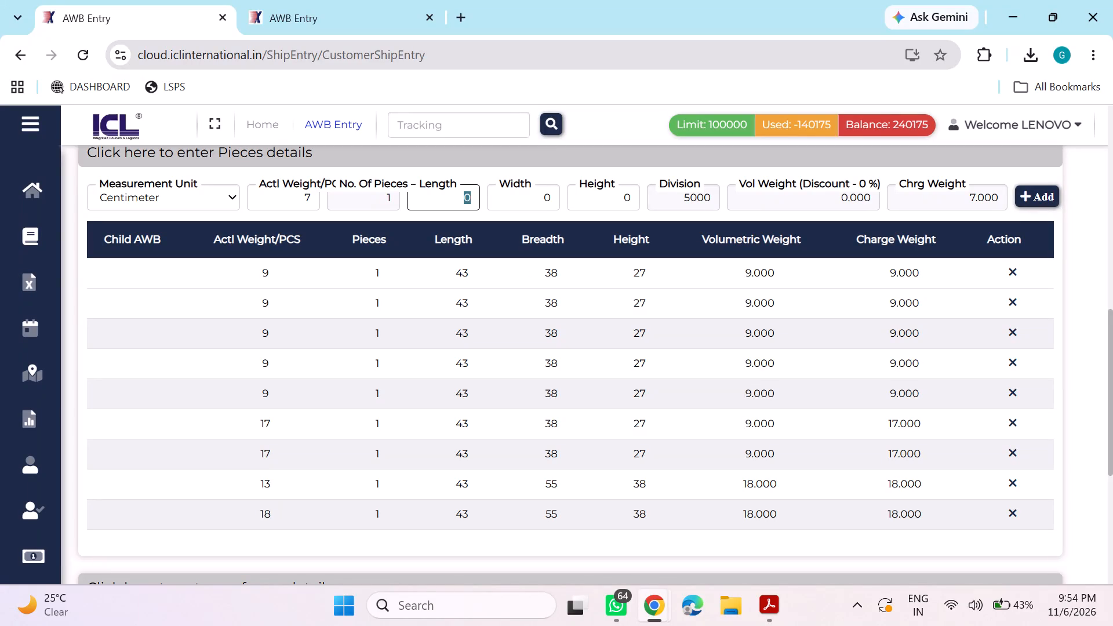
Enter a length of 43 cm for the new single piece with 7 kg actual weight.
type("42")
key("Tab")
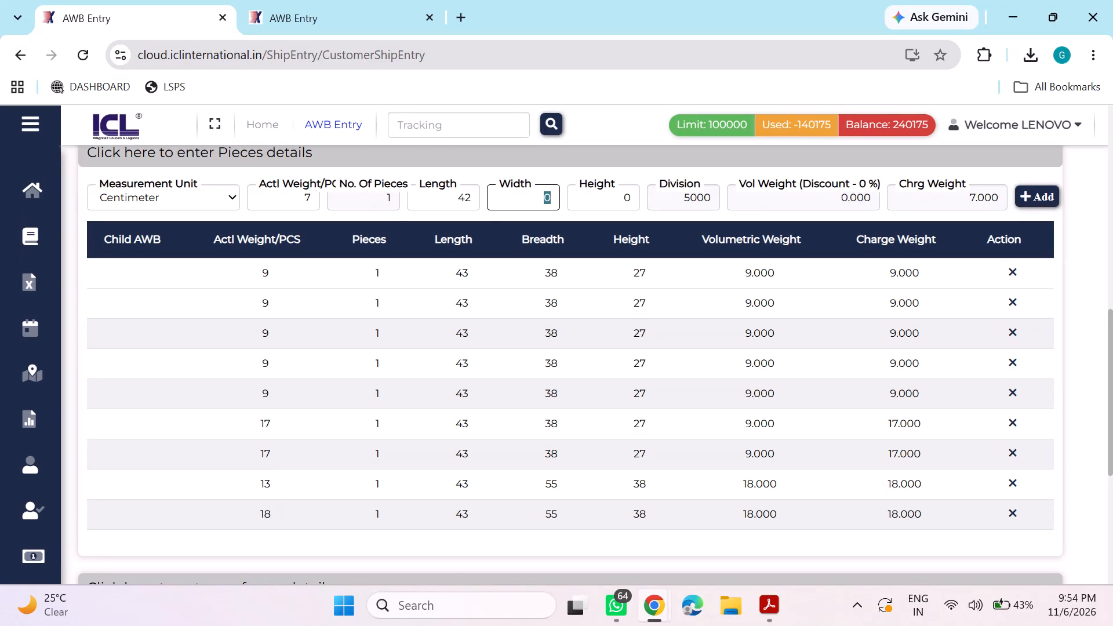
left_click(475, 194)
key("BackSpace")
key("3")
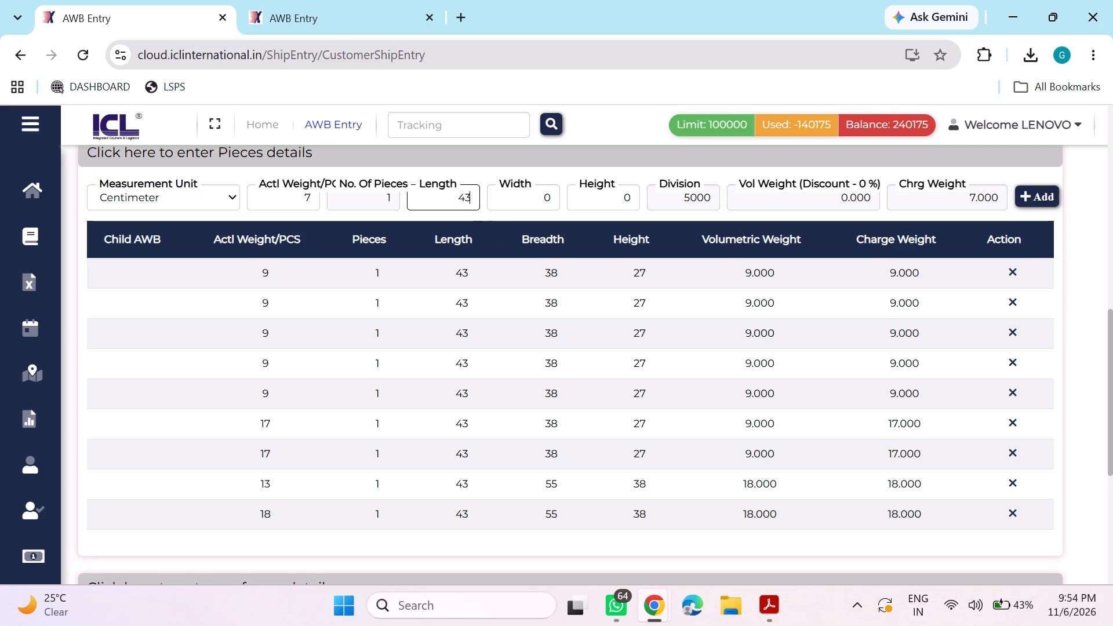
key("Tab")
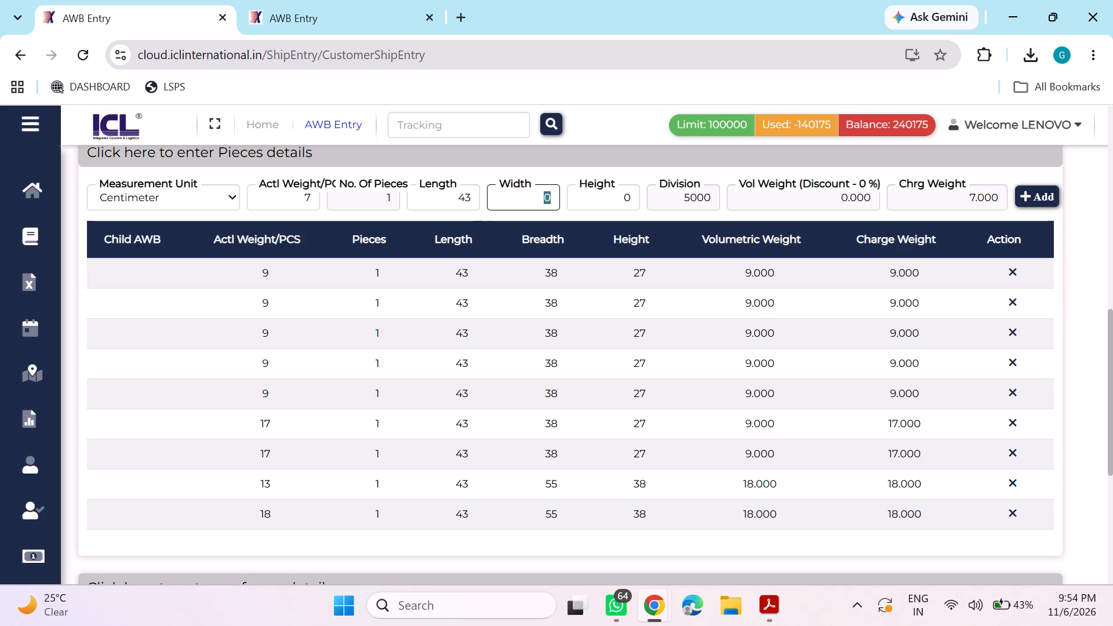
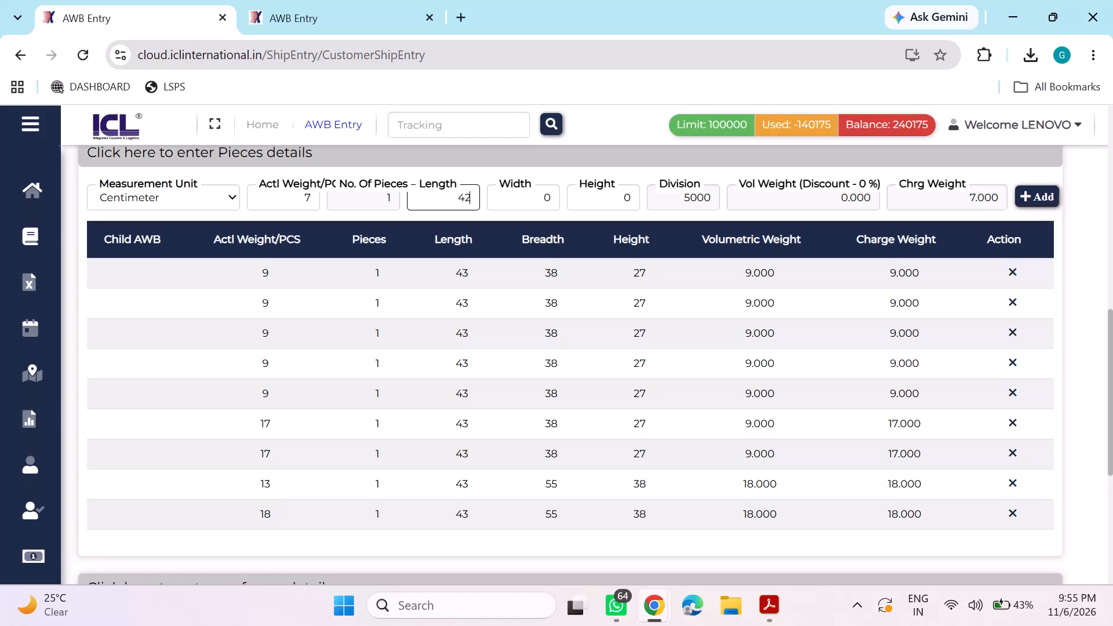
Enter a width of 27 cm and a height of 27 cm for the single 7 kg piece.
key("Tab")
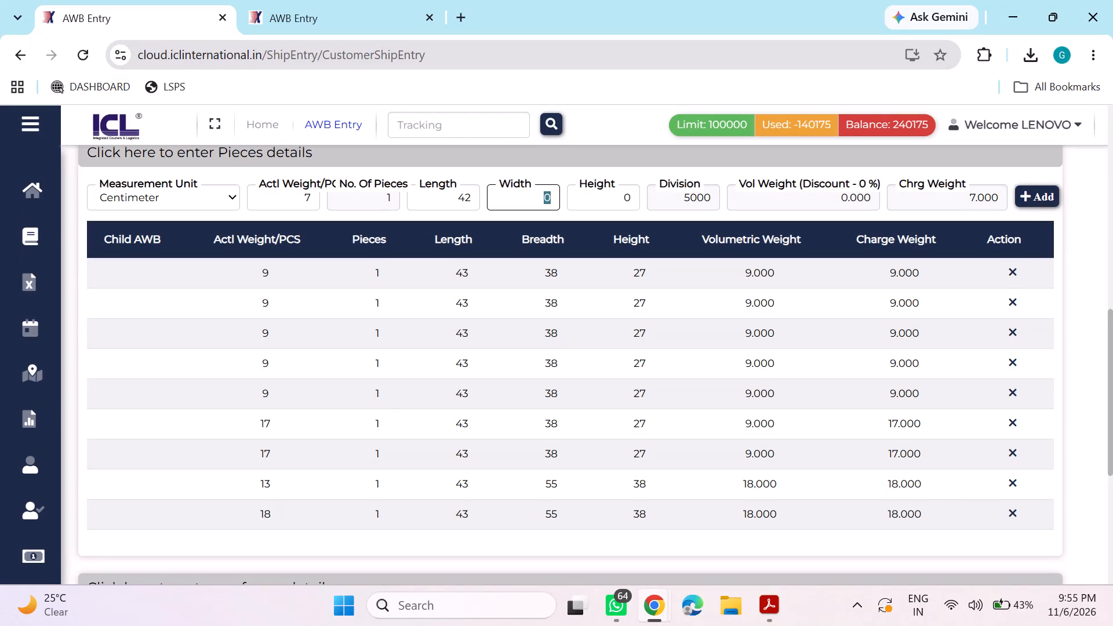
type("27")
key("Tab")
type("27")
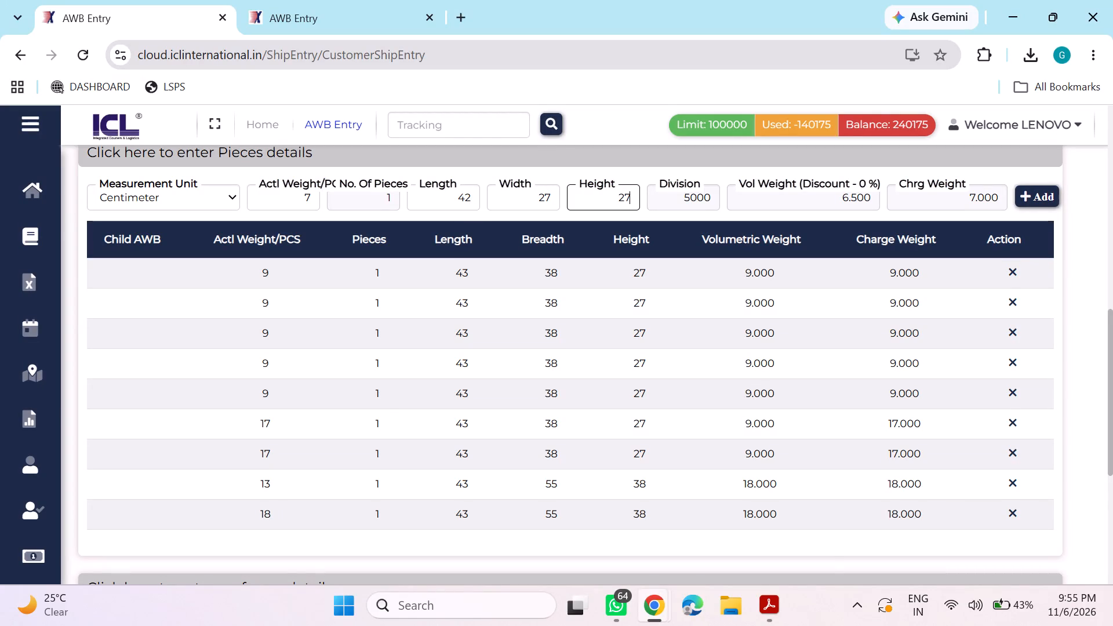
Set the 7 kg piece's dimensions to 43 x 28 x 28 cm and add it to the pieces list.
left_click(475, 203)
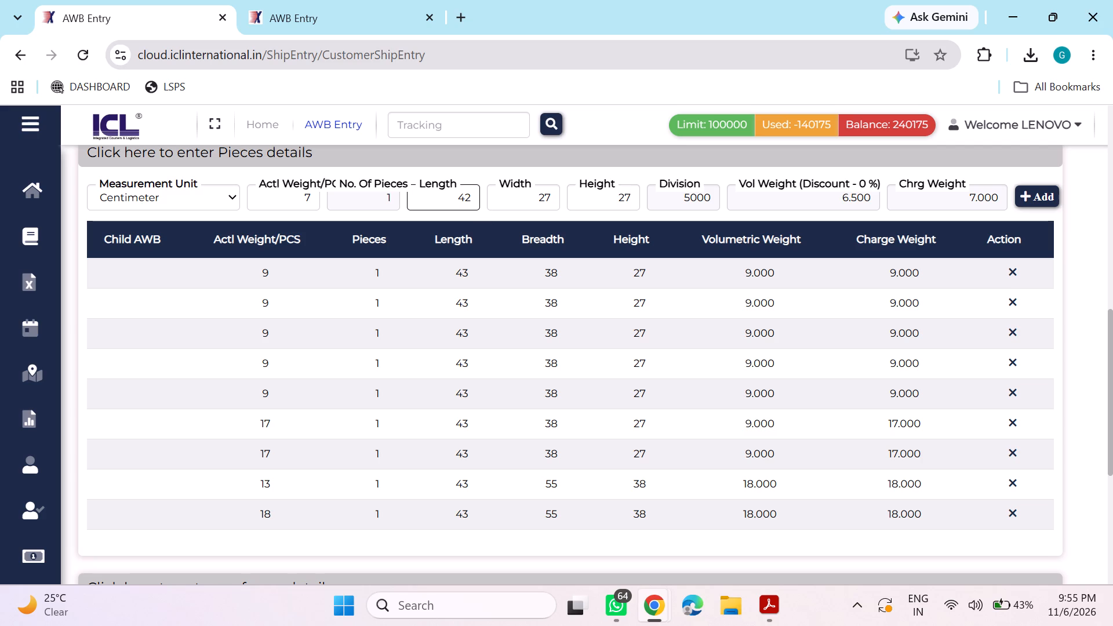
key("BackSpace")
key("3")
key("Tab")
type("28")
key("Tab")
type("28")
left_click(1042, 194)
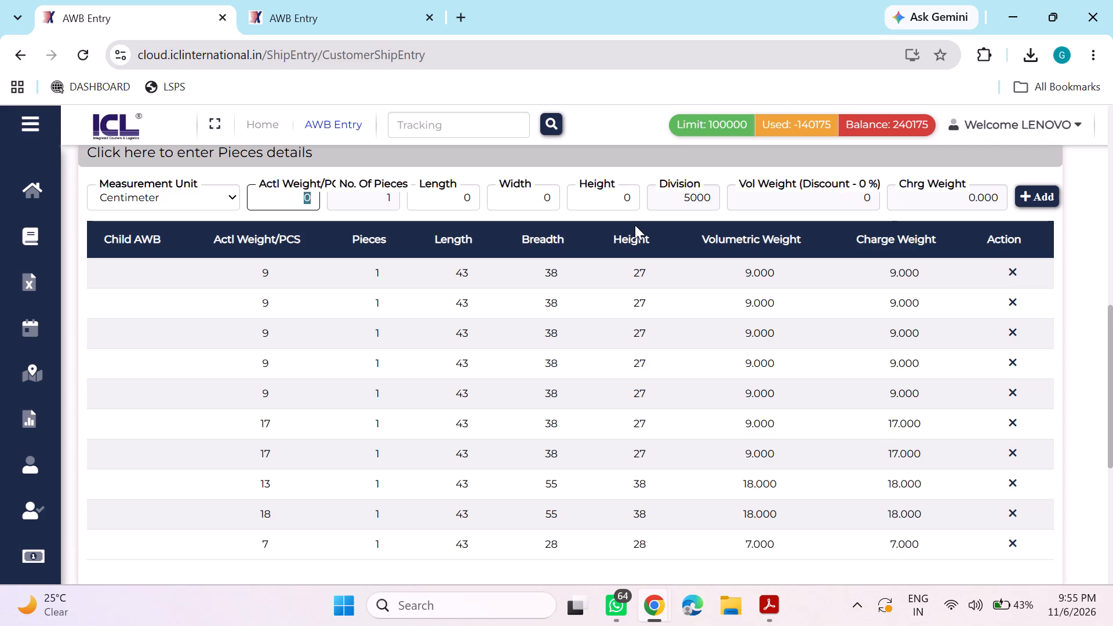
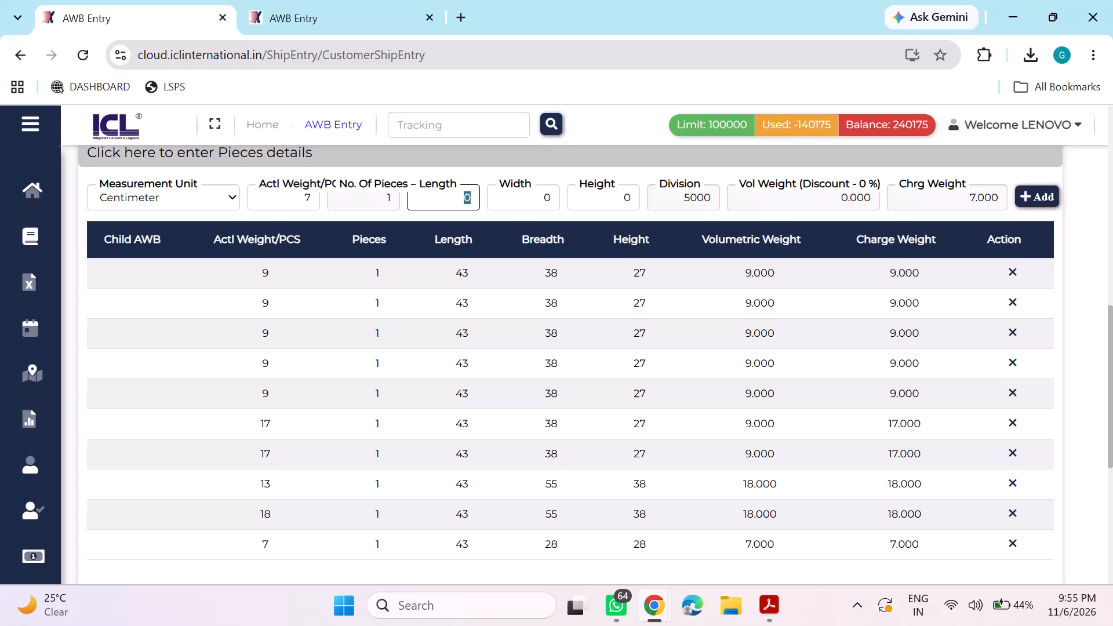
Enter 43 x 28 x 28 cm for another single 7 kg piece and add it to the pieces list.
type("43")
key("Tab")
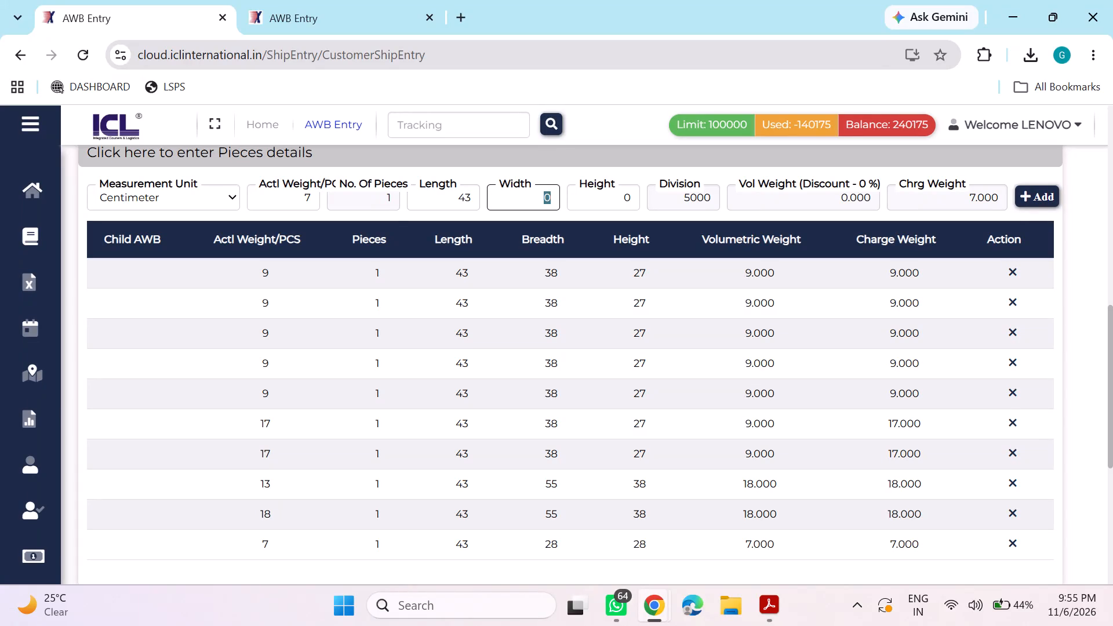
type("28")
key("Tab")
type("28")
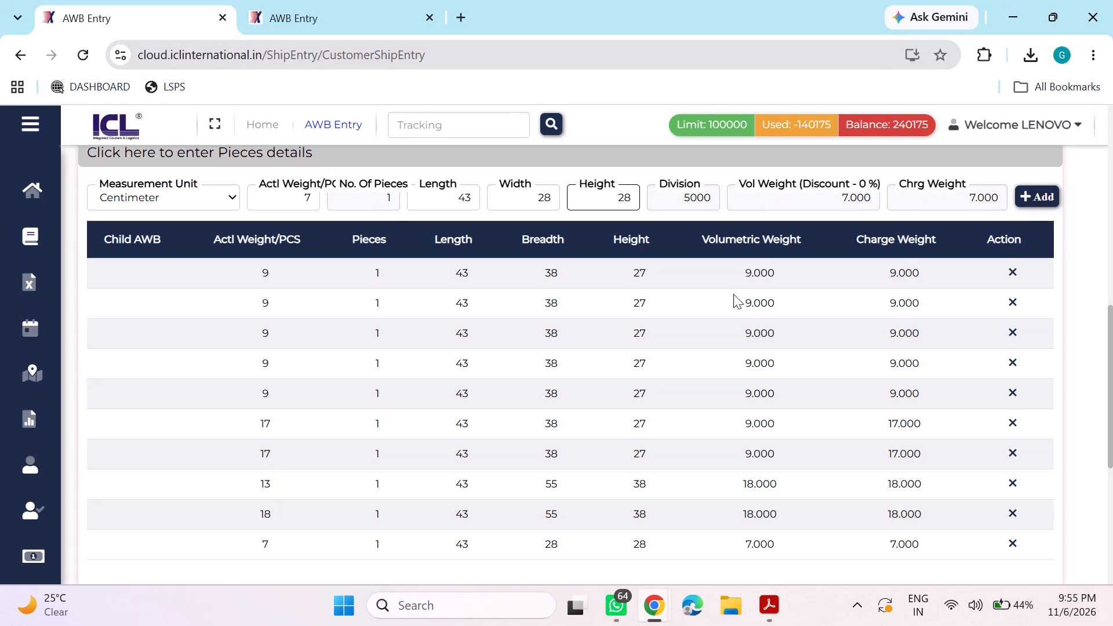
left_click(1040, 190)
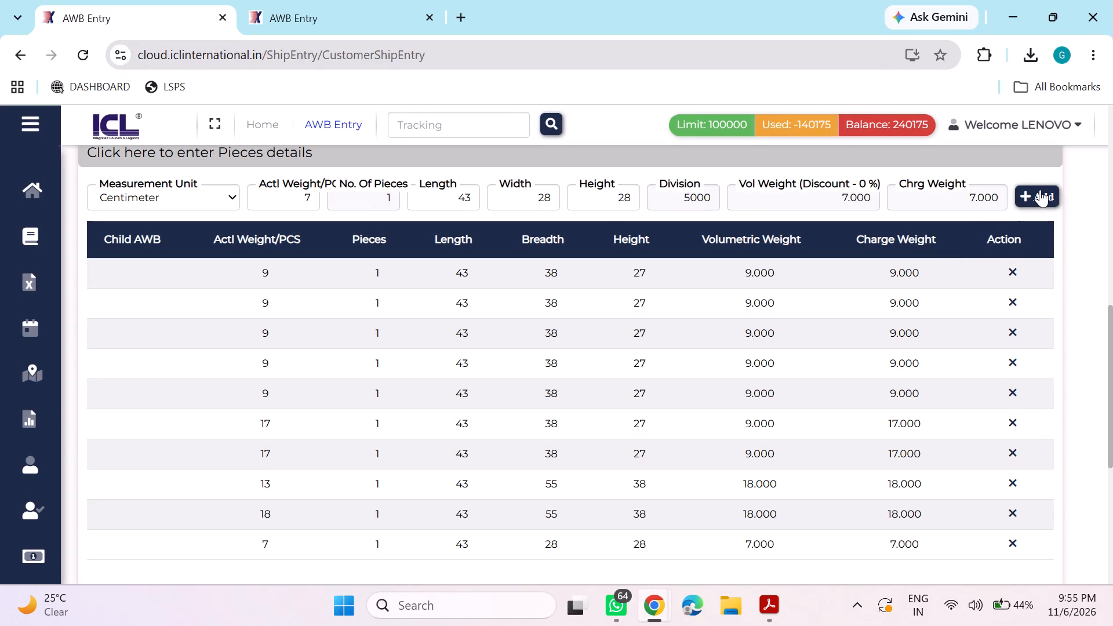
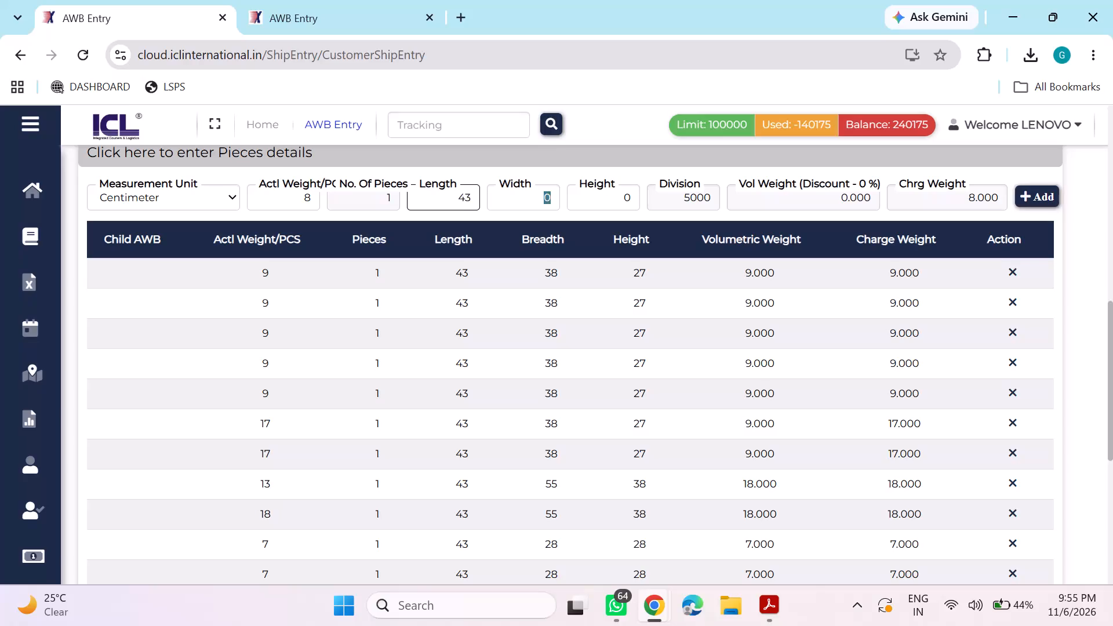
Complete the 8 kg piece of length 43 cm with width 28 and height 28 cm, and add it to the pieces list.
type("28")
key("Tab")
type("28")
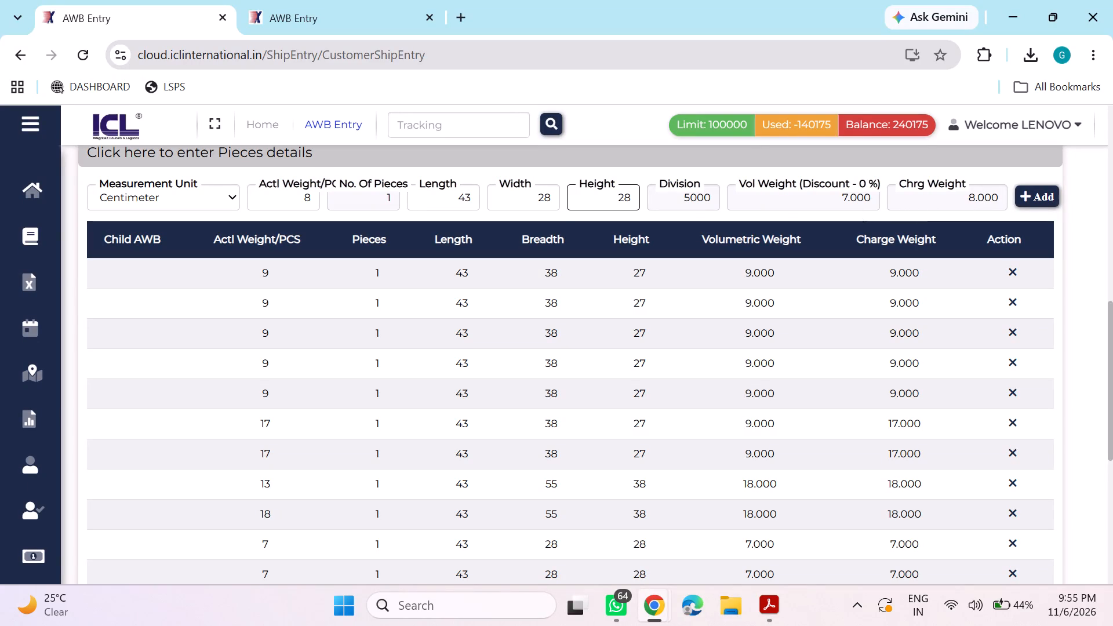
left_click(1038, 196)
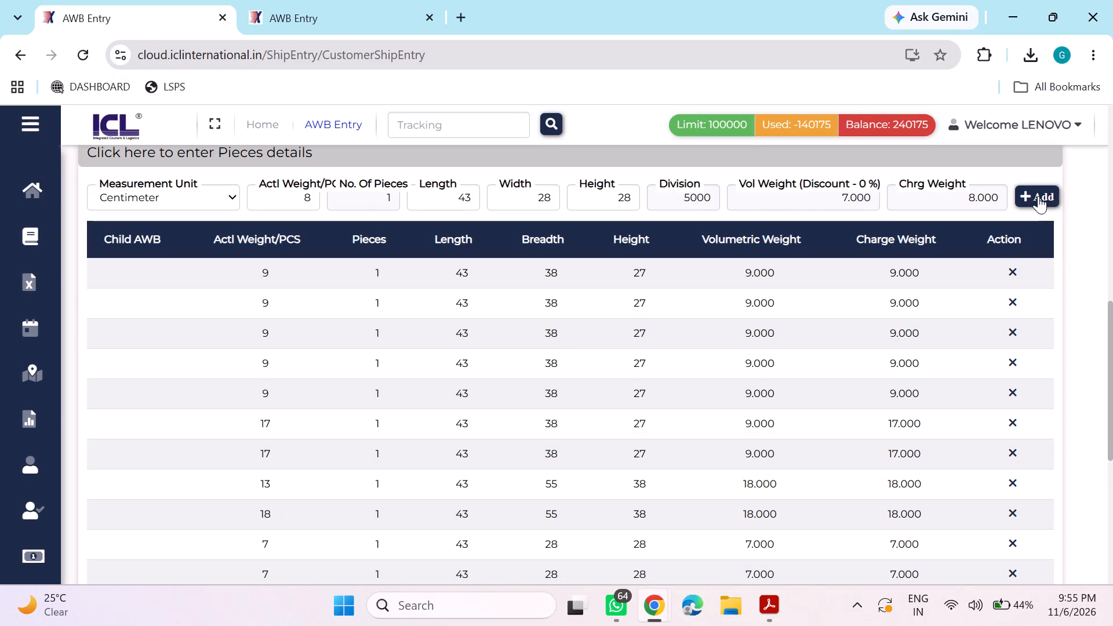
Enter another single 8 kg piece measuring 43 x 28 x 28 cm and add it to the pieces list.
key("8")
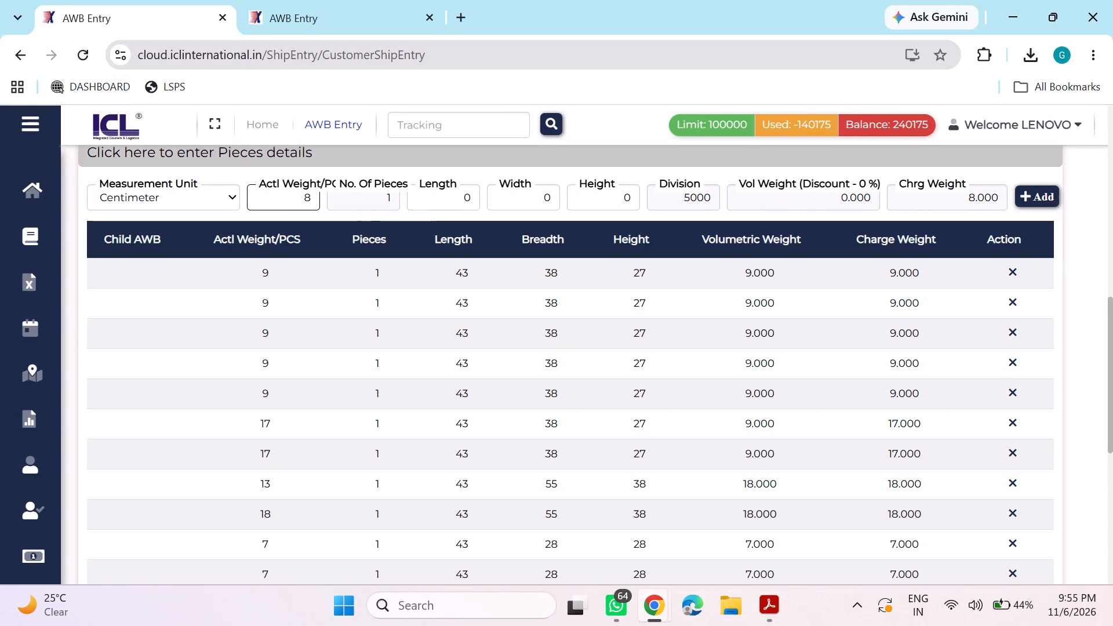
key("Tab")
type("43")
key("Tab")
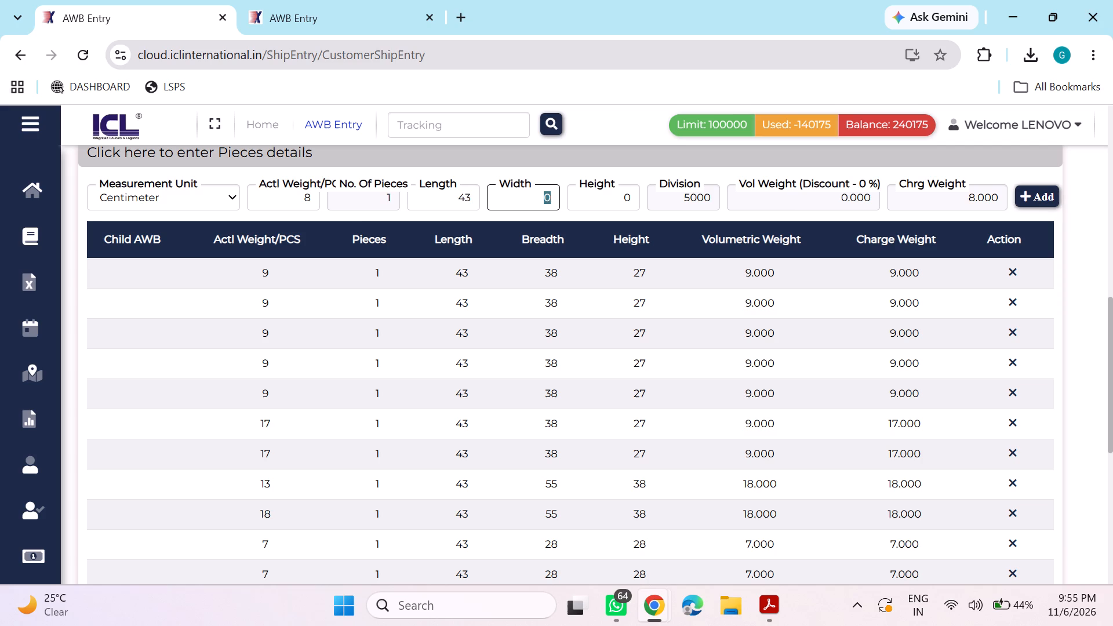
type("28")
key("Tab")
type("28")
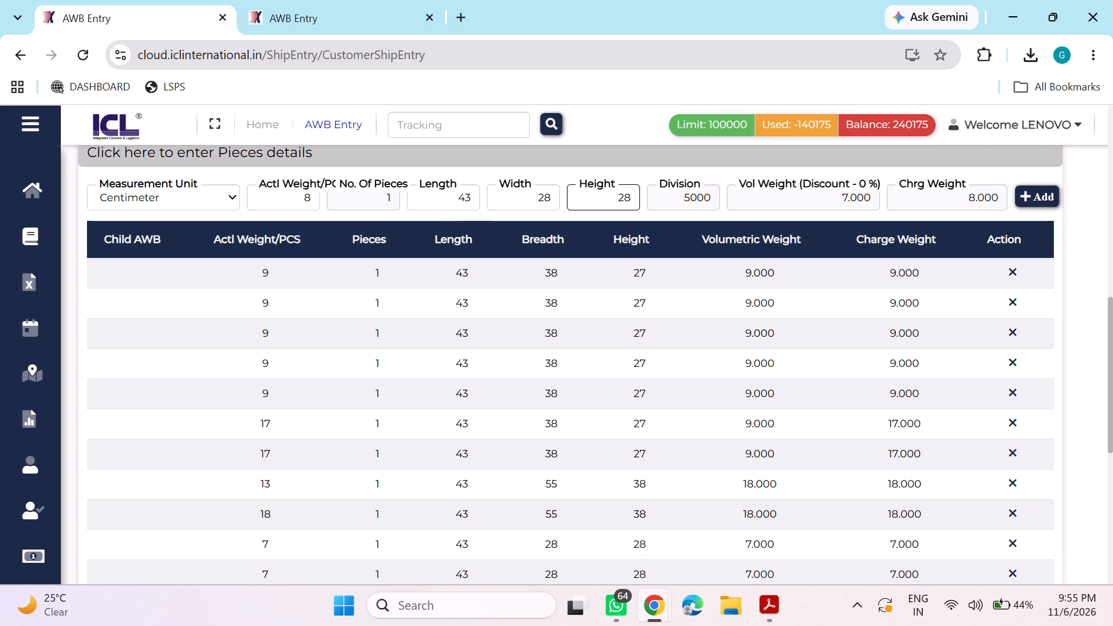
left_click(1029, 203)
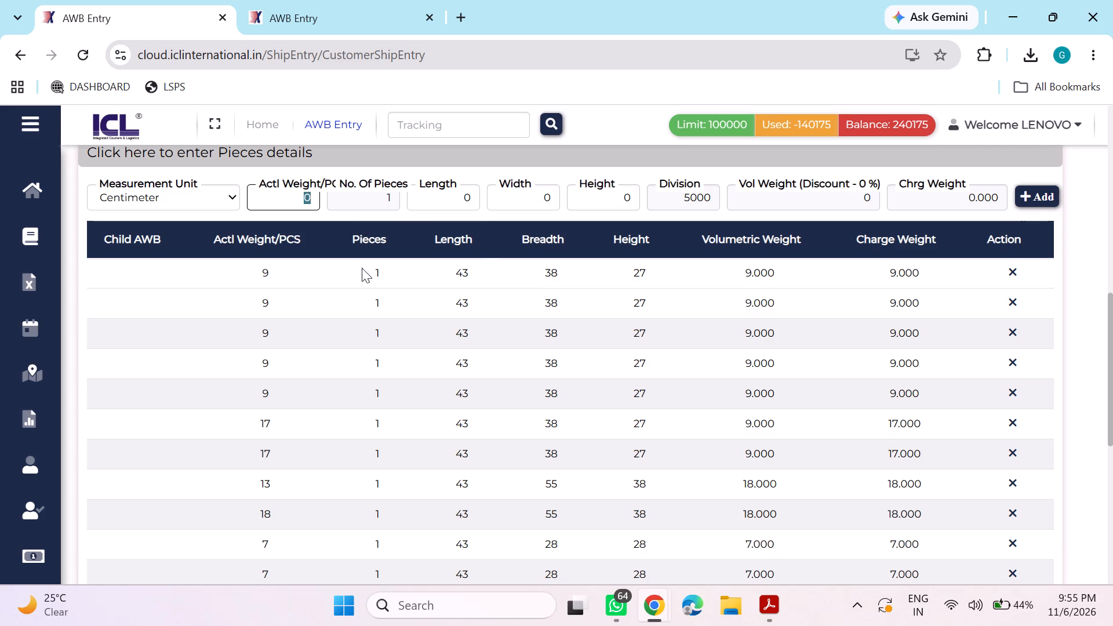
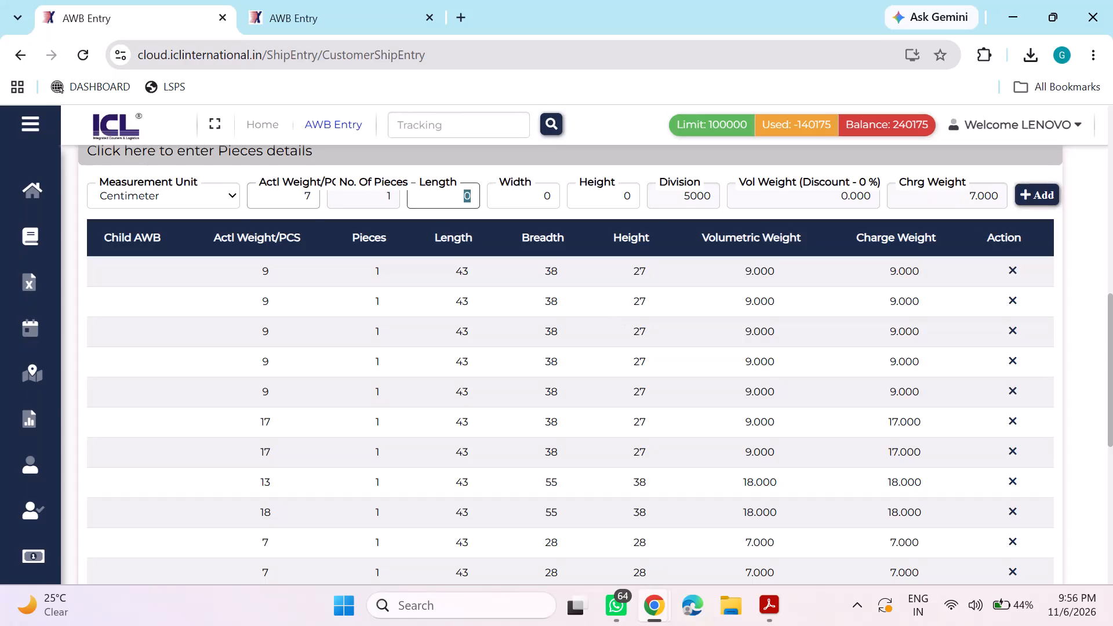
Complete the 7 kg piece with length 43, width 28 and height 28 cm, and add it to the pieces list.
type("43")
key("Tab")
type("28")
key("Tab")
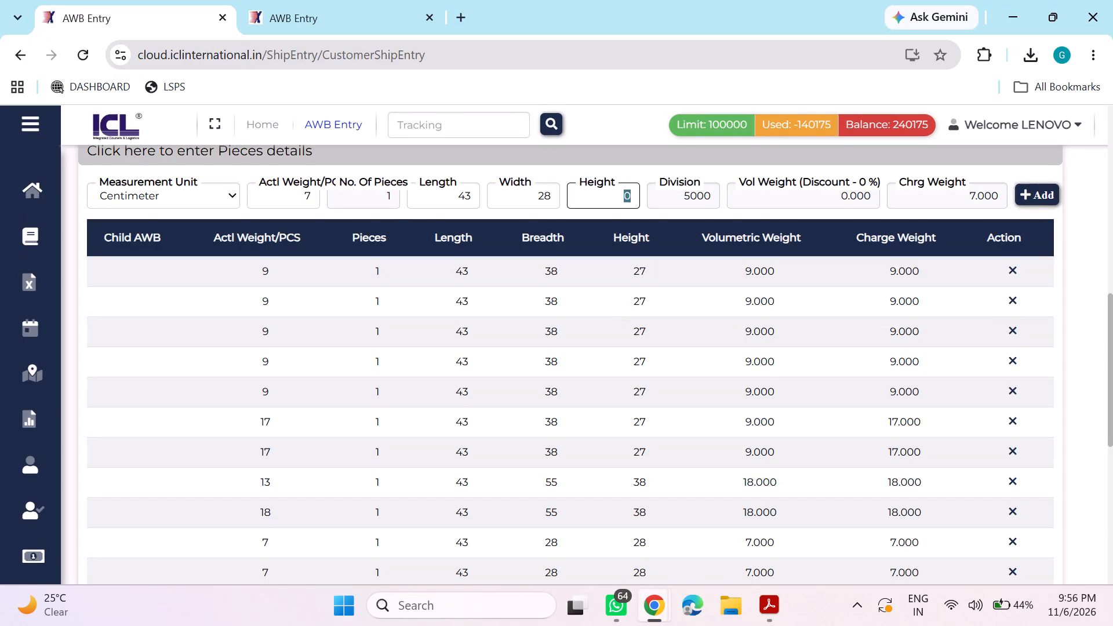
type("28")
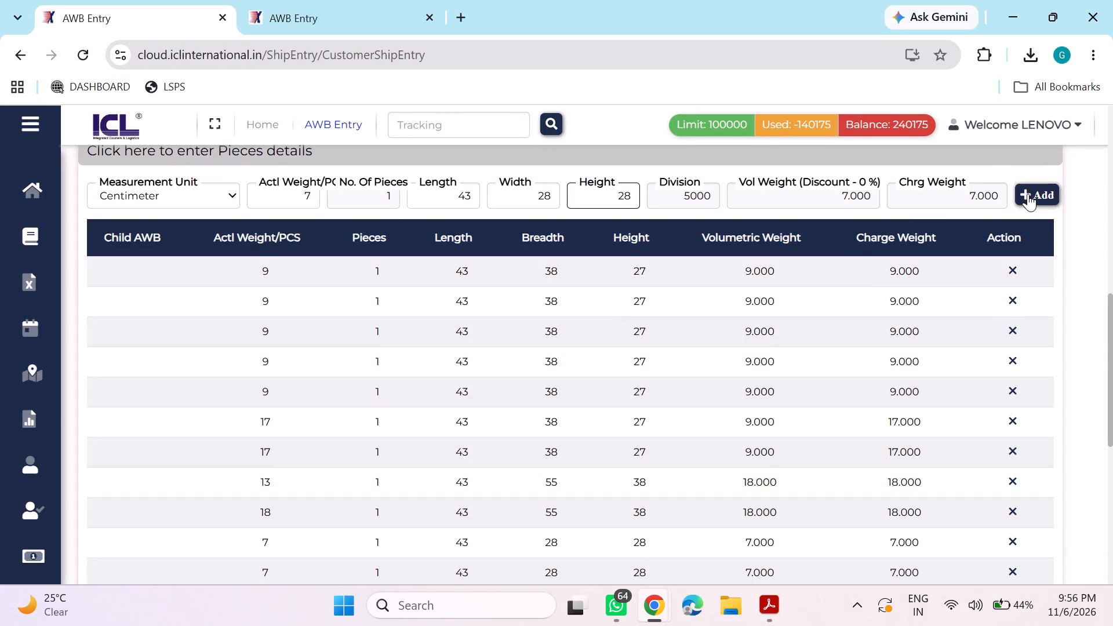
left_click(1030, 194)
Enter another single 7 kg piece measuring 43 x 28 x 28 cm and add it to the pieces list.
key("7")
key("Tab")
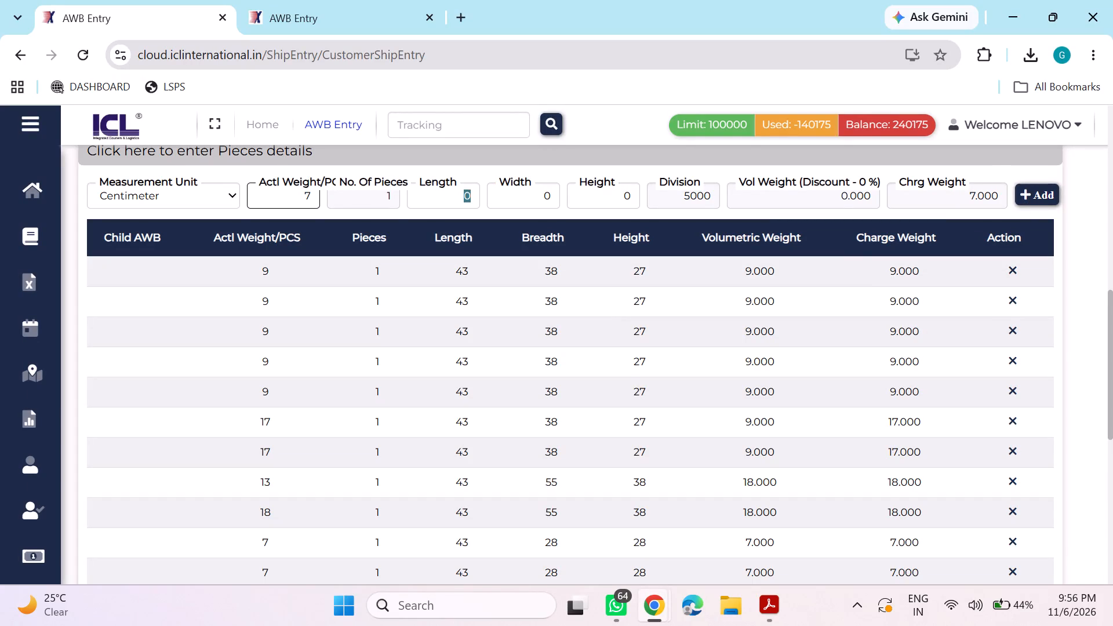
type("43")
key("Tab")
type("28")
key("Tab")
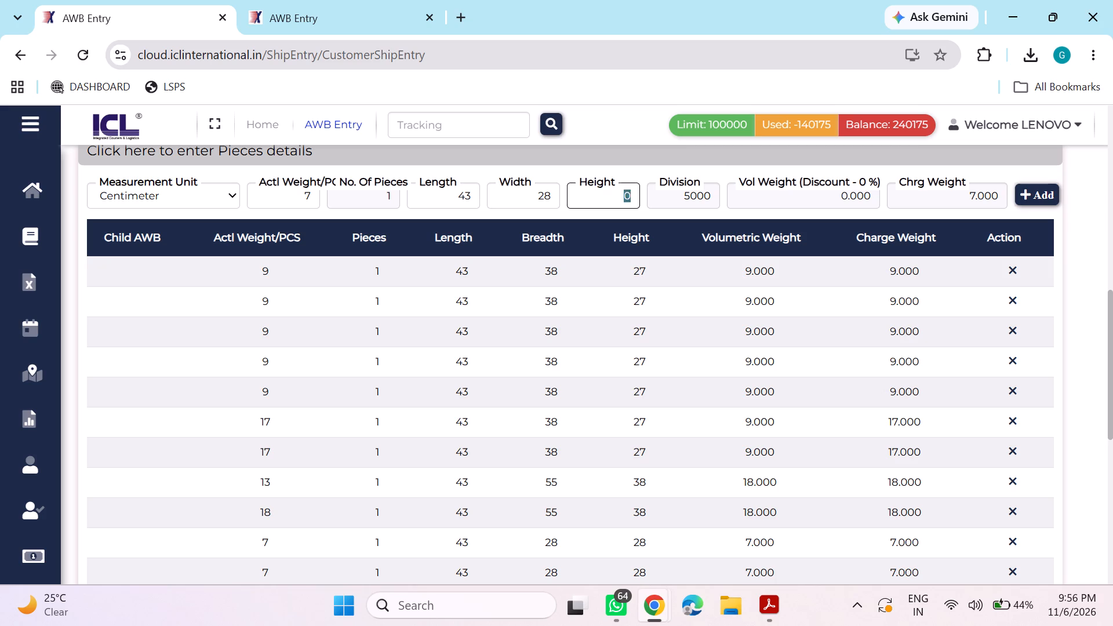
type("82")
key("BackSpace")
key("BackSpace")
key("2")
key("7")
key("BackSpace")
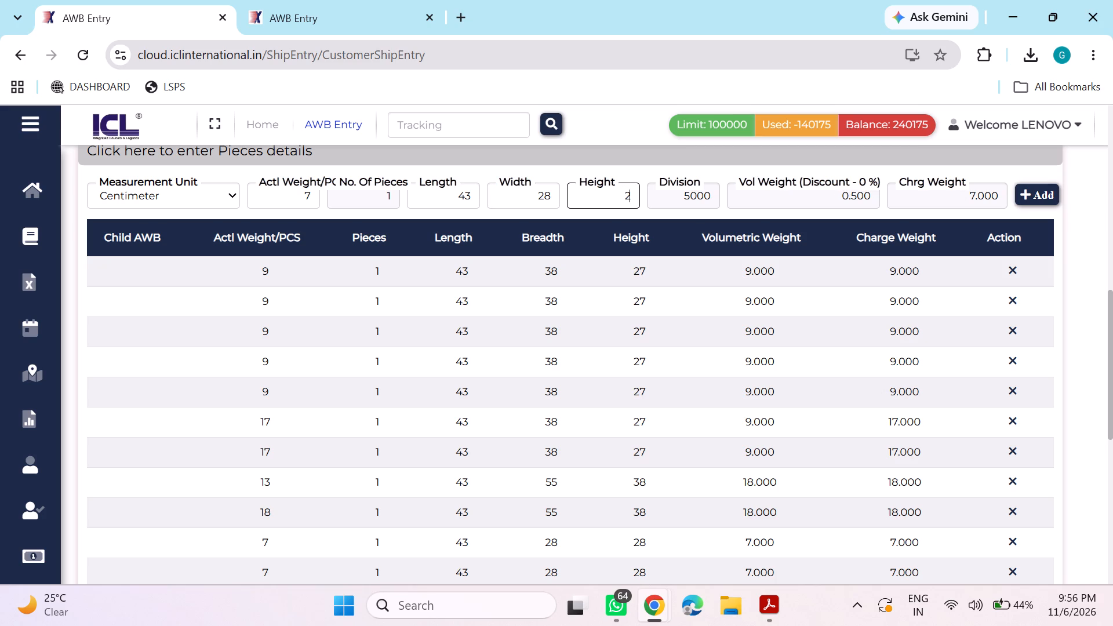
key("8")
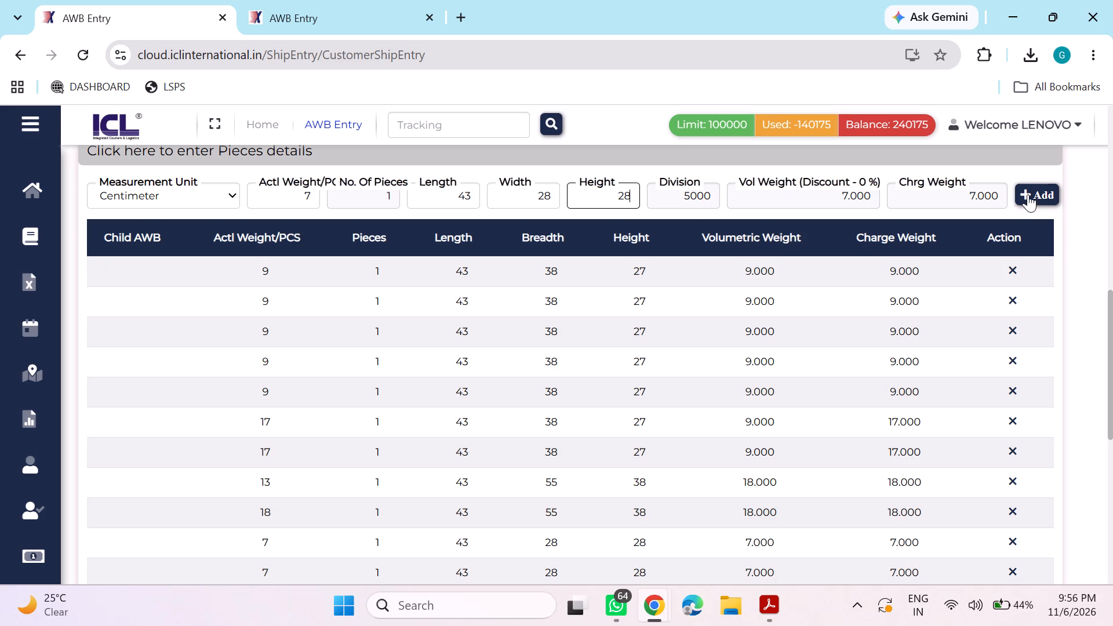
left_click(1028, 194)
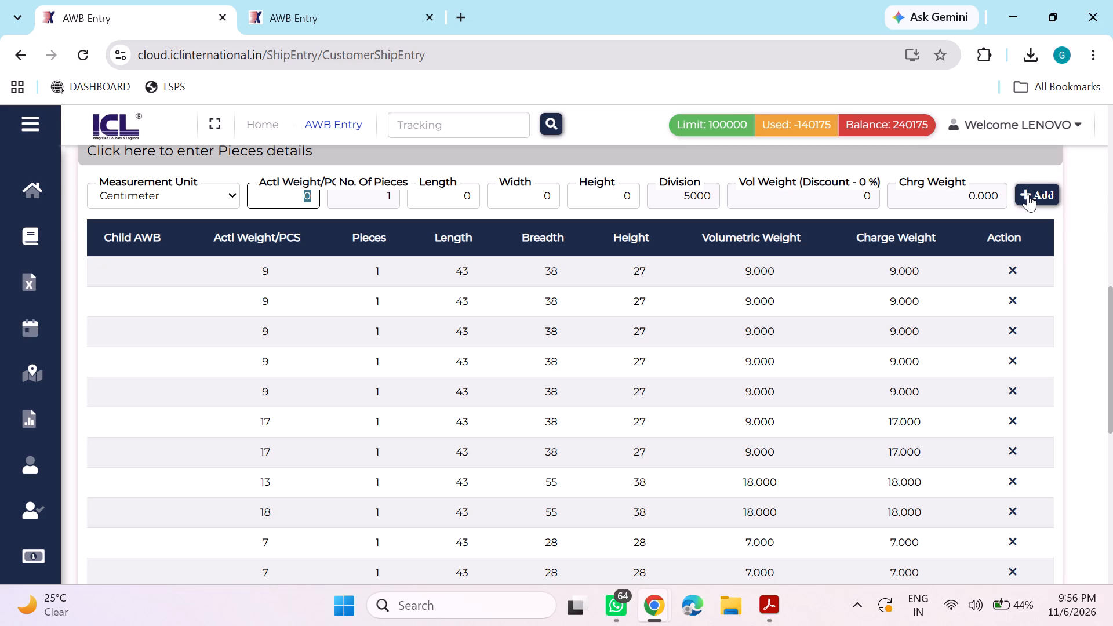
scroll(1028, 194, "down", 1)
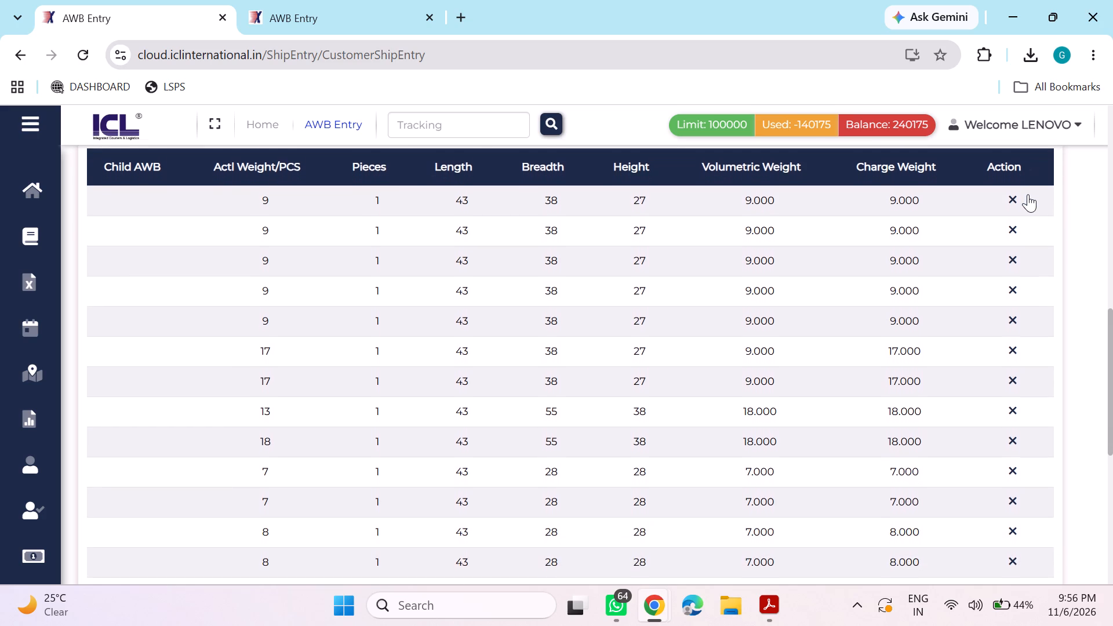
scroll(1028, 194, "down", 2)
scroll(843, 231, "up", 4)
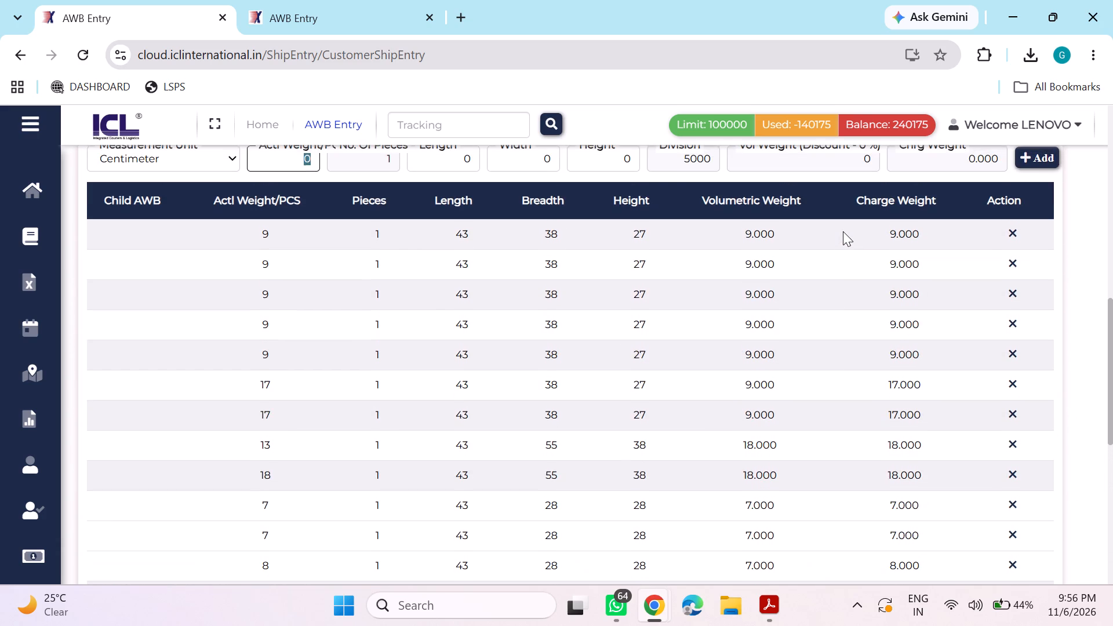
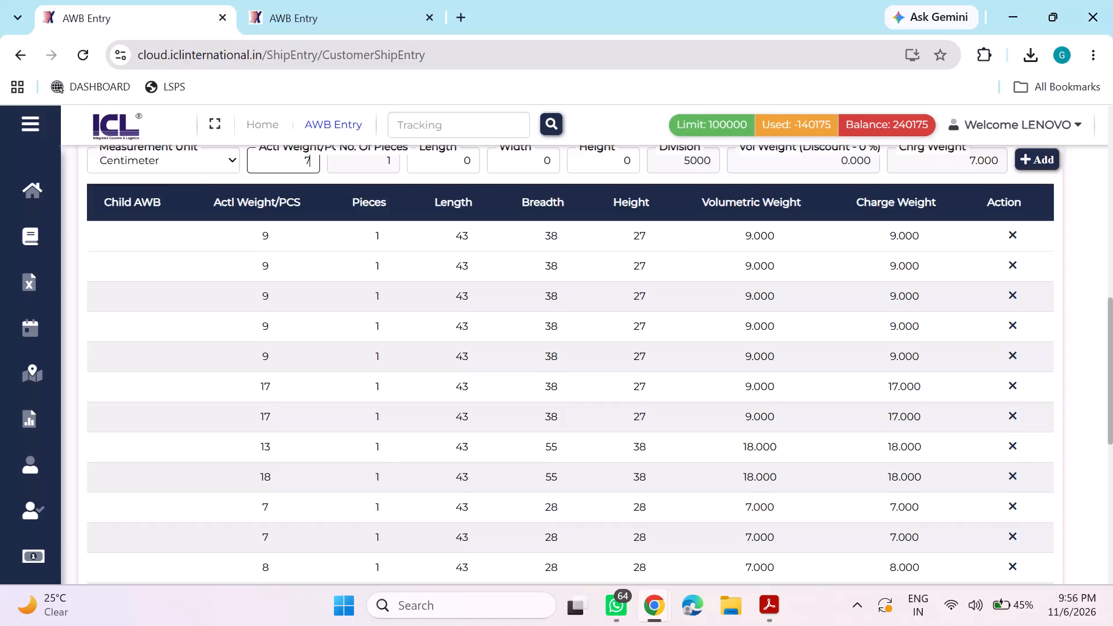
Complete the 7 kg piece with length 43, width 28 and height 28 cm, and add it to the pieces list.
scroll(677, 248, "up", 3)
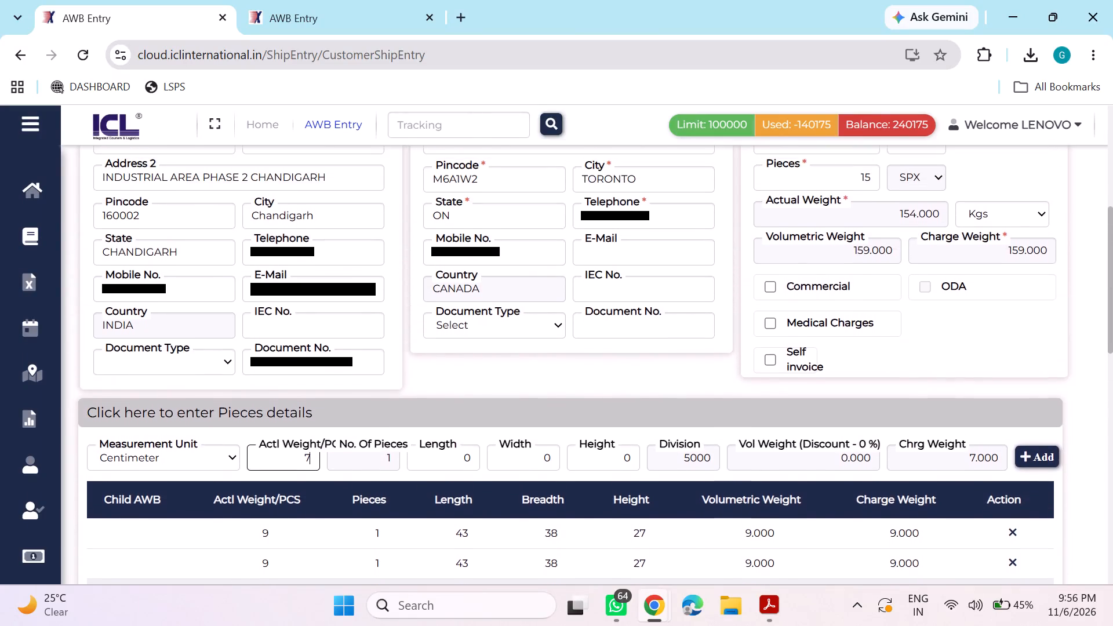
scroll(677, 248, "up", 2)
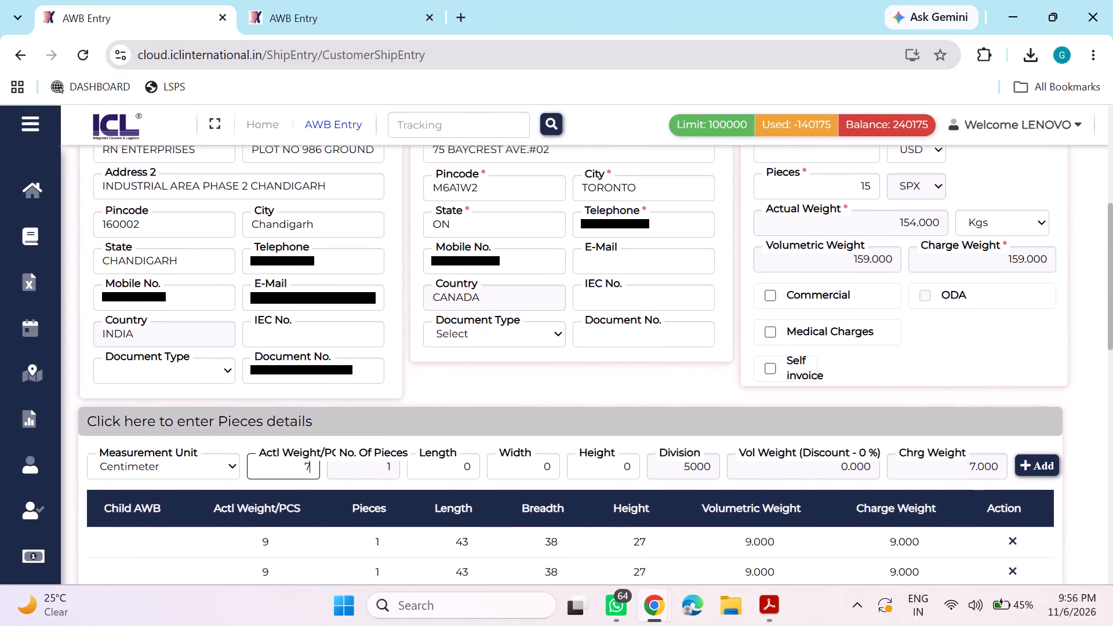
key("Tab")
type("43")
key("Tab")
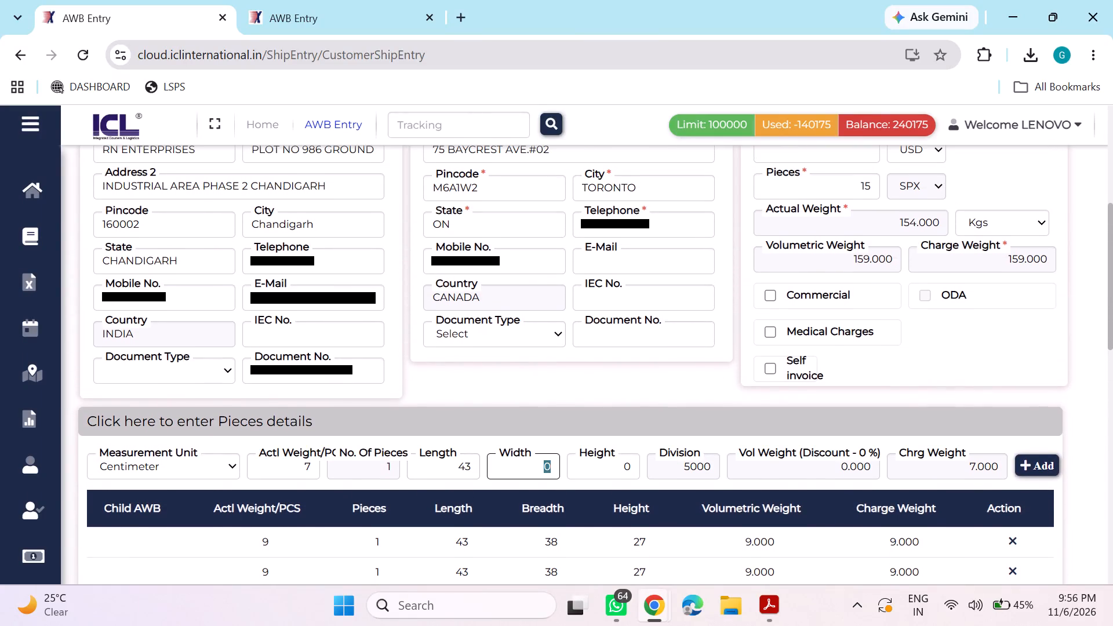
type("28")
key("Tab")
type("28")
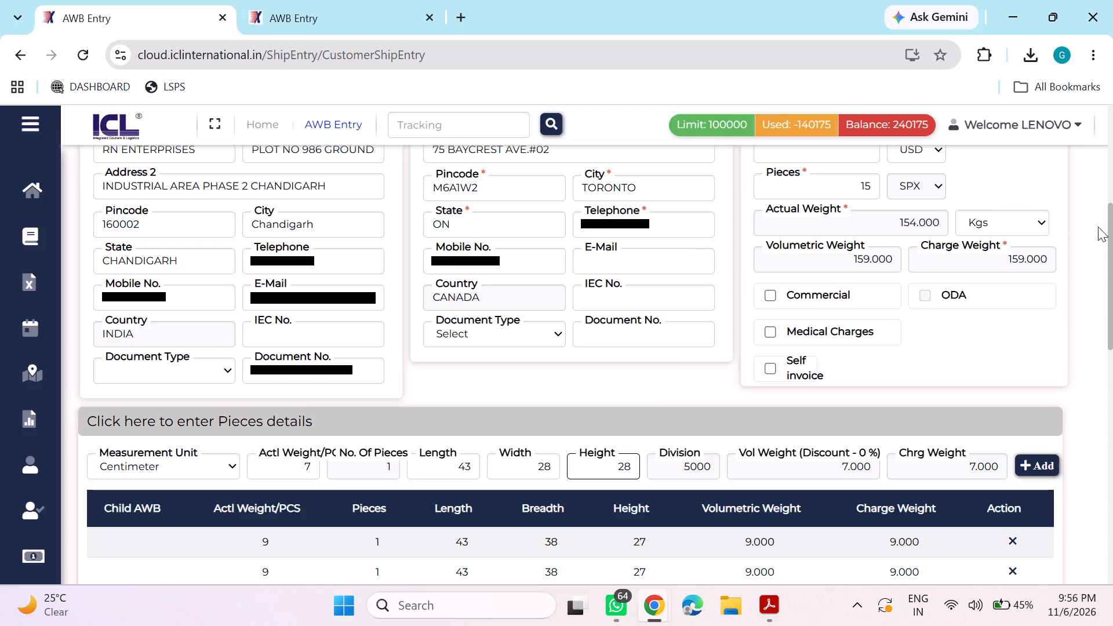
left_click(1038, 461)
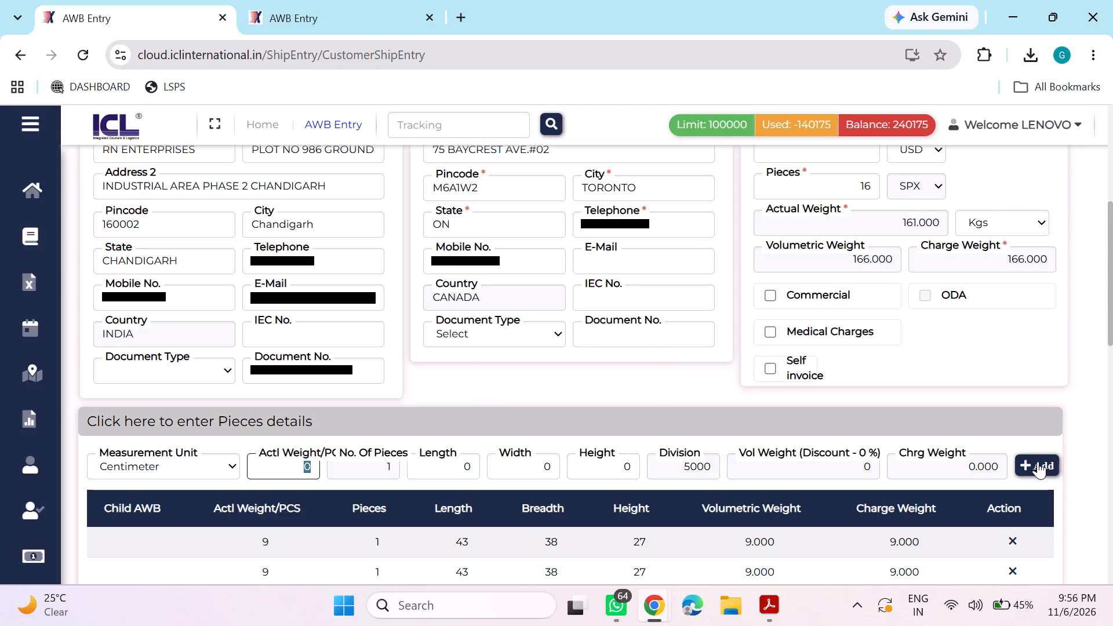
Enter another single 7 kg piece measuring 43 x 28 x 28 cm and add it to the pieces list.
key("7")
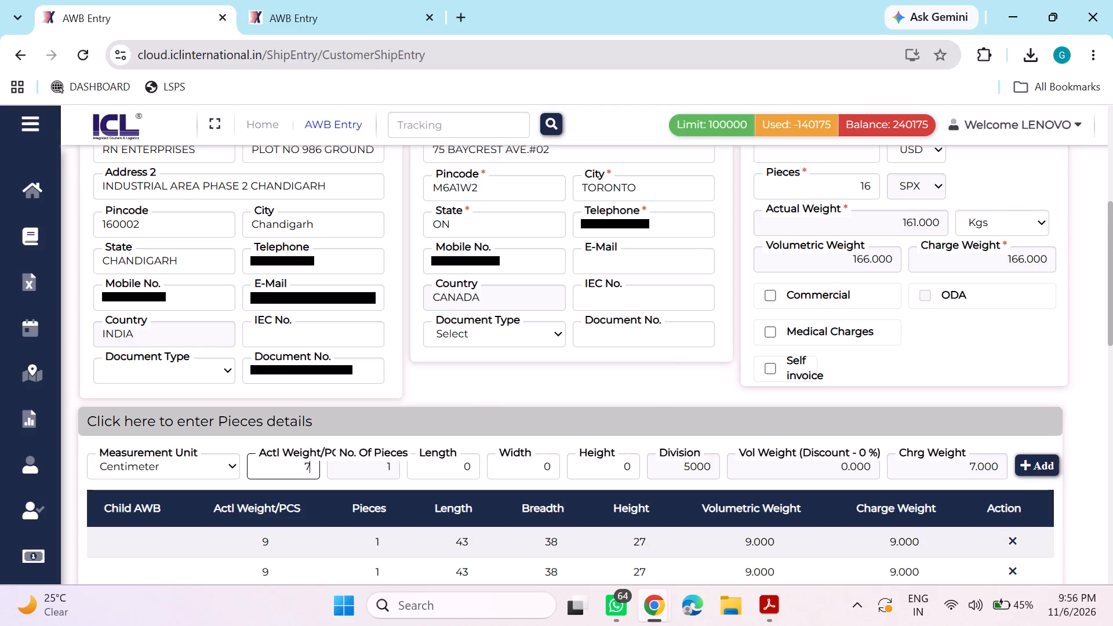
key("Tab")
type("43")
key("Tab")
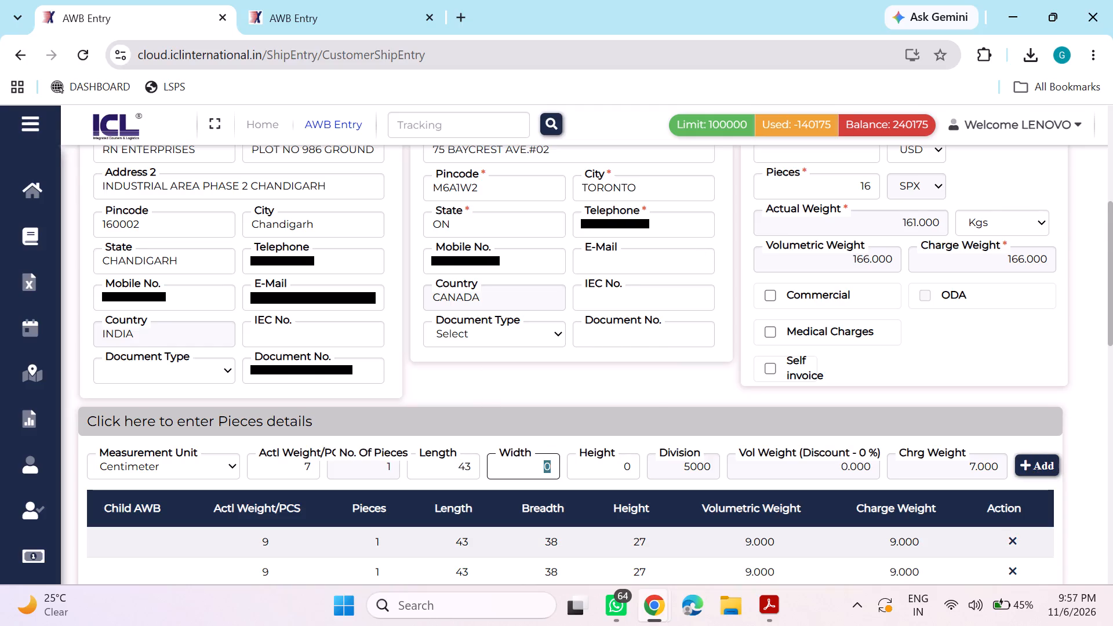
key("2")
key("8")
key("Tab")
type("28")
left_click(1036, 469)
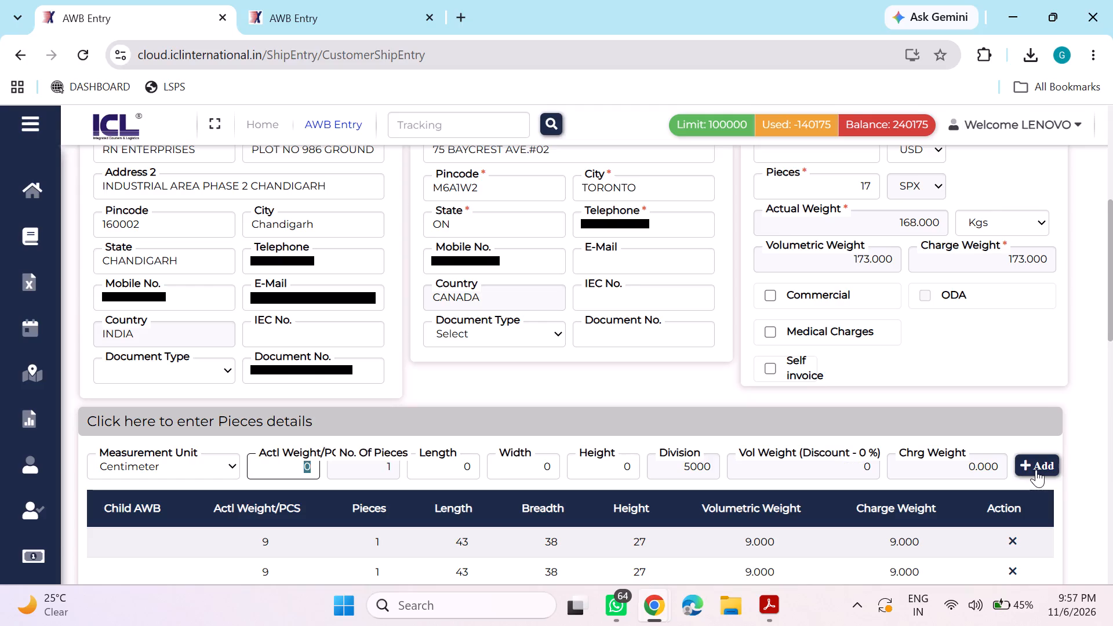
Add one more 7 kg piece with length 43, width 28 and height 28 cm to the pieces list.
key("7")
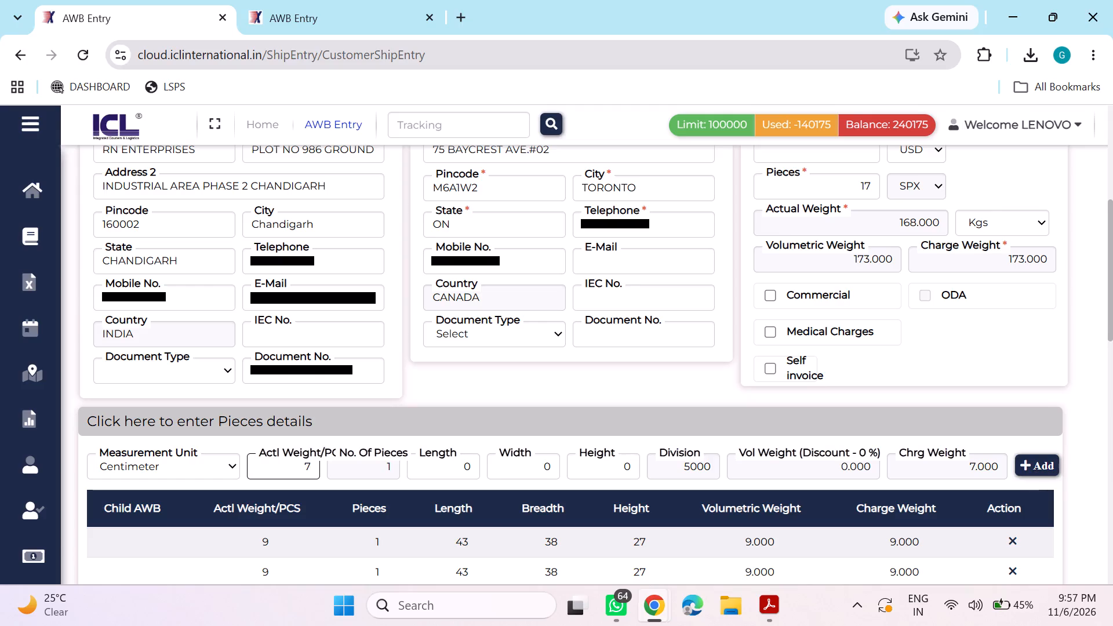
key("Tab")
type("43")
key("Tab")
type("28")
key("Tab")
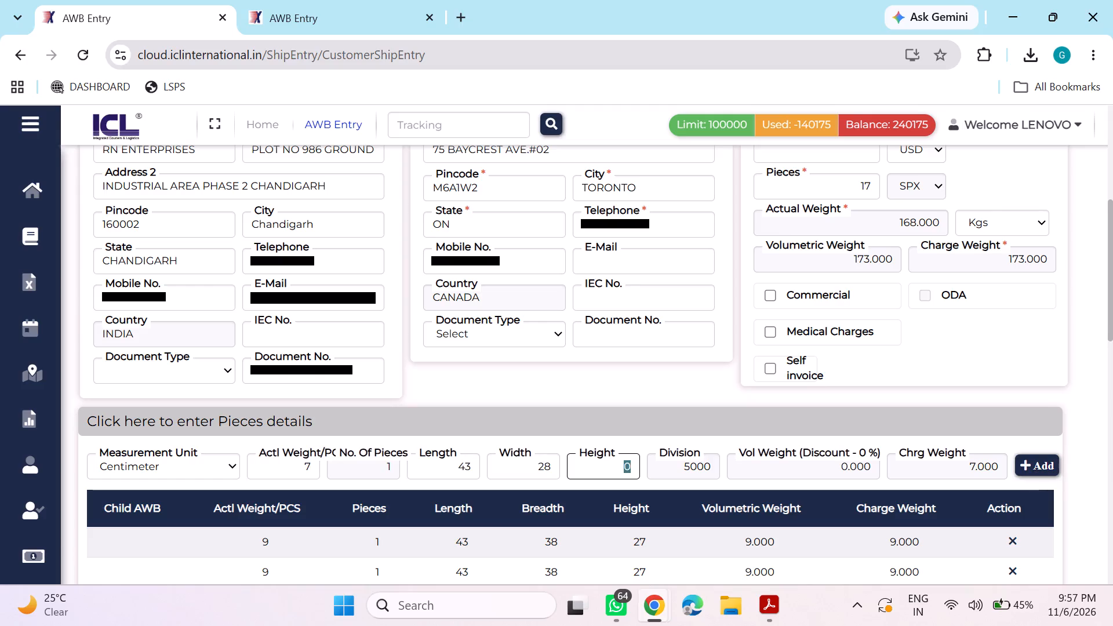
type("28")
left_click(1032, 467)
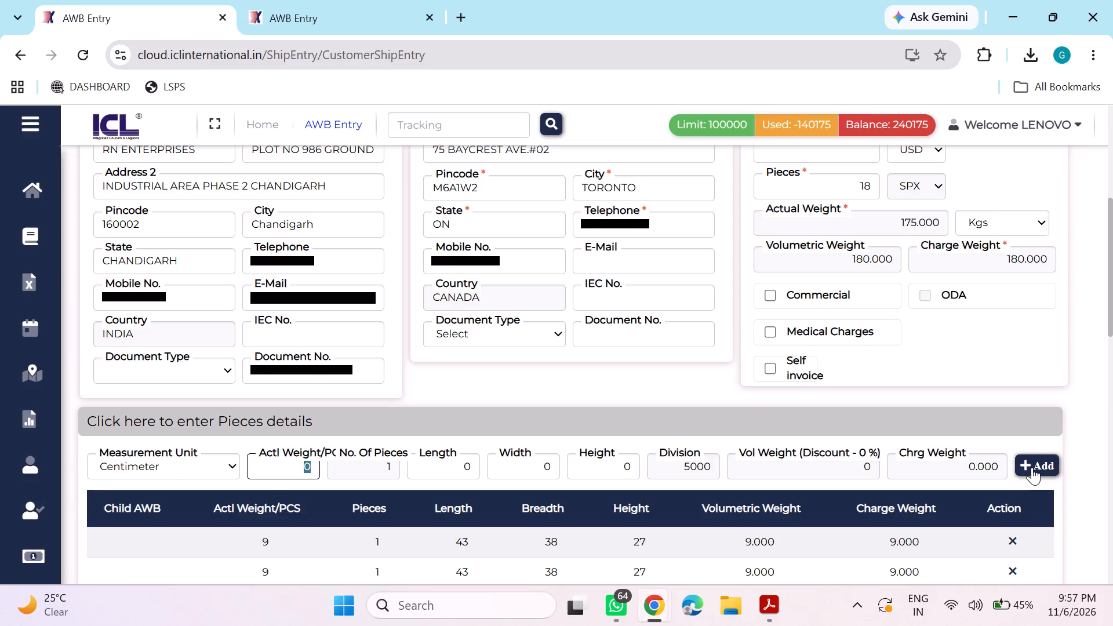
Enter a further single 7 kg piece of 43 x 28 x 28 cm and add it to the pieces list.
key("7")
key("Tab")
type("43")
key("Tab")
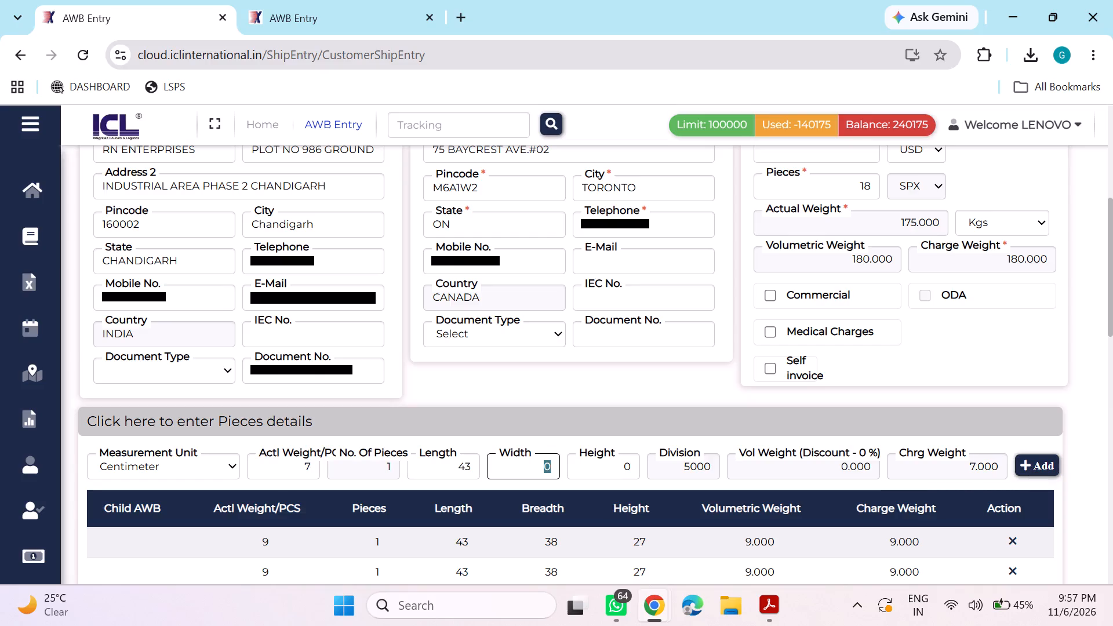
type("28")
key("Tab")
type("28")
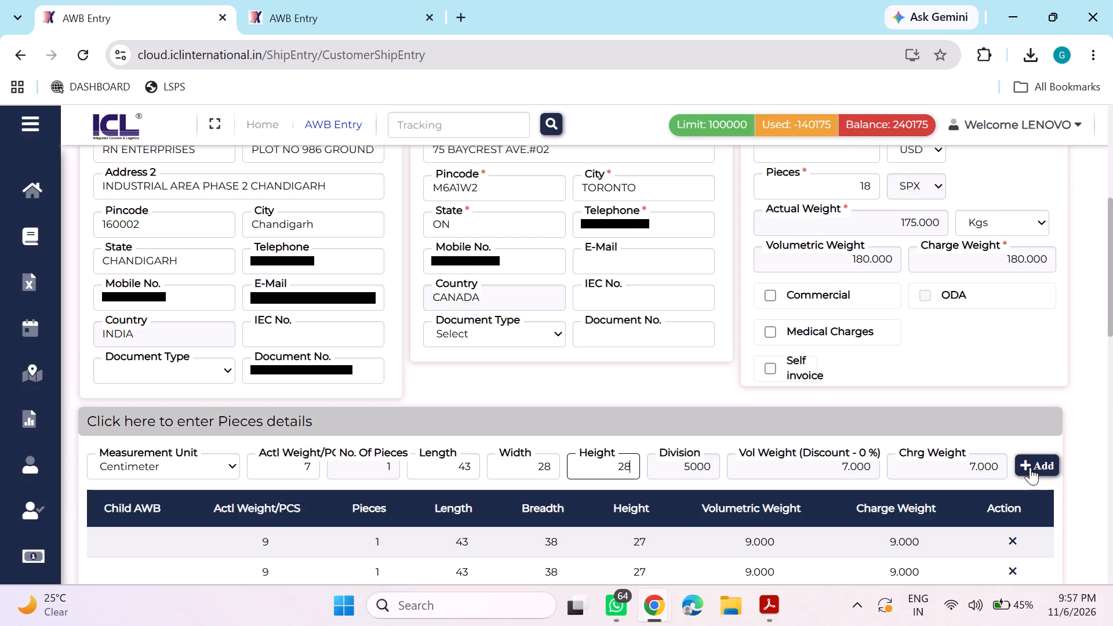
left_click(1023, 463)
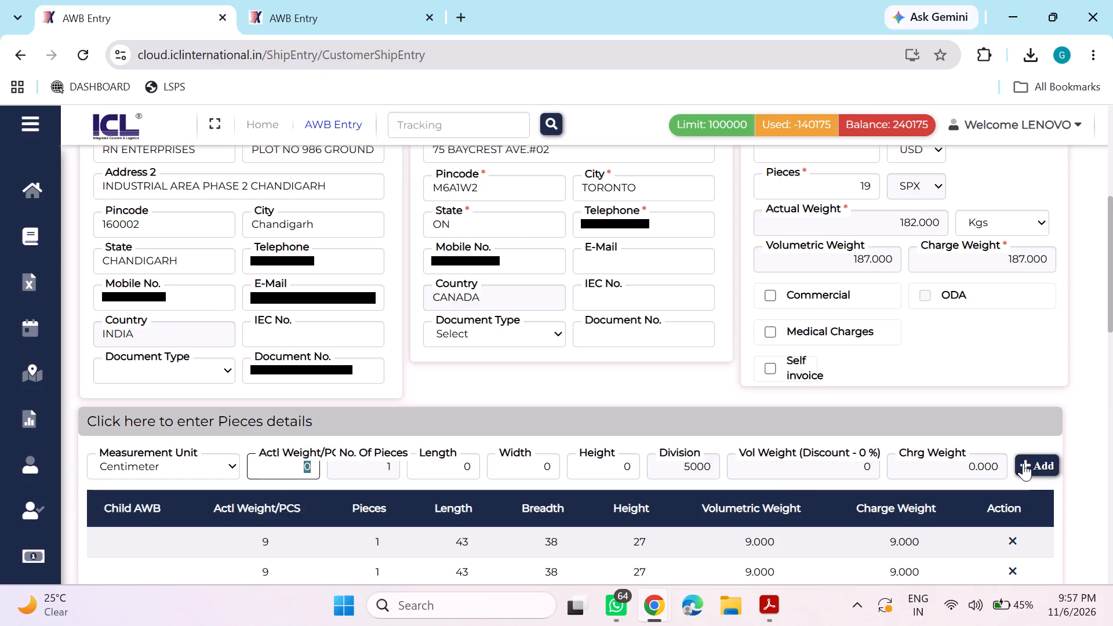
Add another 7 kg piece with length 43, width 28 and height 28 cm to the pieces list.
key("7")
key("Tab")
type("43")
key("Tab")
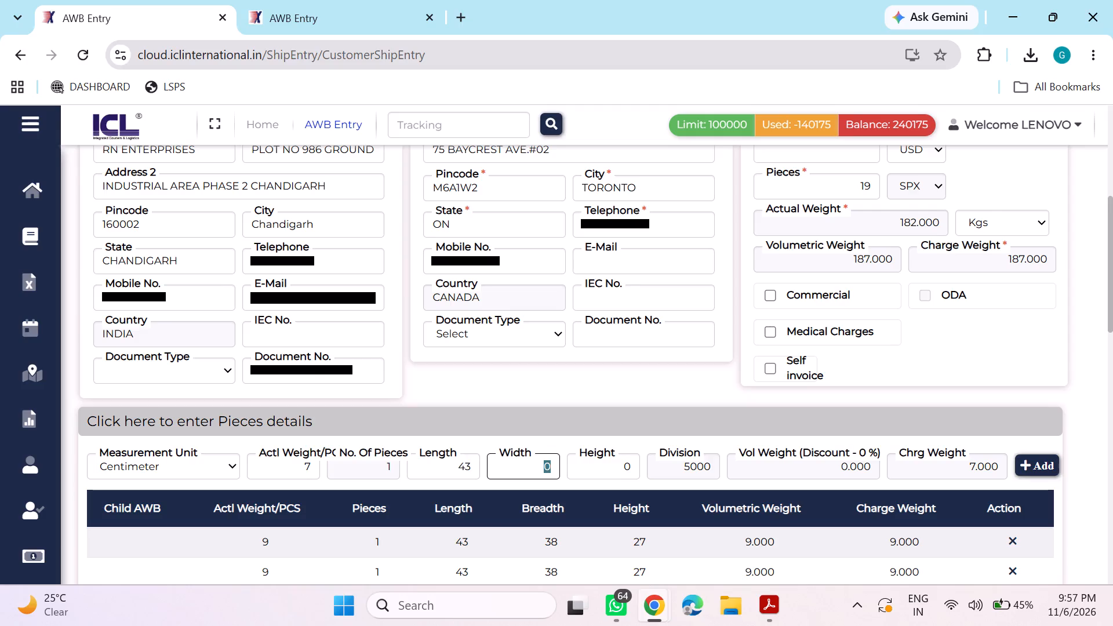
type("28")
key("Tab")
type("28")
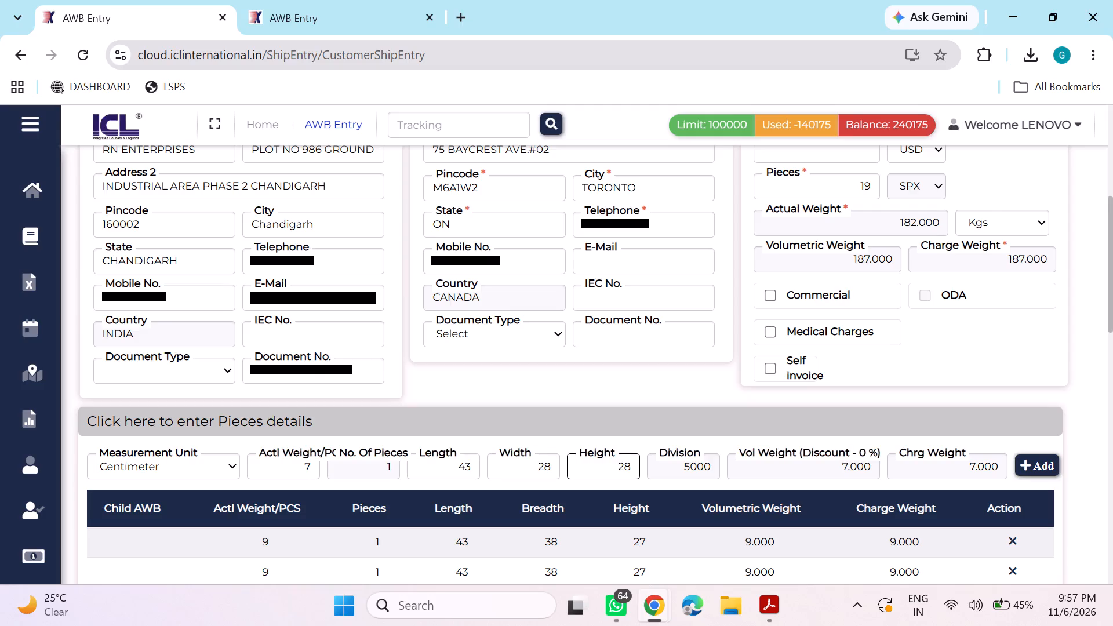
left_click(1036, 462)
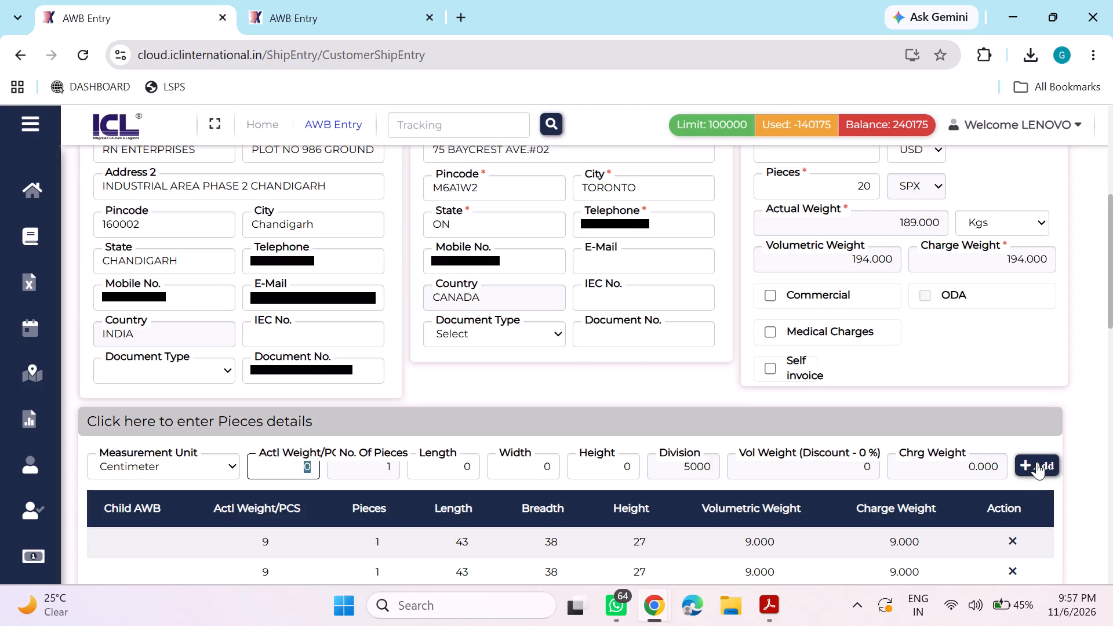
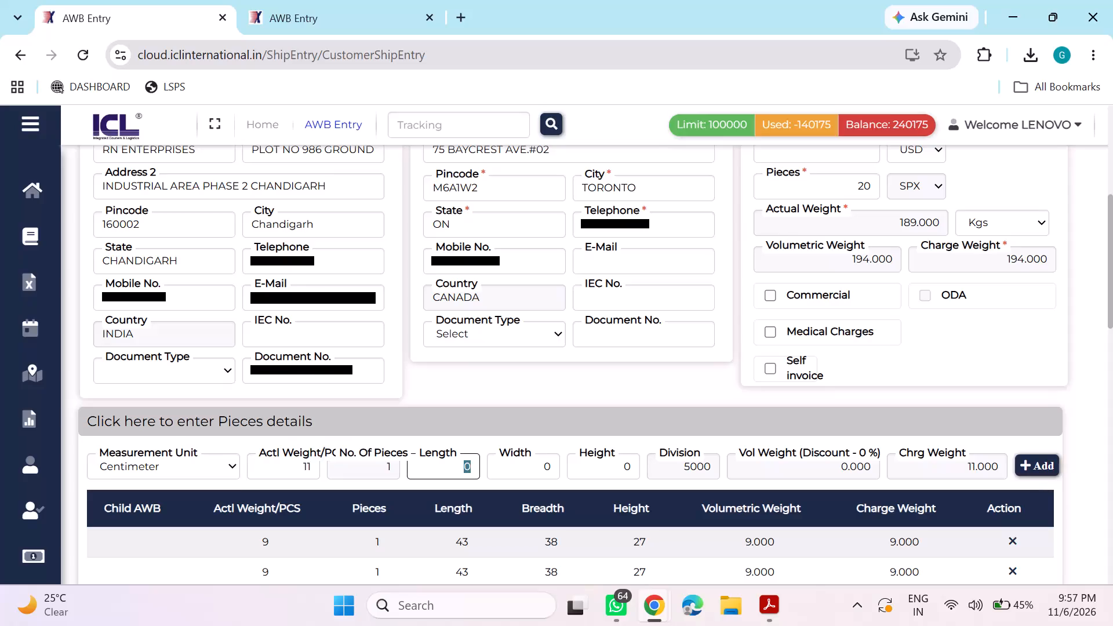
Give the 11 kg piece a length of 43, width of 38 and height of 28 cm and add it to the pieces list.
type("43")
key("Tab")
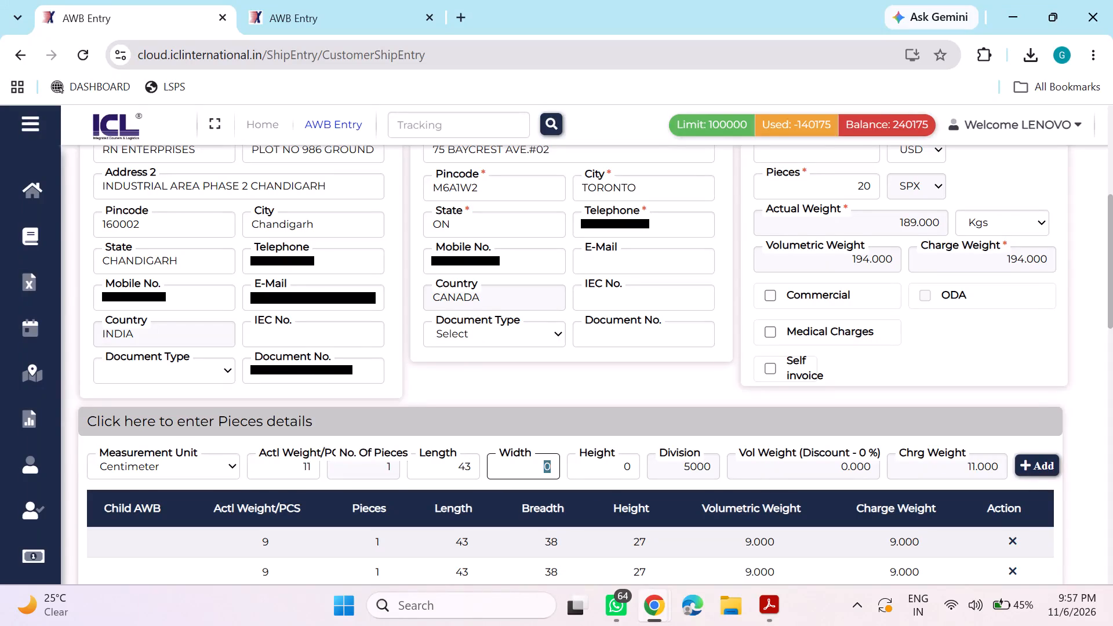
type("38")
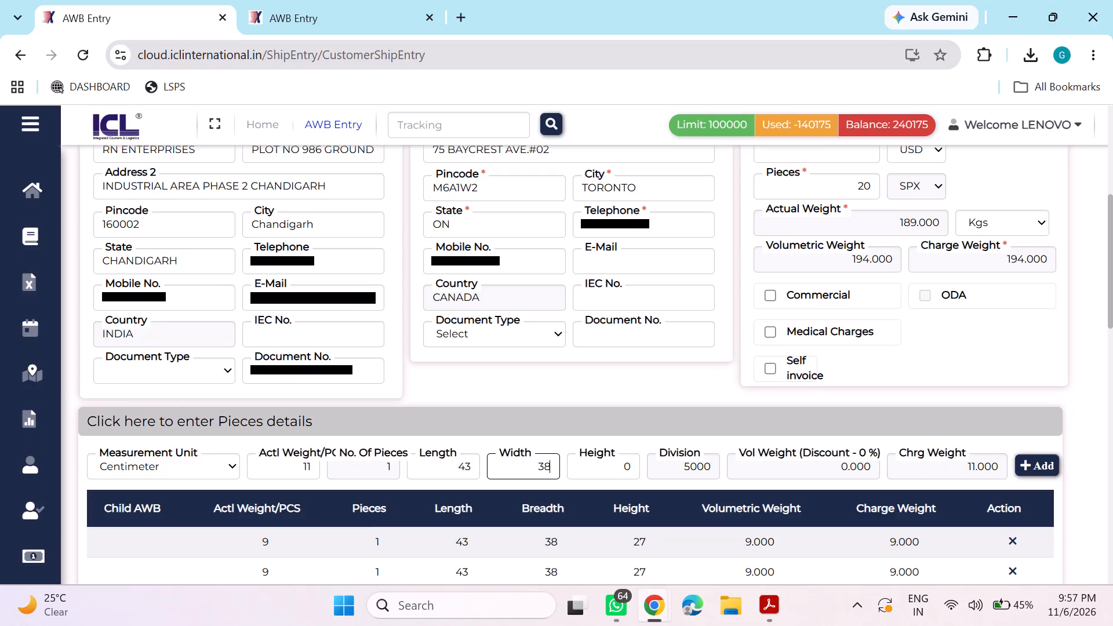
key("Tab")
type("28")
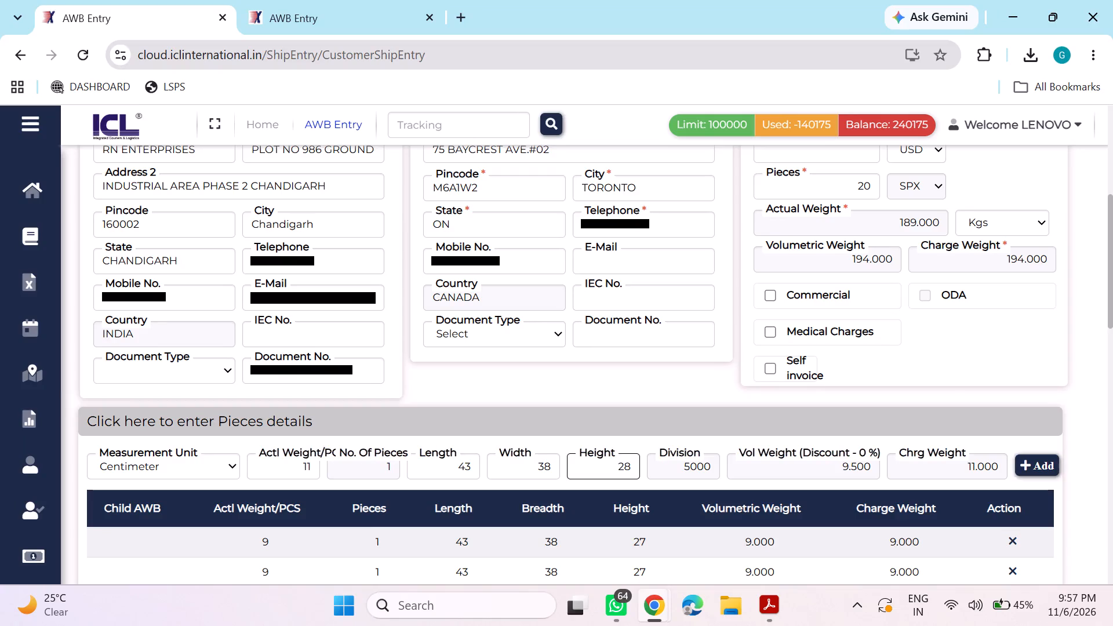
left_click(1046, 474)
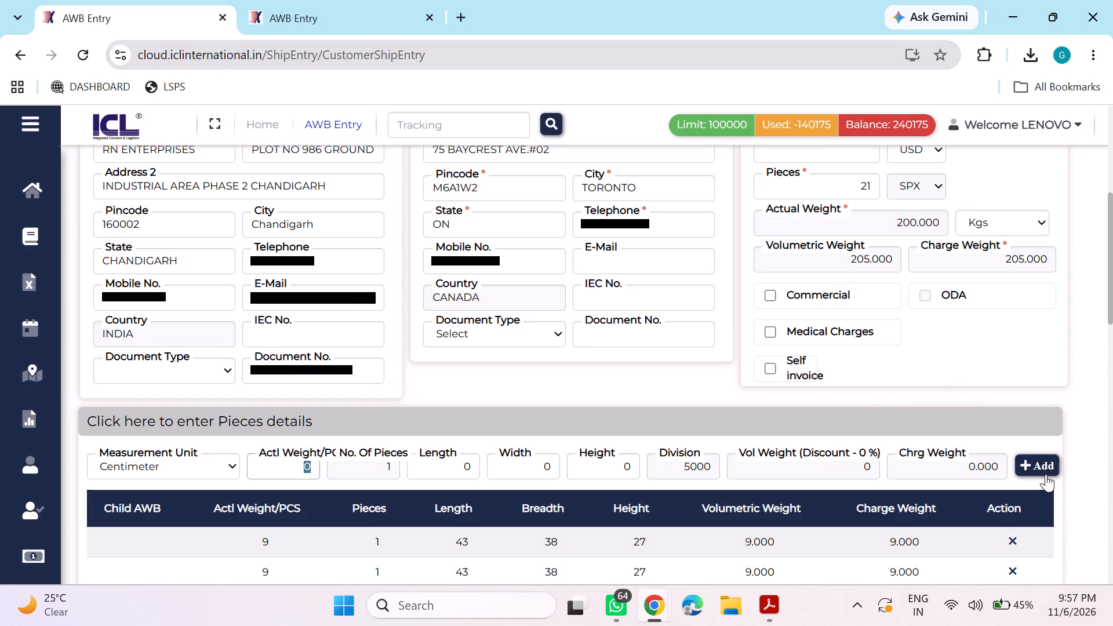
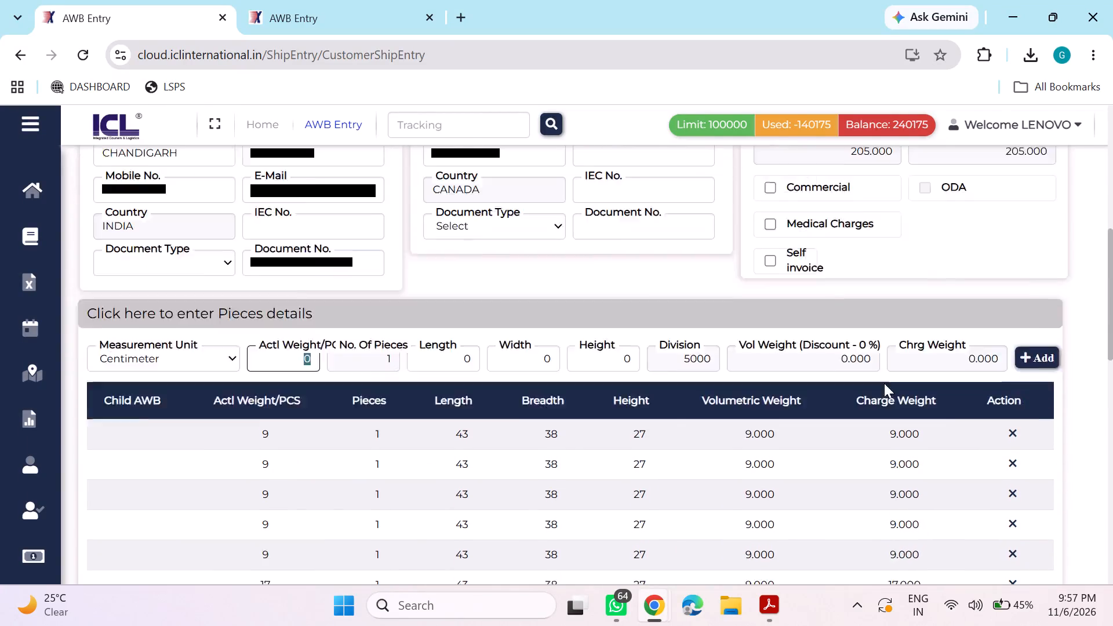
Open the performa details section below the pieces list.
scroll(884, 383, "down", 2)
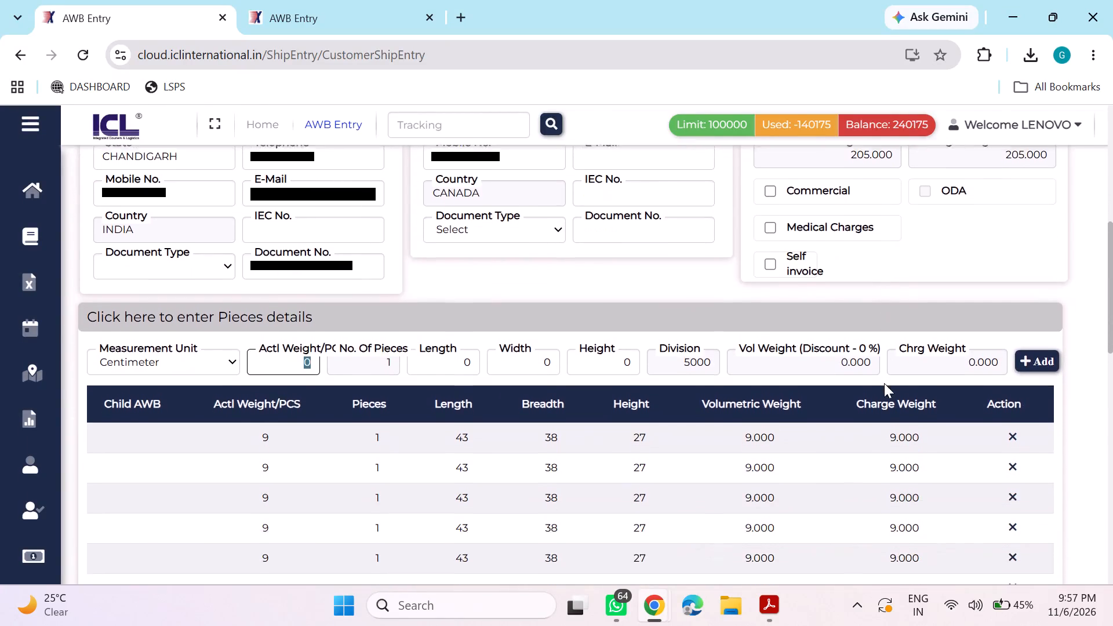
scroll(884, 383, "down", 3)
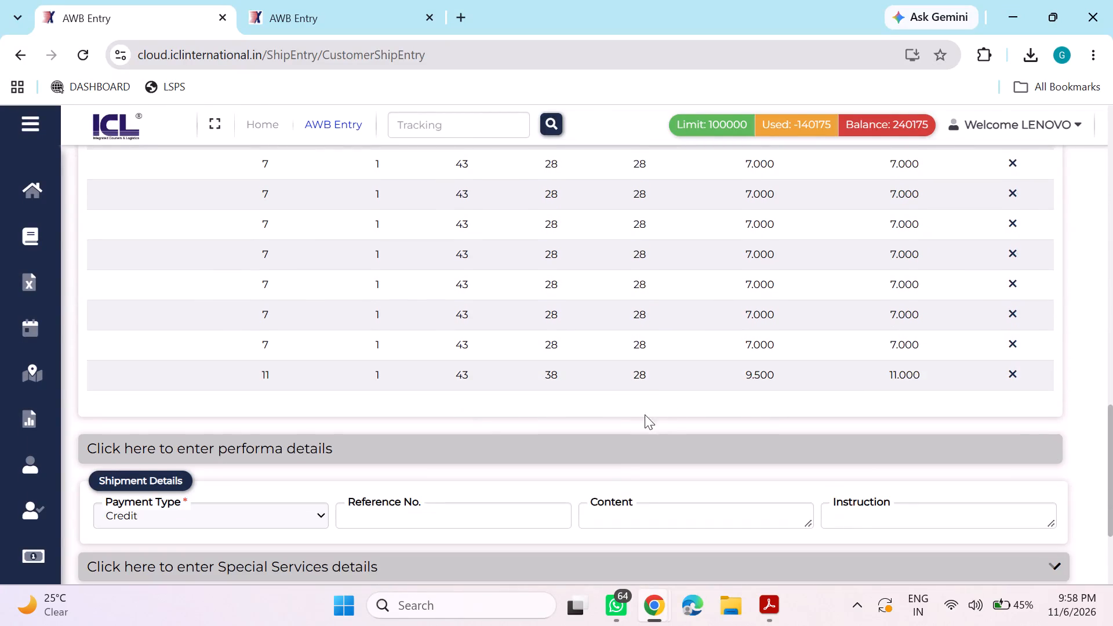
left_click(623, 456)
Set the shipment's business type to B2B in the account details.
scroll(623, 456, "up", 5)
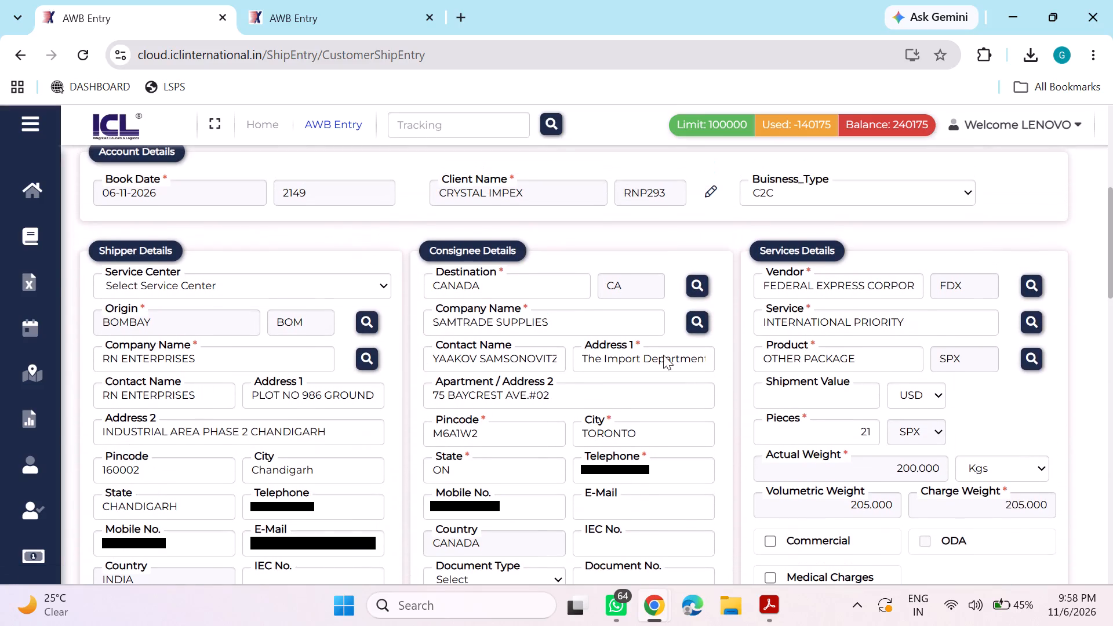
left_click(809, 193)
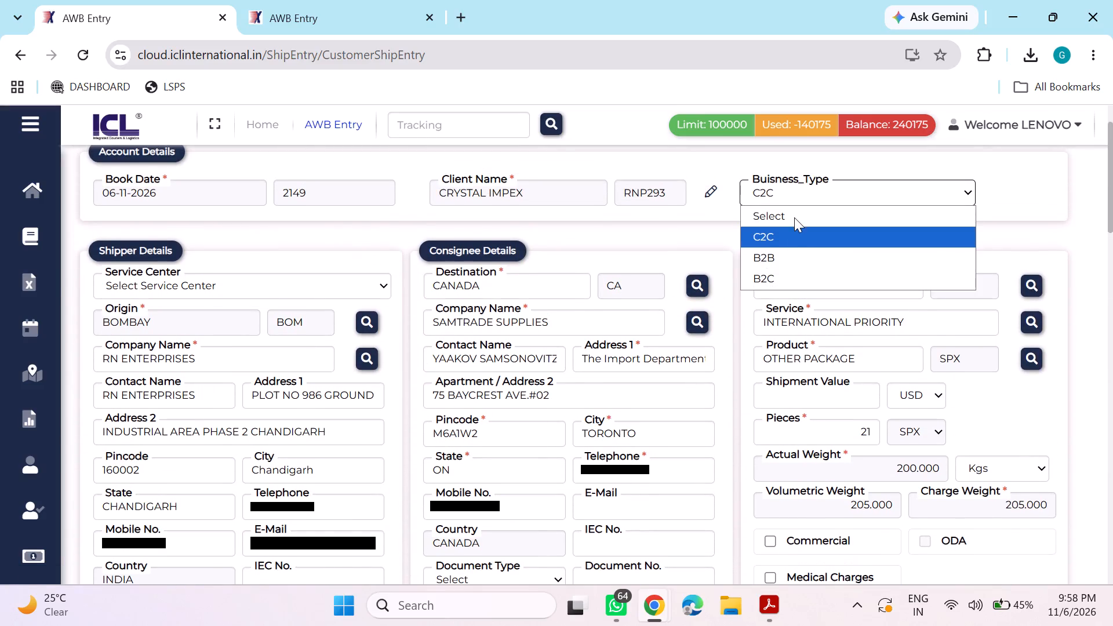
left_click(785, 263)
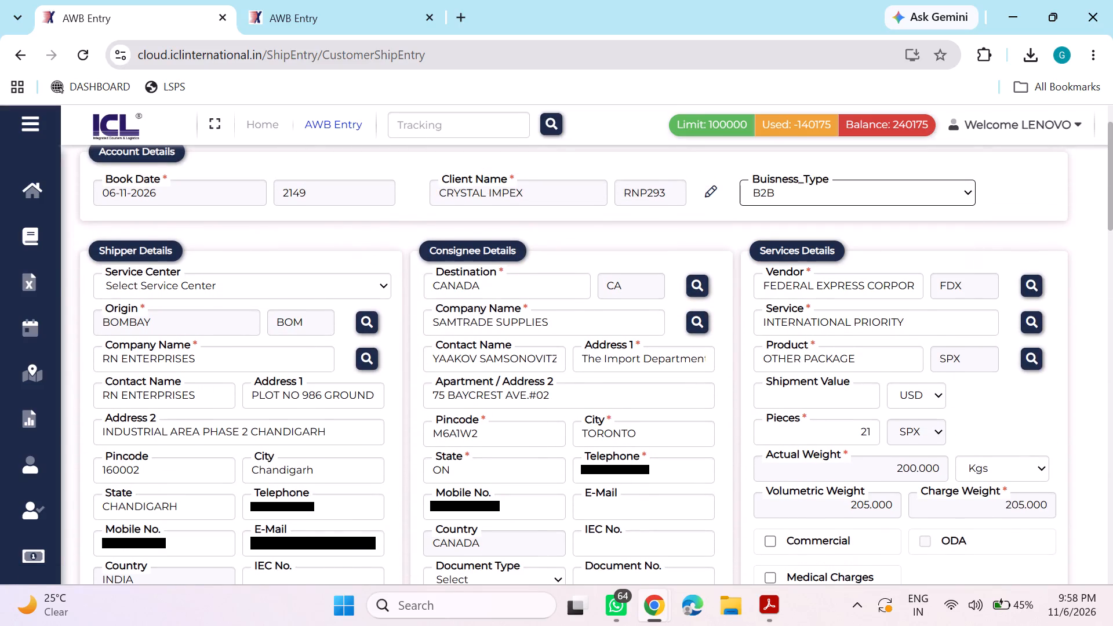
Set the shipper's document type to GSTIN (Normal).
scroll(653, 320, "down", 1)
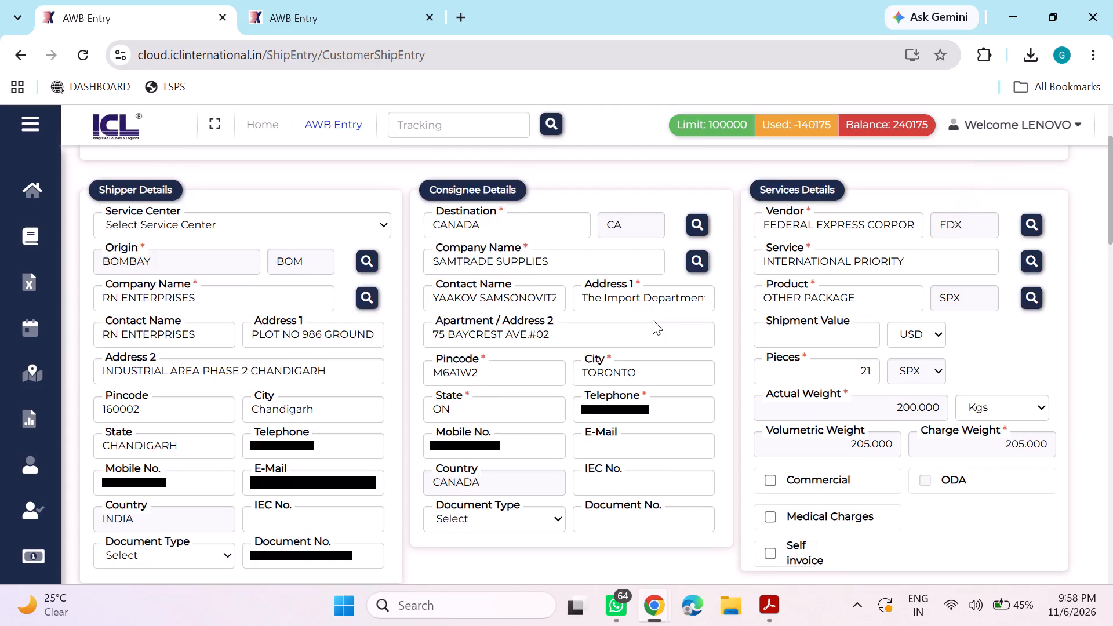
scroll(653, 320, "down", 1)
left_click(203, 494)
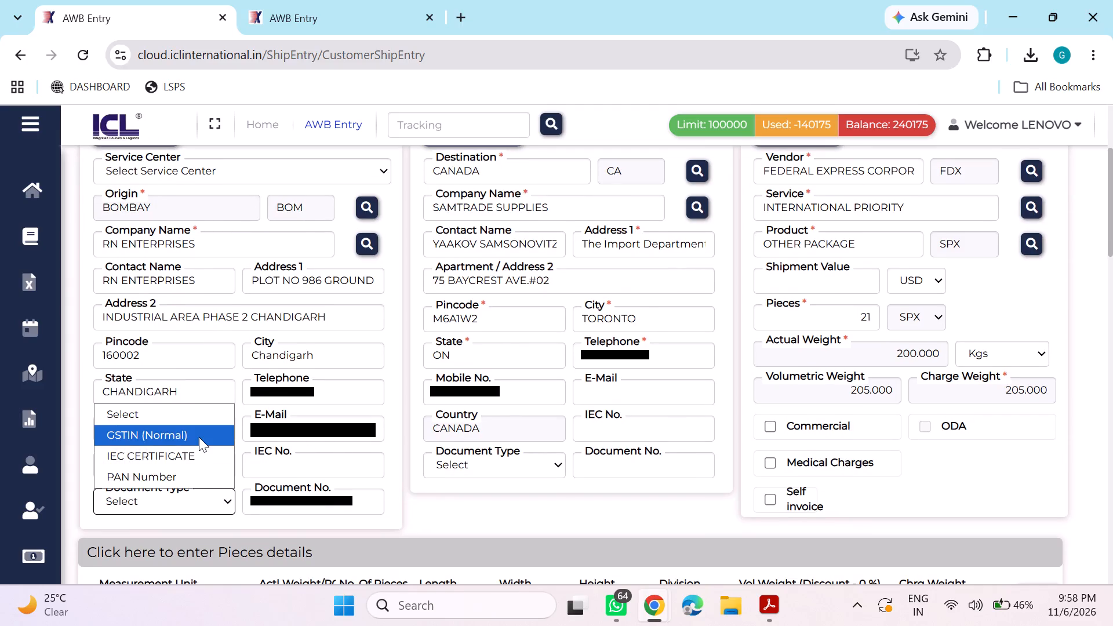
left_click(198, 437)
Set the consignee's document type to Others and copy the consignee's telephone number into its document number.
left_click(469, 456)
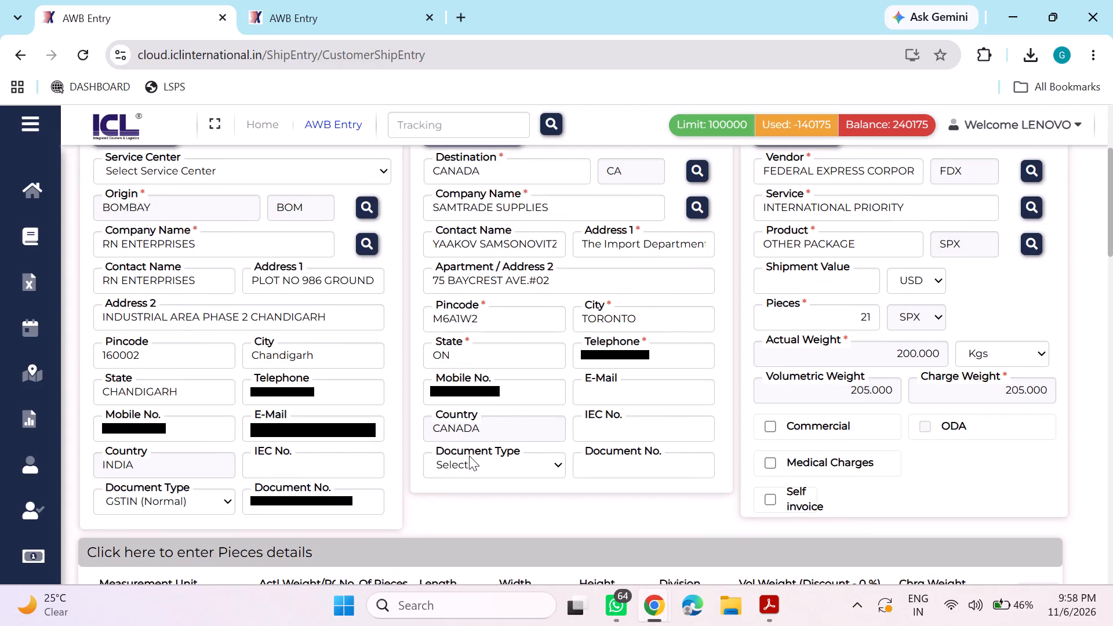
left_click(472, 458)
left_click(473, 460)
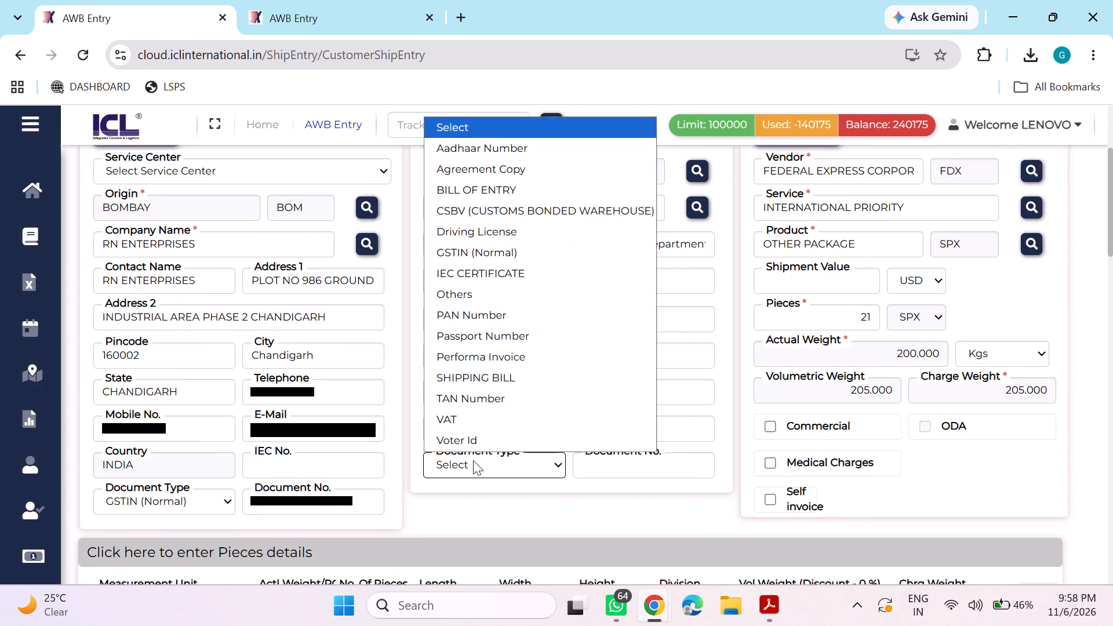
left_click(513, 288)
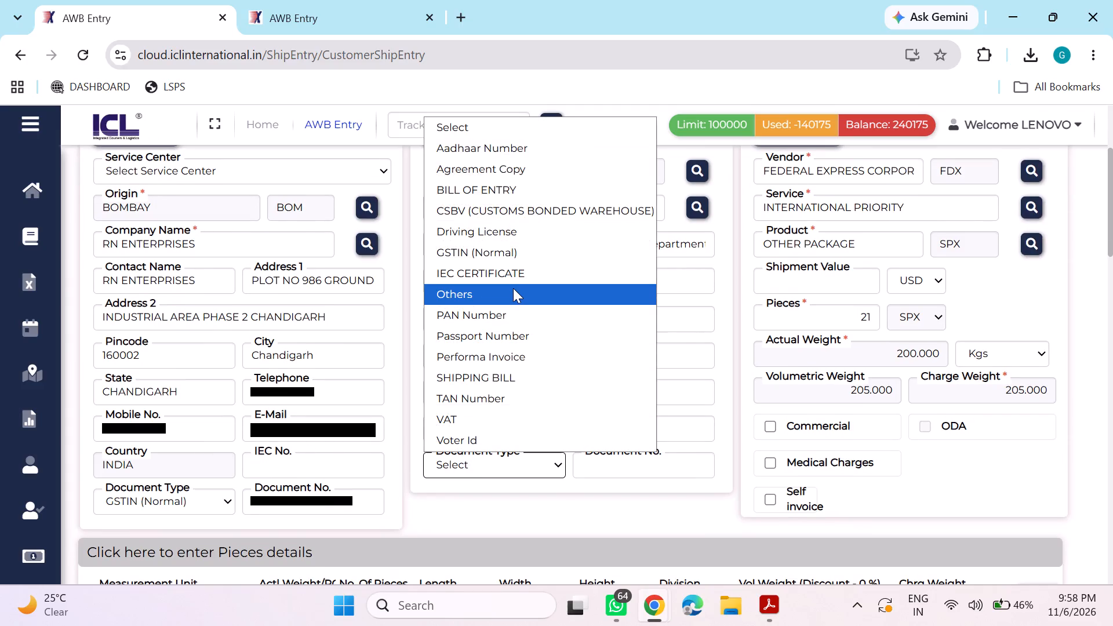
left_click(626, 357)
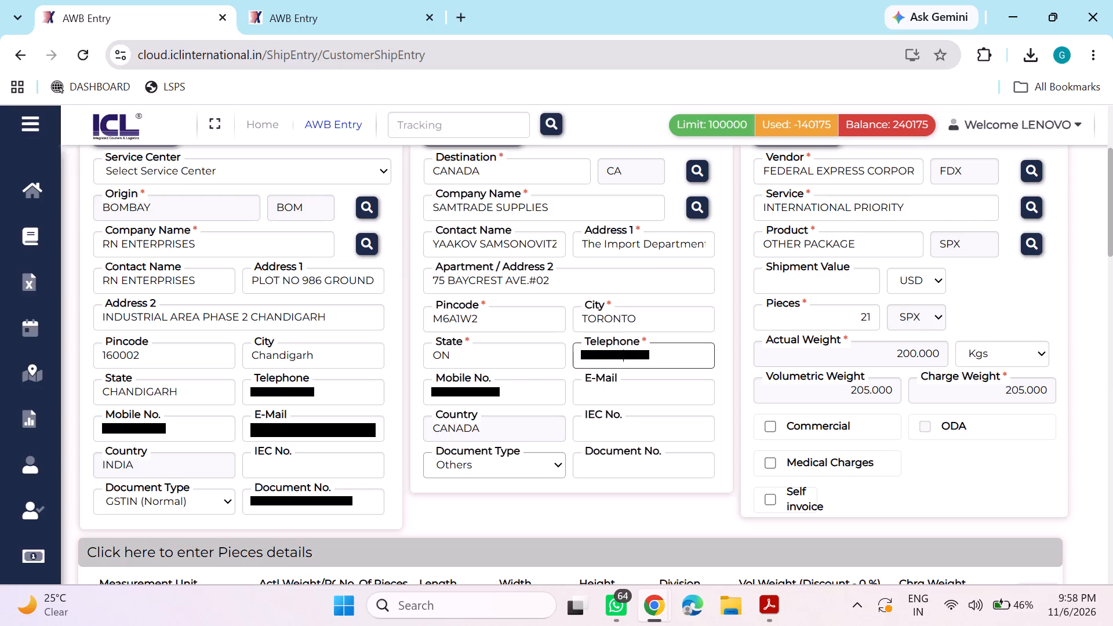
key("ctrl+a")
key("ctrl+c")
left_click(629, 465)
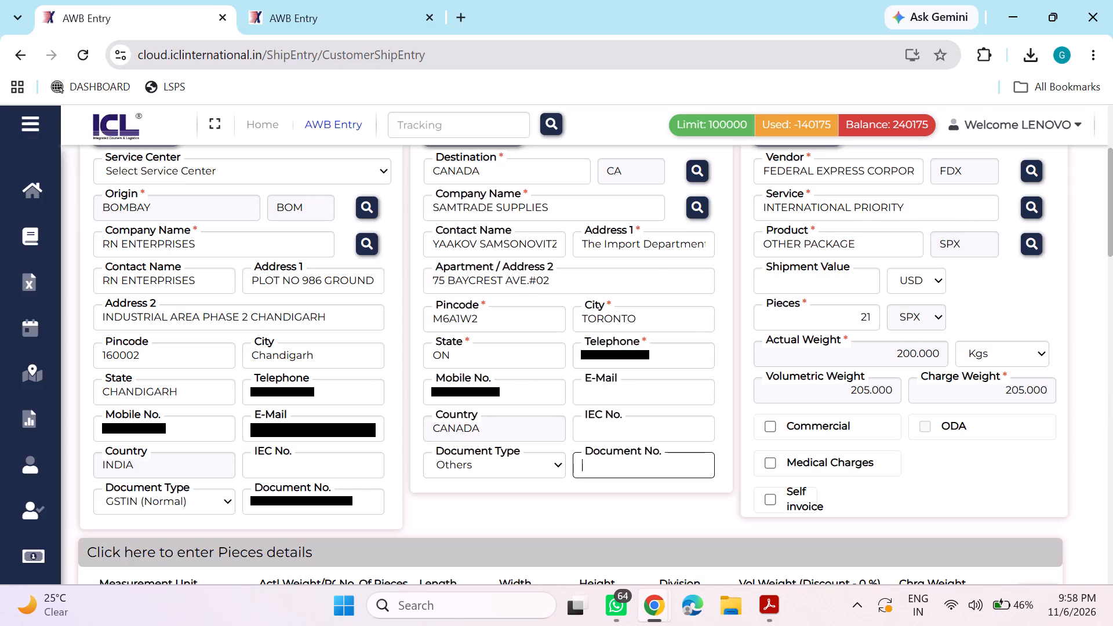
key("ctrl+v")
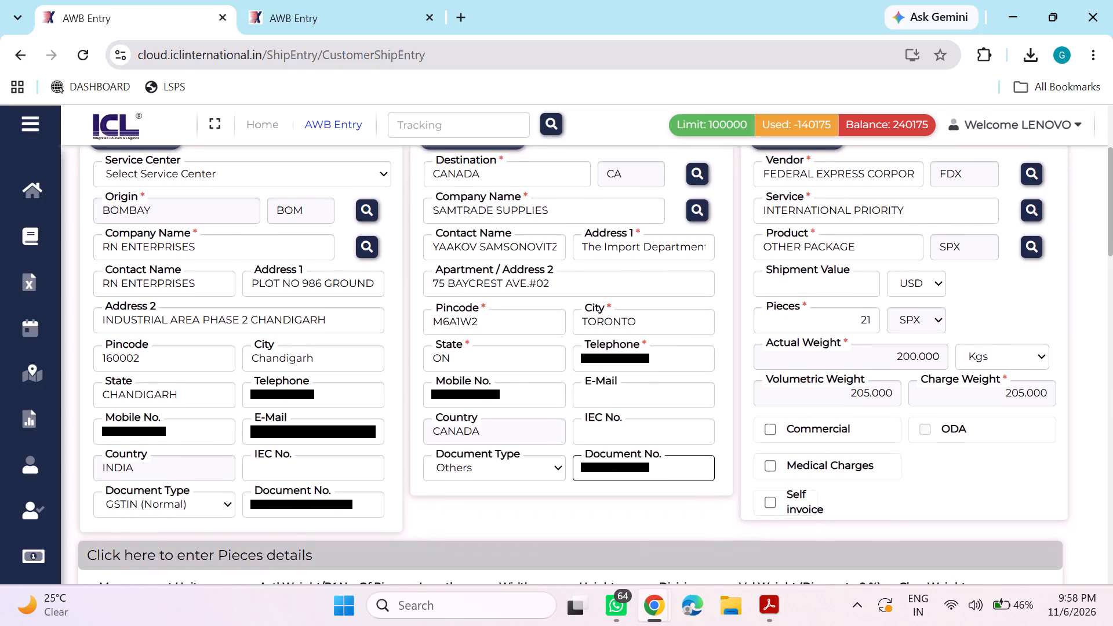
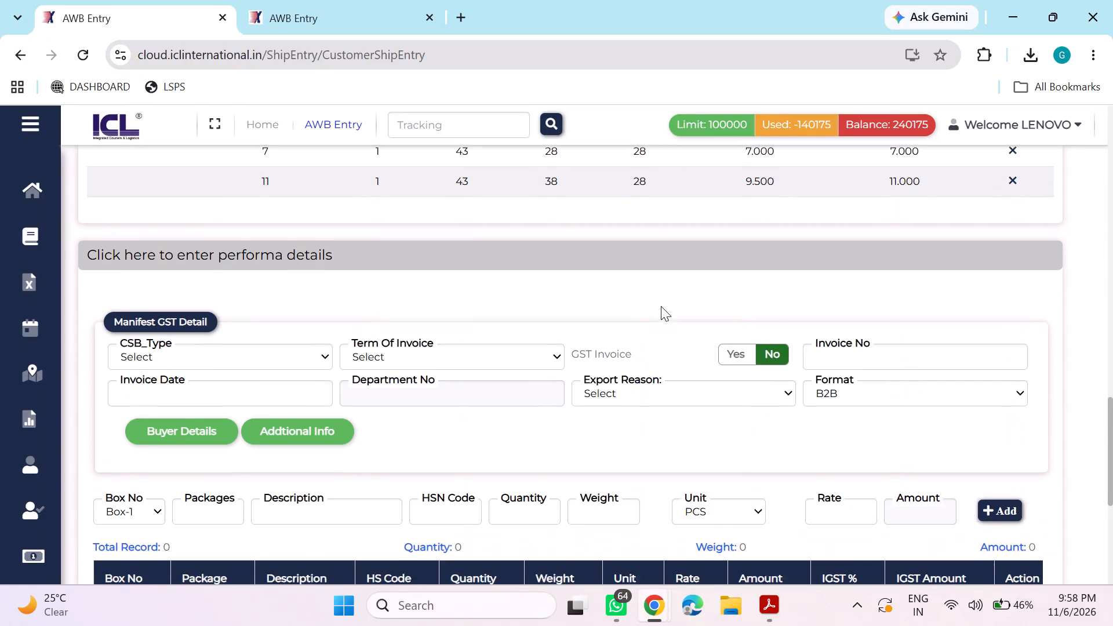
Set the manifest GST detail's CSB type to COMMERCIAL and its term of invoice to Delivered at Place (DAP).
left_click(301, 332)
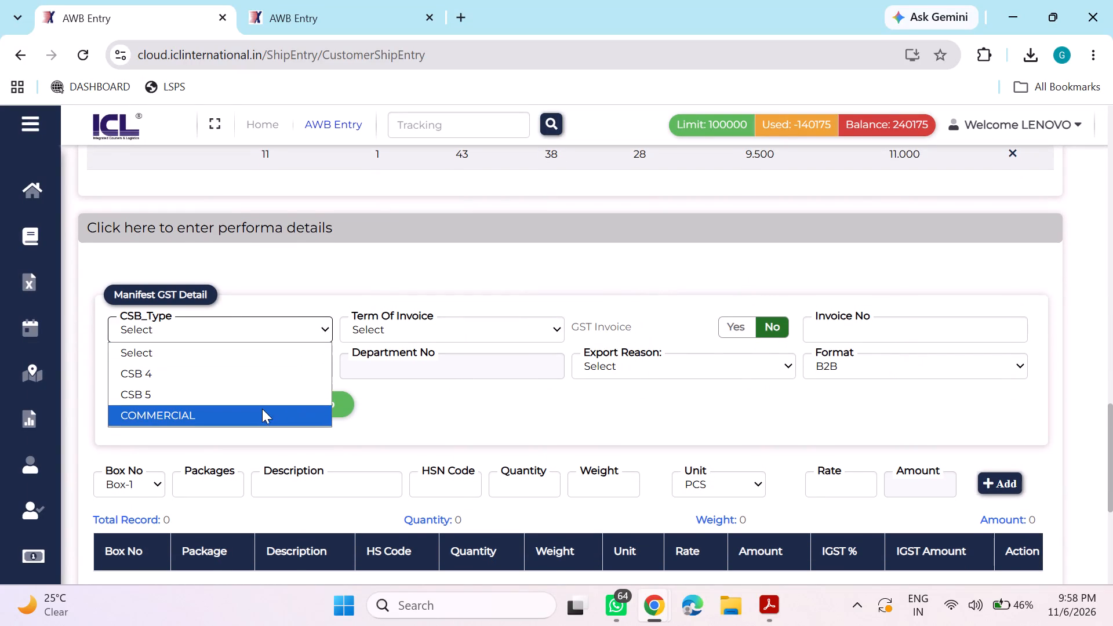
left_click(262, 413)
left_click_drag(477, 323, 467, 367)
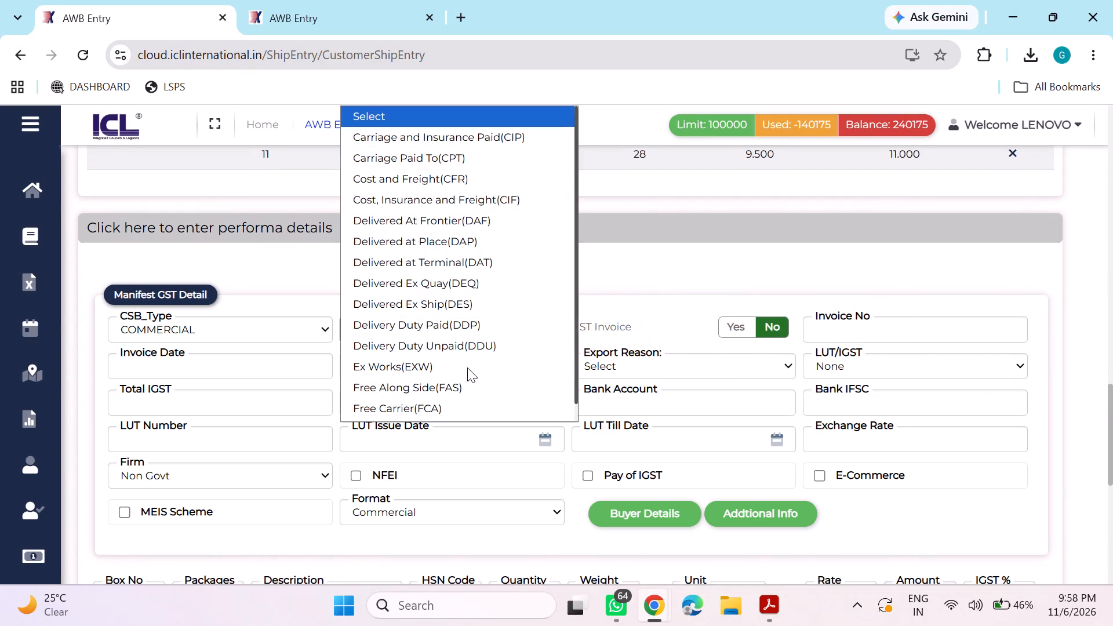
left_click_drag(467, 367, 474, 245)
left_click(474, 245)
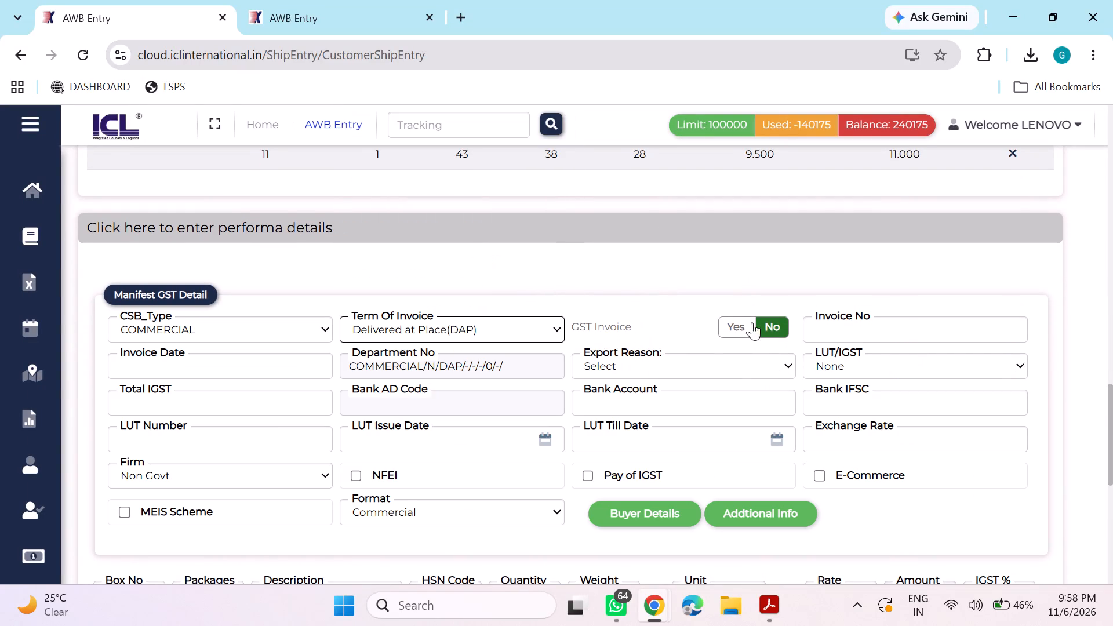
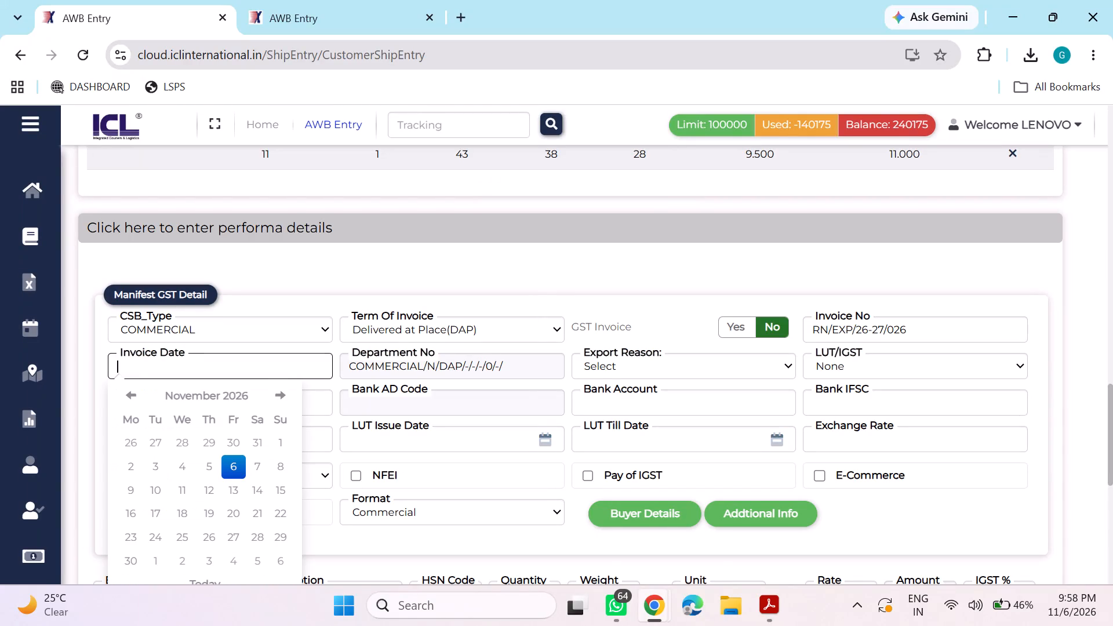
Set the invoice date to 06/11/2026, export reason to Commercial, LUT/IGST to EXPORT AGAINST LUT and firm to Non Govt in the manifest GST detail.
left_click(236, 464)
left_click(621, 365)
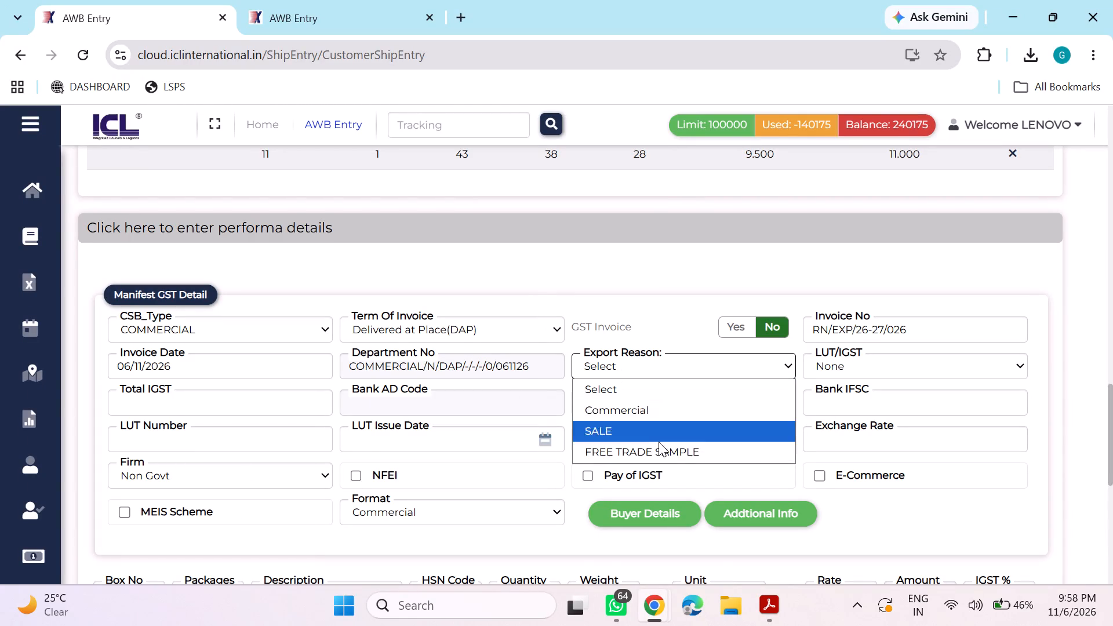
left_click(704, 412)
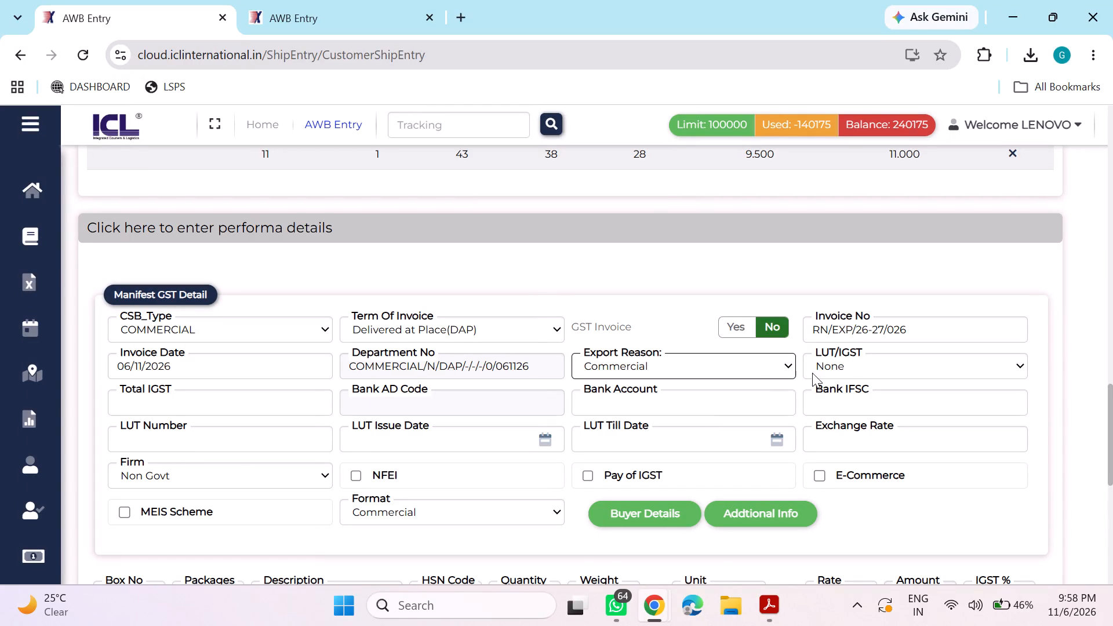
left_click_drag(843, 364, 867, 427)
left_click(867, 427)
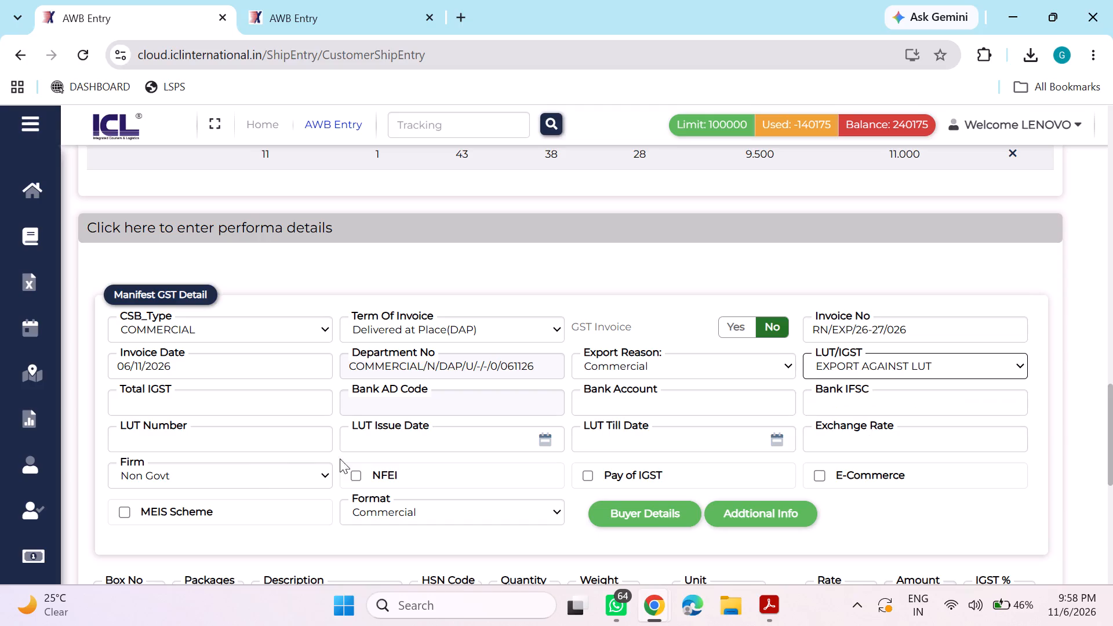
left_click(264, 474)
left_click(249, 540)
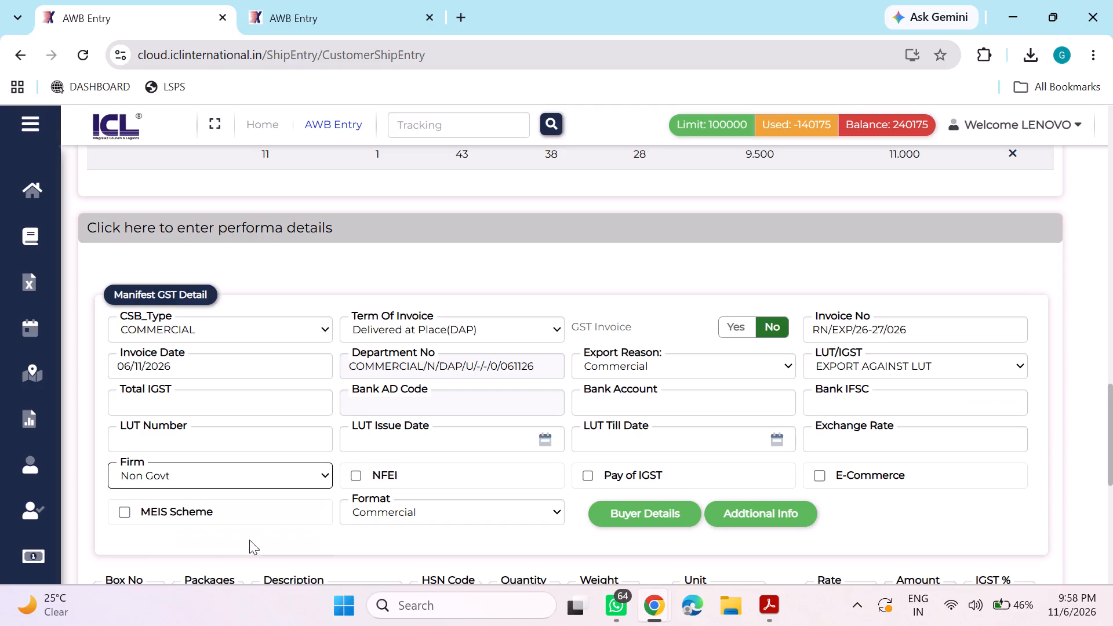
Fill the shipment's buyer details from the saved SAMTRADE SUPPLIES record by looking up the name SAM.
left_click(625, 512)
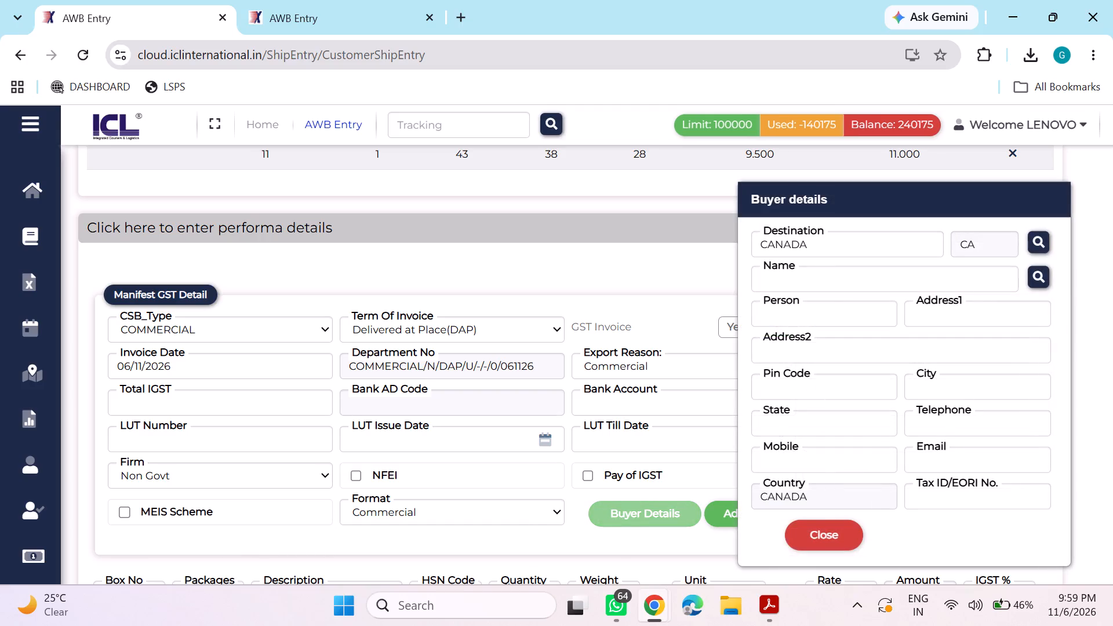
left_click(854, 272)
type("SAM")
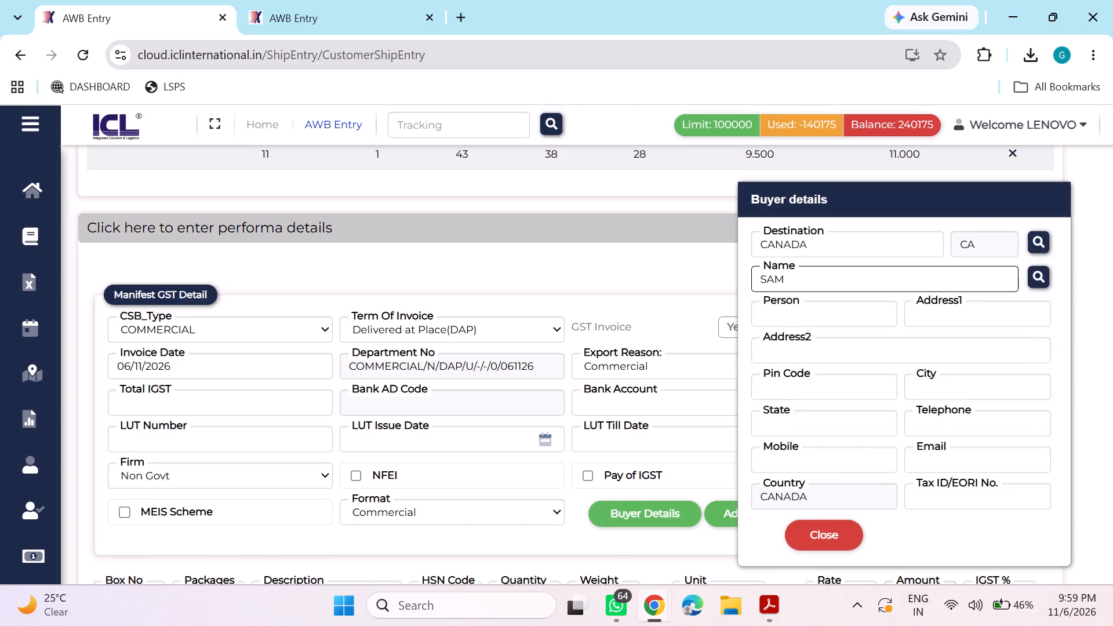
key("Return")
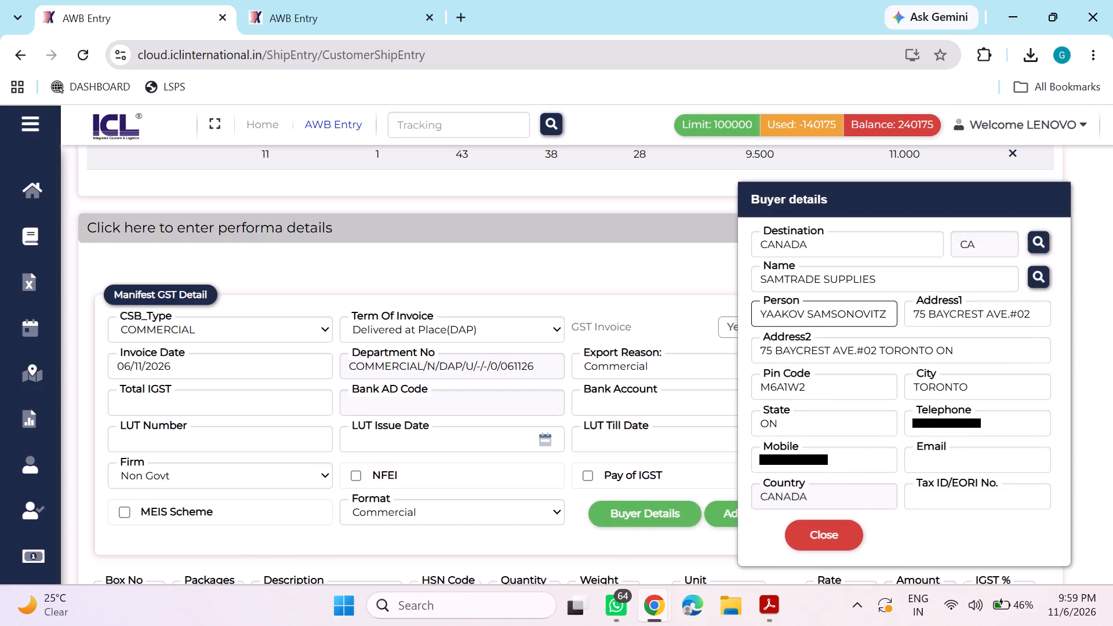
Copy the buyer's telephone number into the Tax ID/EORI No. field and close the buyer details.
left_click(944, 424)
key("ctrl+a")
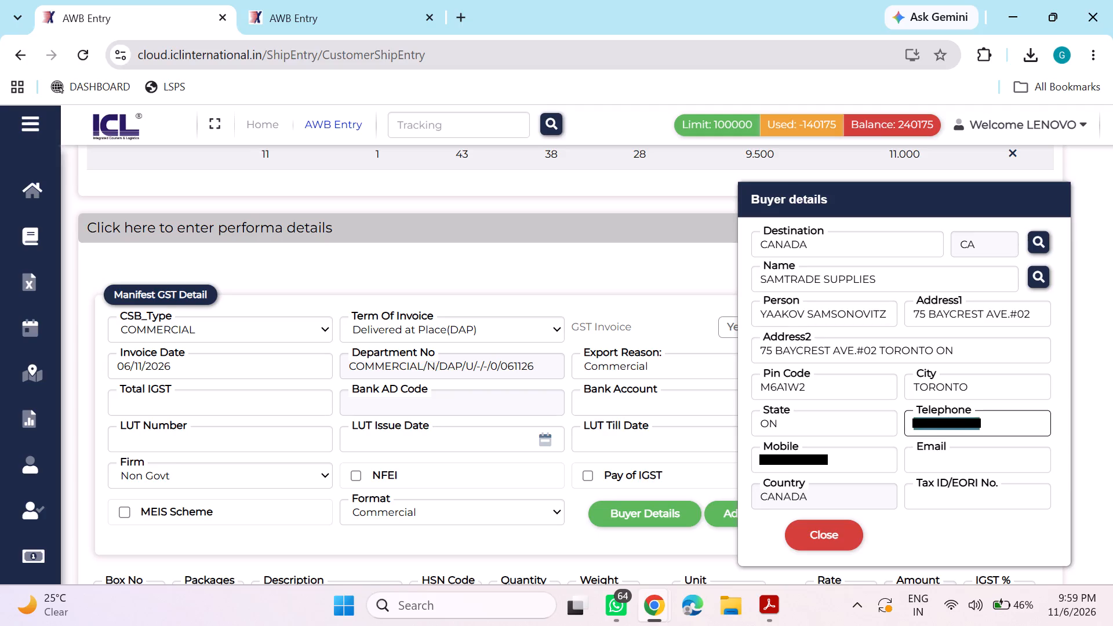
key("ctrl+c")
left_click(950, 498)
key("ctrl+v")
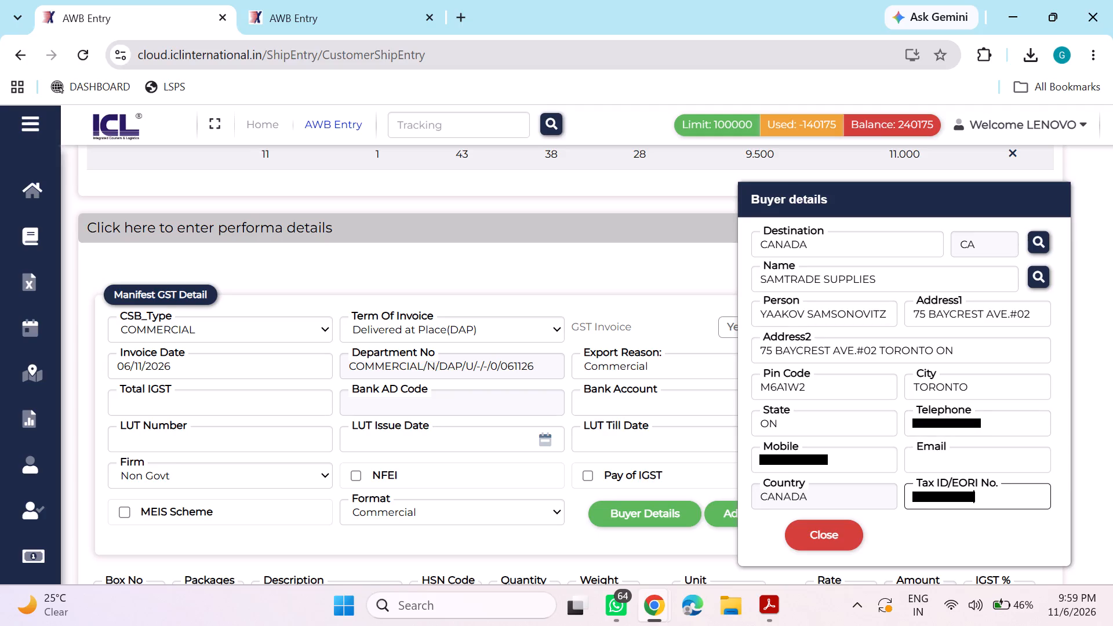
left_click(836, 529)
scroll(836, 529, "down", 2)
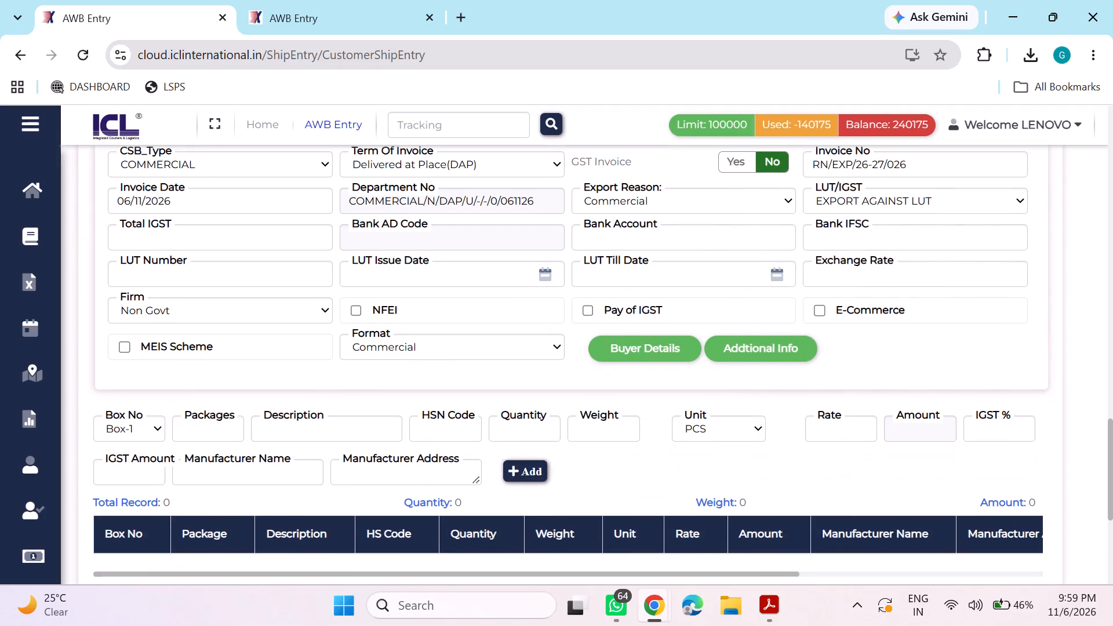
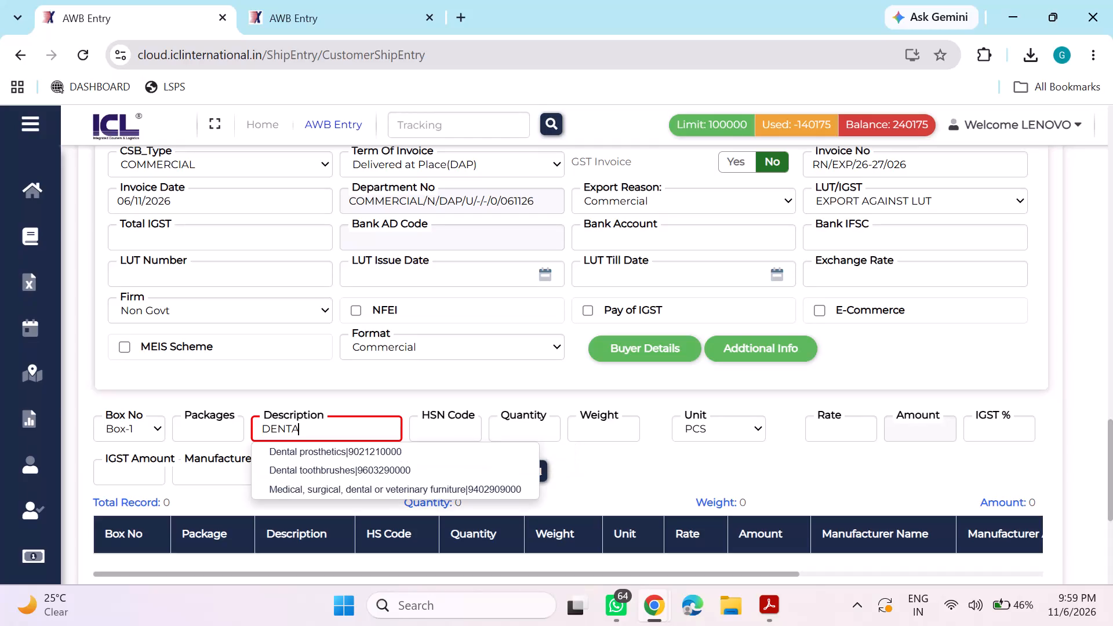
Enter DENTAL INSTRUMENTS as the item description for Box-1 in the performa item line.
type("L")
key("space")
type("INSTRUMENTS")
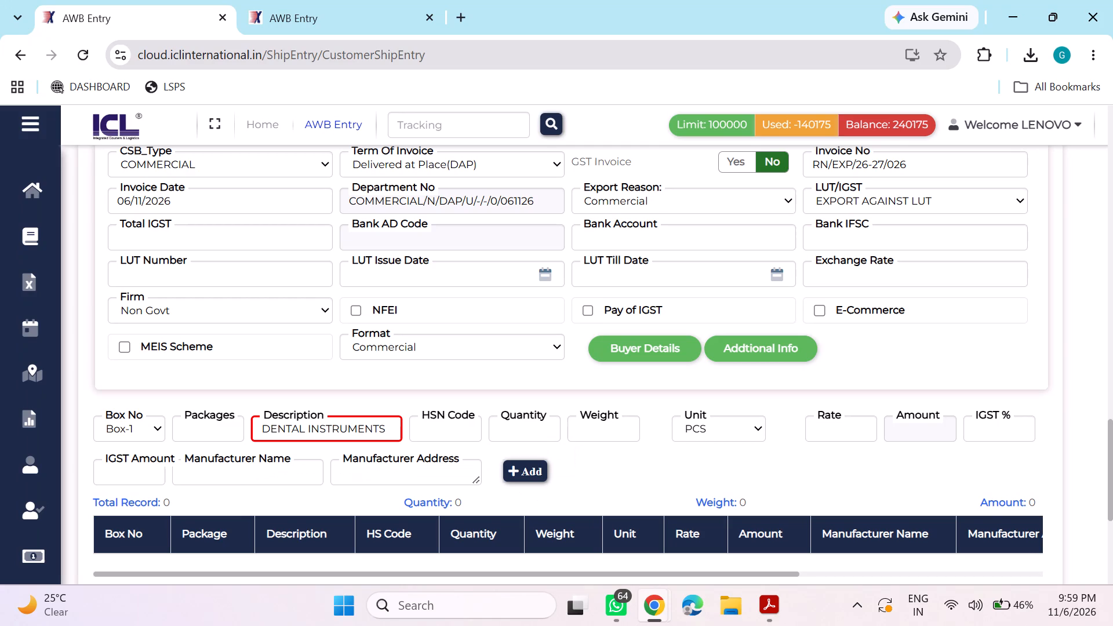
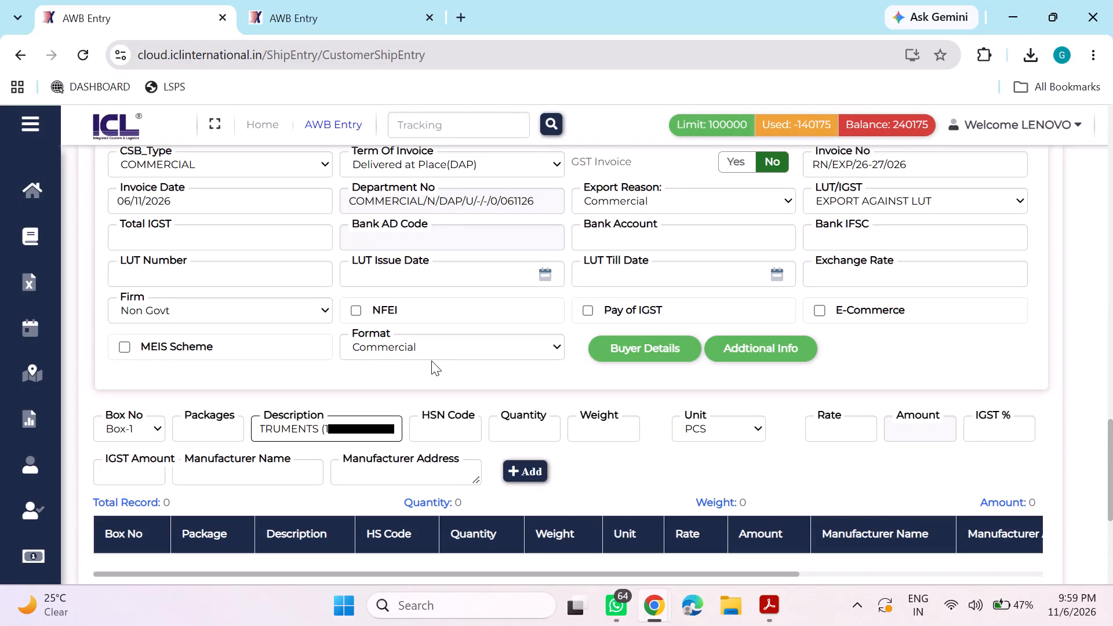
Delete the text following the opening parenthesis after DENTAL INSTRUMENTS in the Box-1 item description.
key("ctrl+BackSpace")
key("BackSpace")
key("BackSpace")
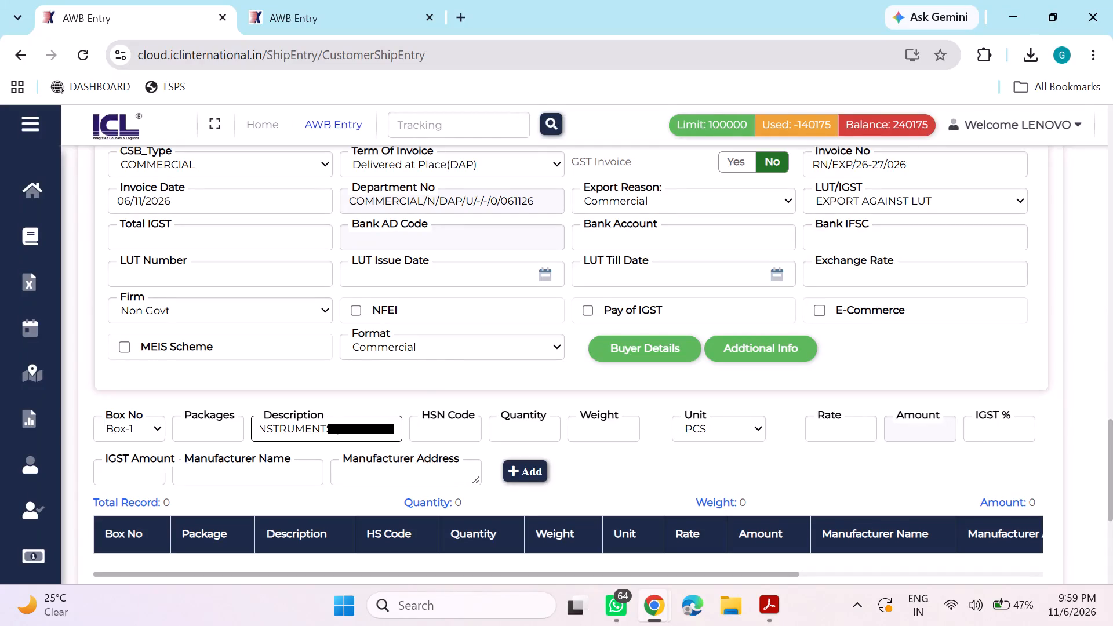
key("ctrl+BackSpace")
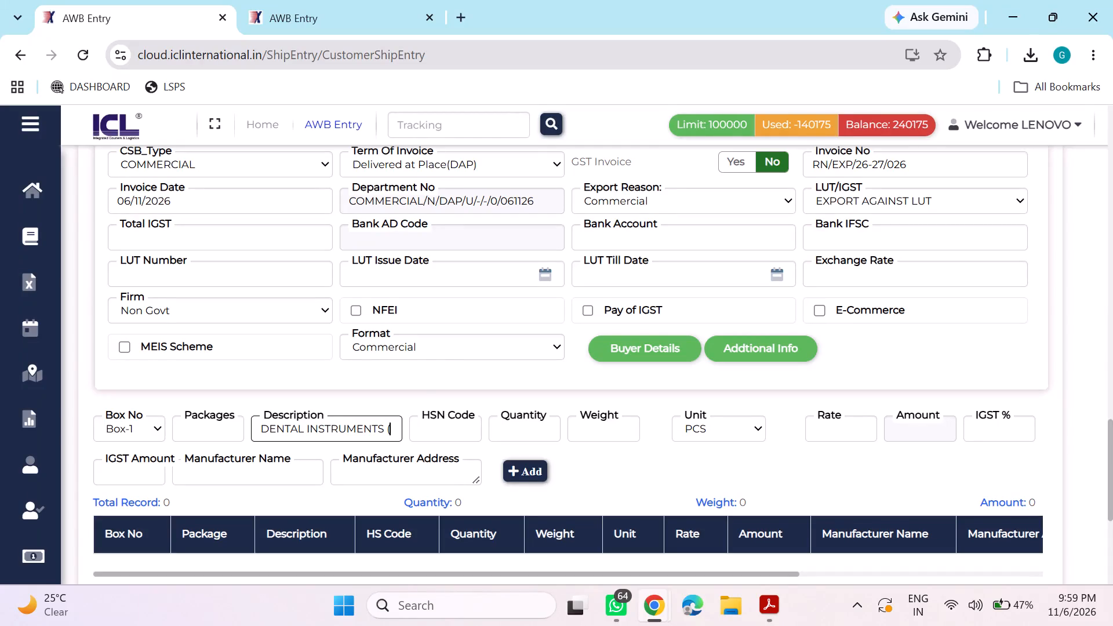
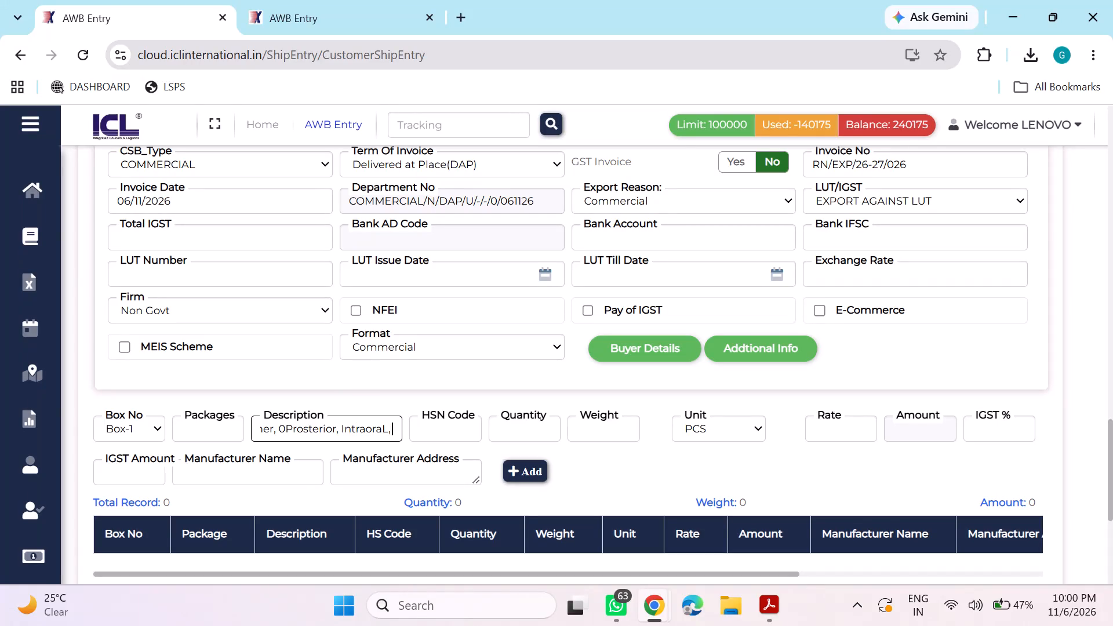
Append "Universal Restorative" after "IntraoraL," in the Box-1 item description and end it with a closing parenthesis.
key("ctrl+v")
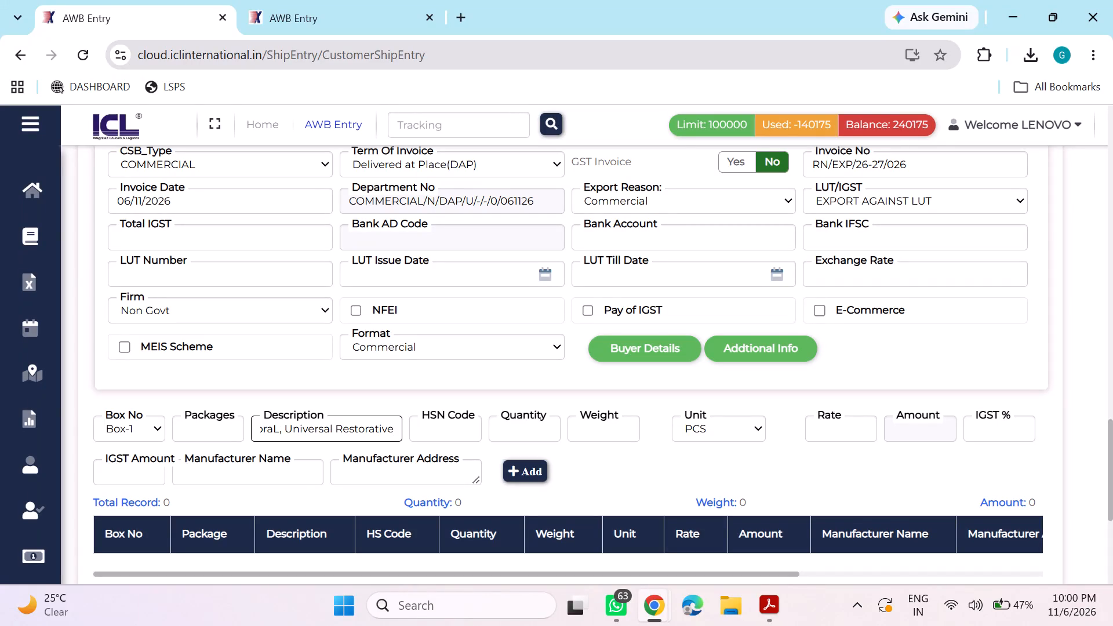
key("shift+parenright")
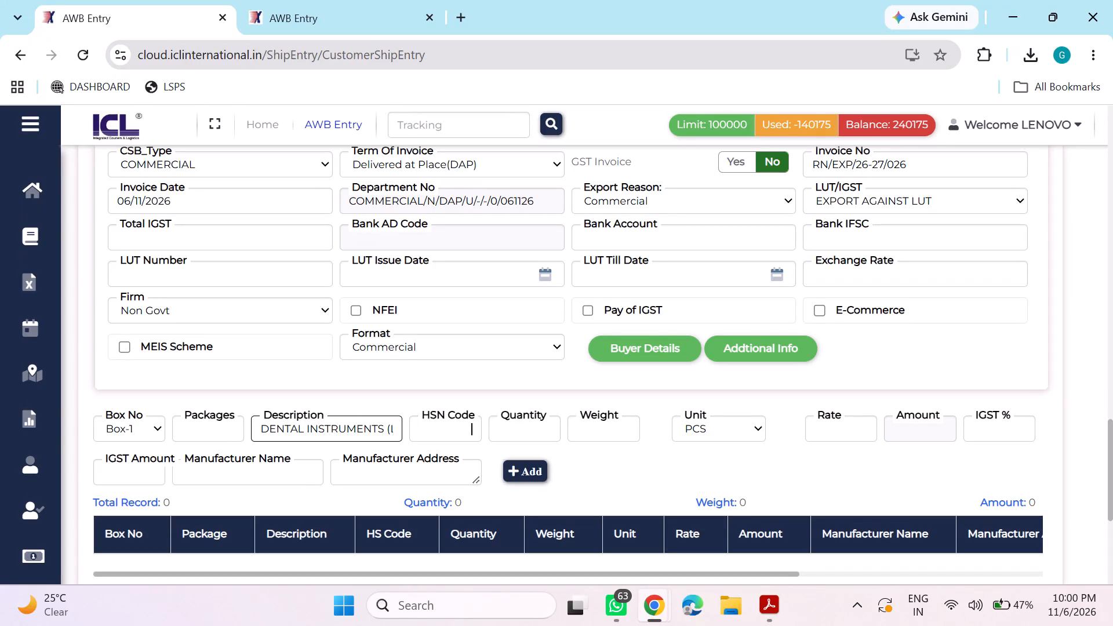
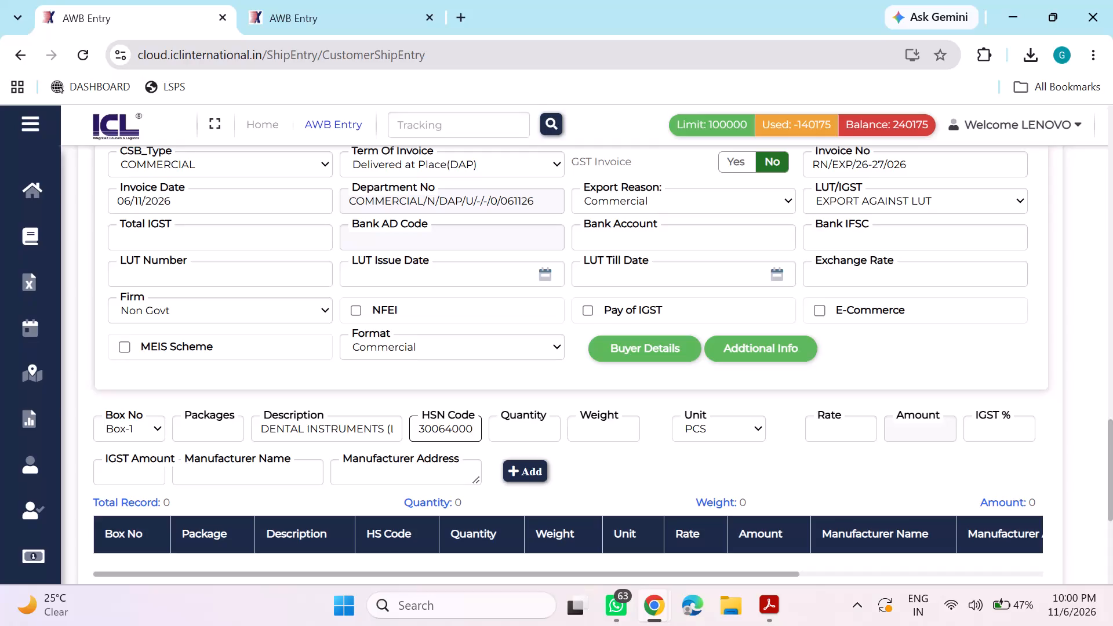
Complete the HSN code of the Box-1 dental instruments item as 30064000 and set its quantity to 1.
type("00")
key("Tab")
key("1")
key("Tab")
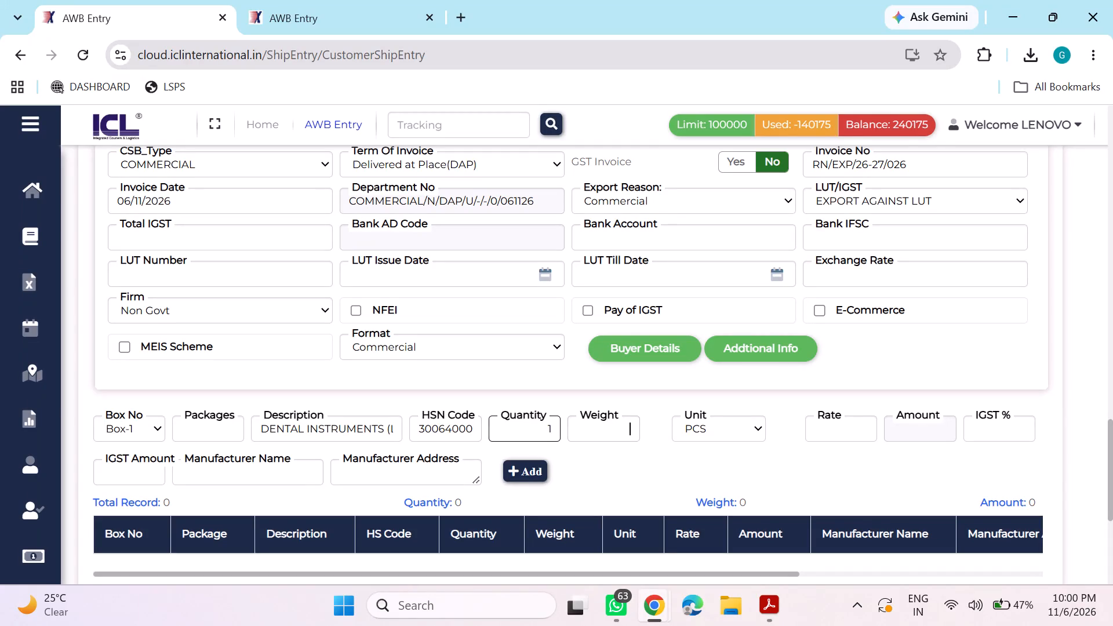
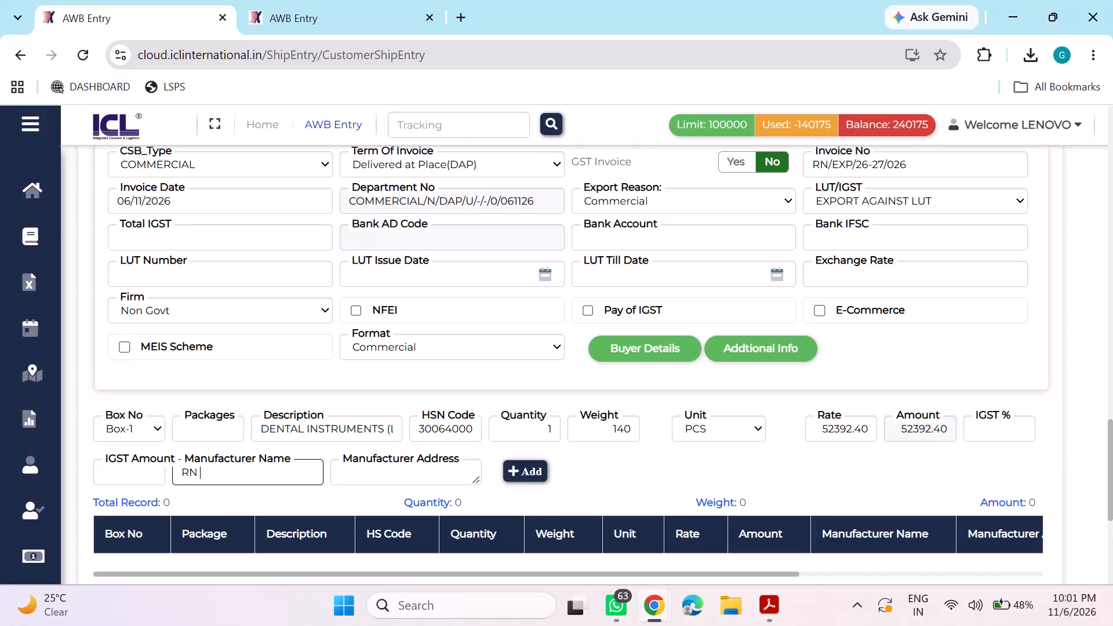
Complete the manufacturer name as RN ENTERPRISES, enter CHANDIGARH as the manufacturer address, and add the Box-1 dental instruments item.
type("ENTER")
type("PRISES")
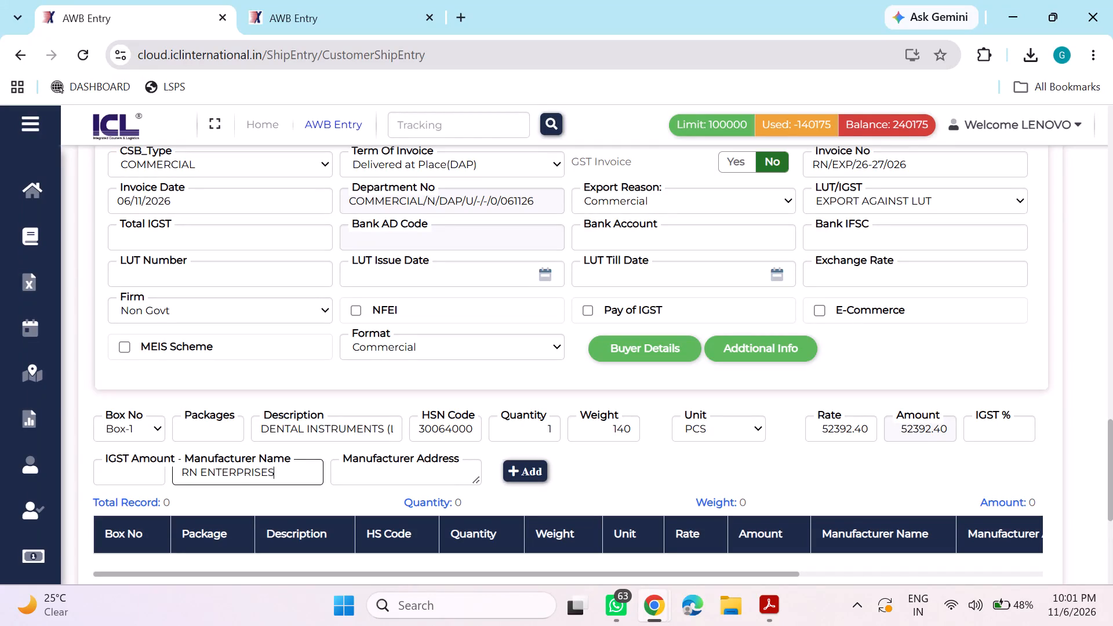
key("Tab")
type("CHANDIGARH")
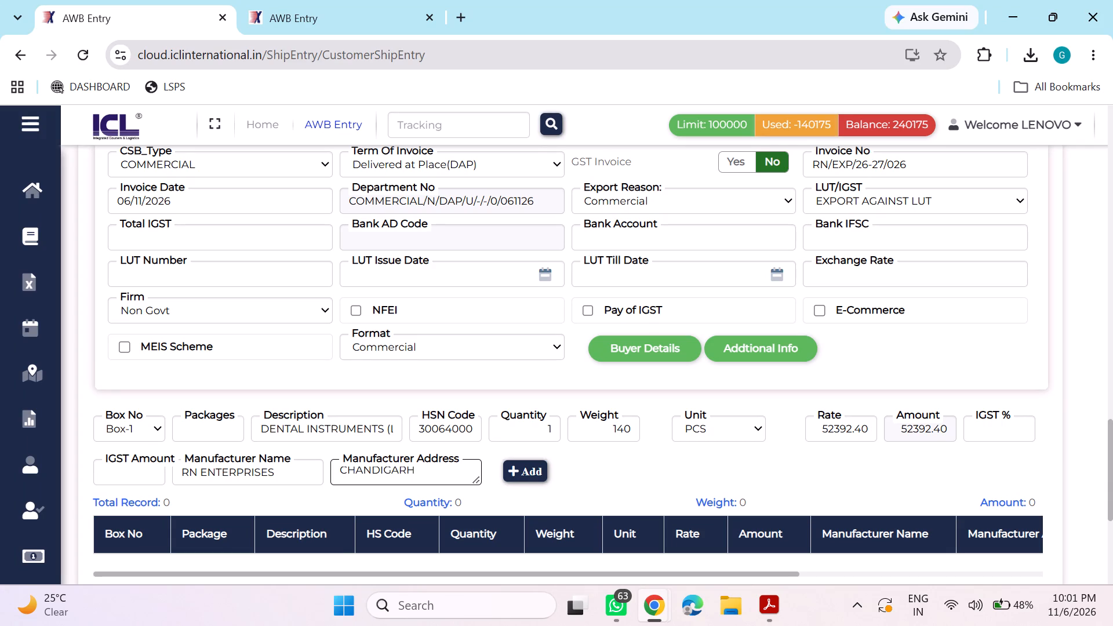
left_click(514, 475)
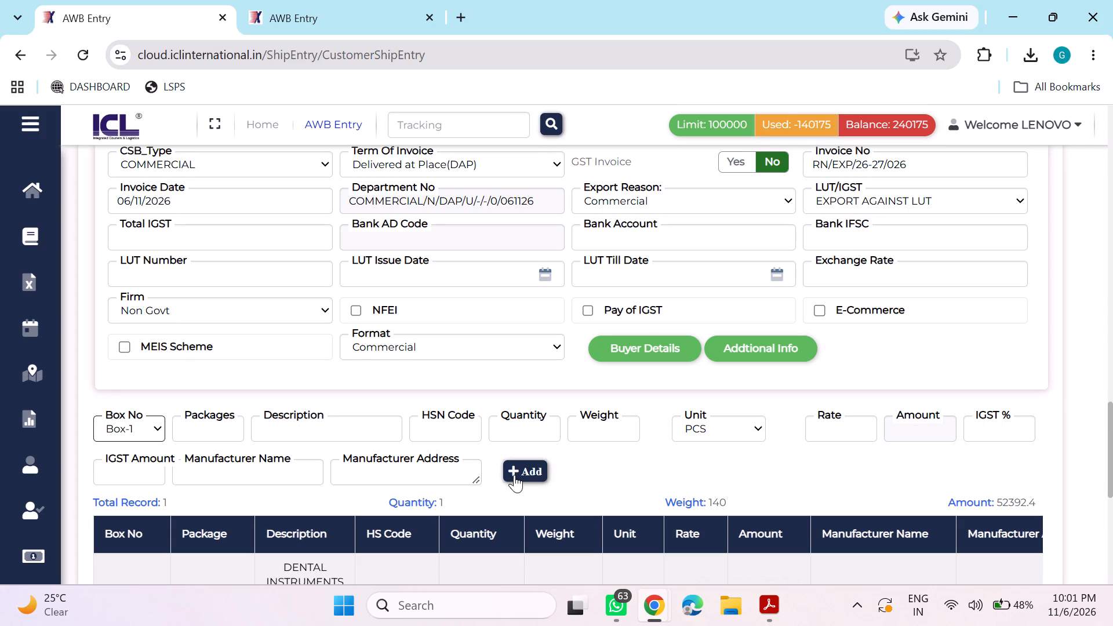
Review the added performa item, the shipment details, the manifest GST details and the pieces list.
scroll(514, 475, "down", 3)
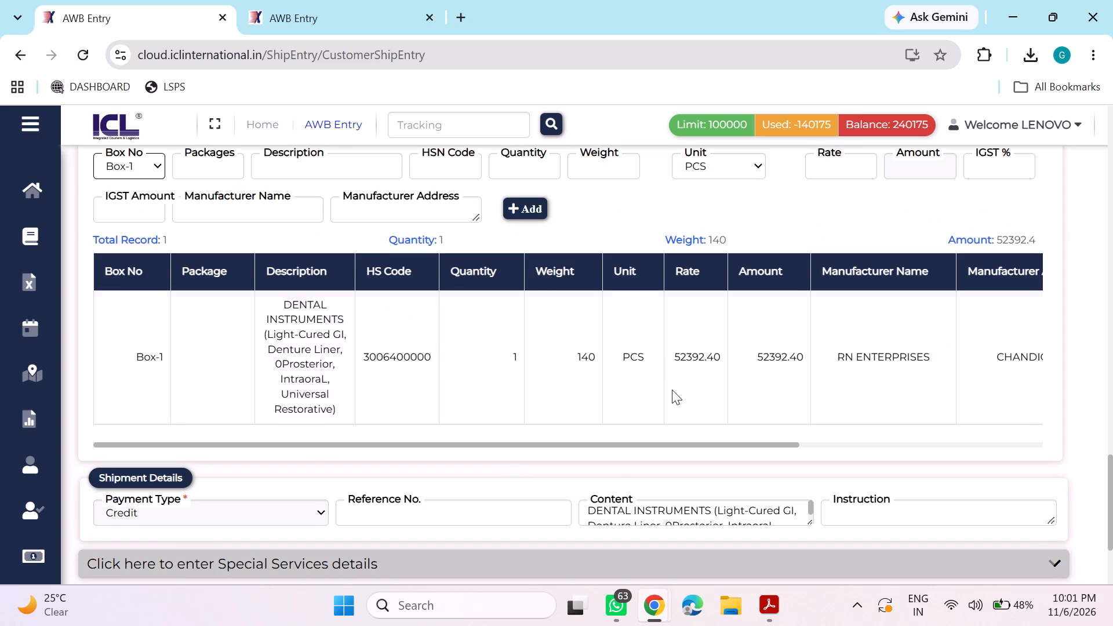
scroll(691, 384, "up", 1)
scroll(691, 384, "down", 1)
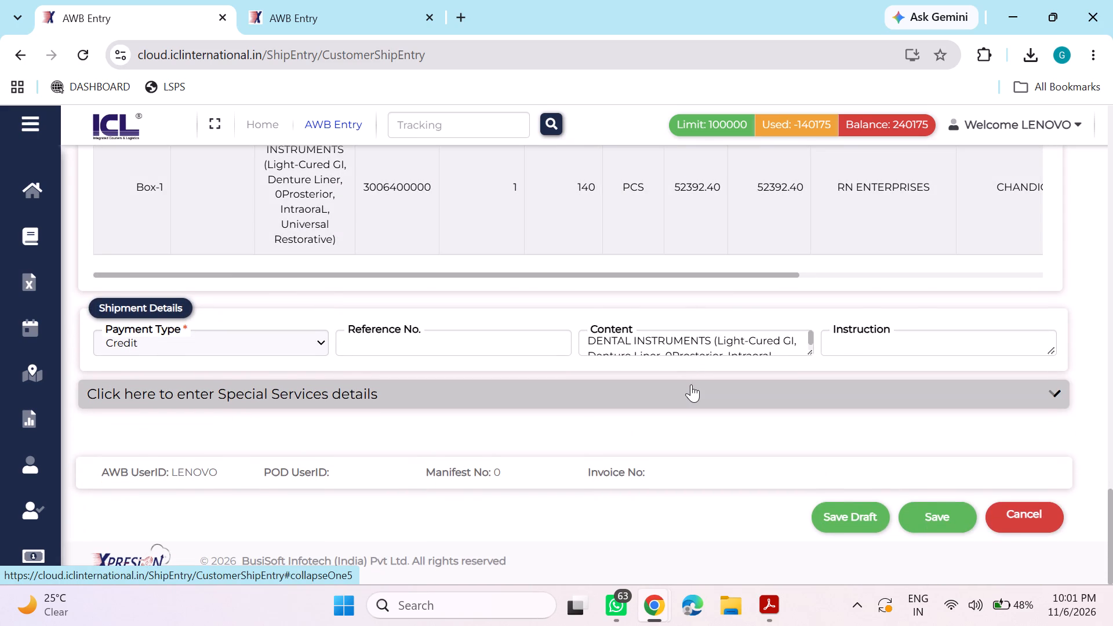
scroll(691, 384, "up", 3)
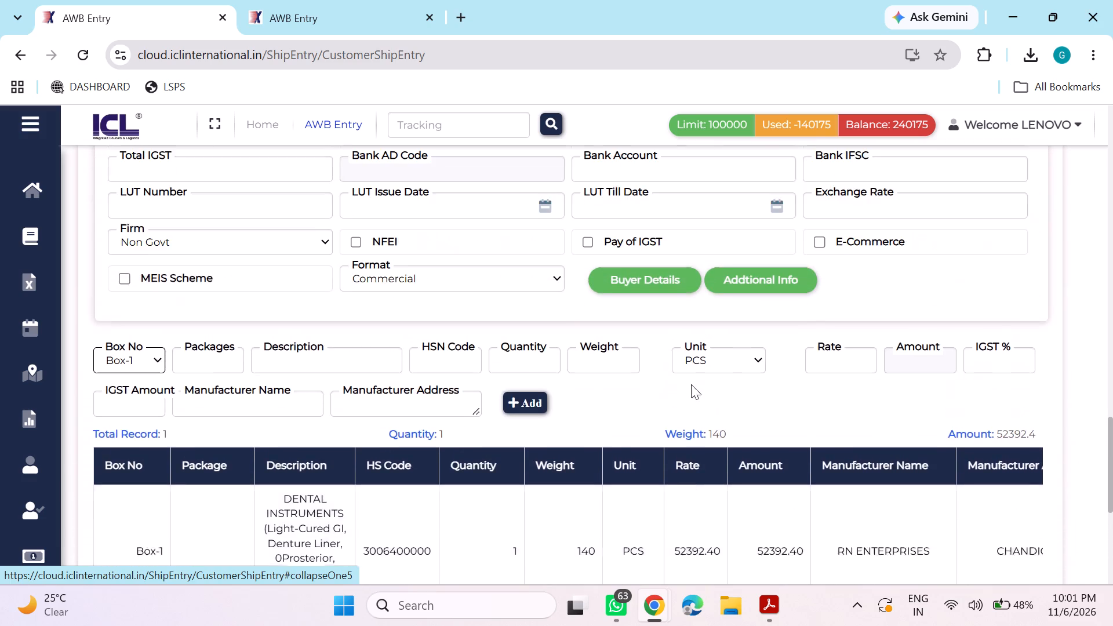
scroll(691, 384, "up", 2)
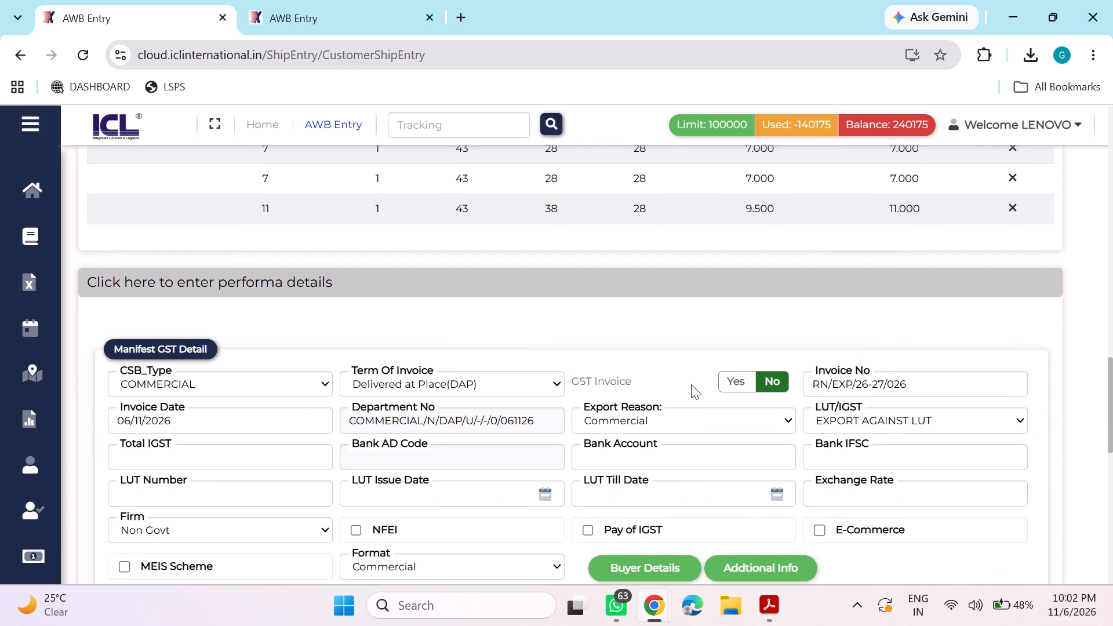
scroll(691, 384, "up", 2)
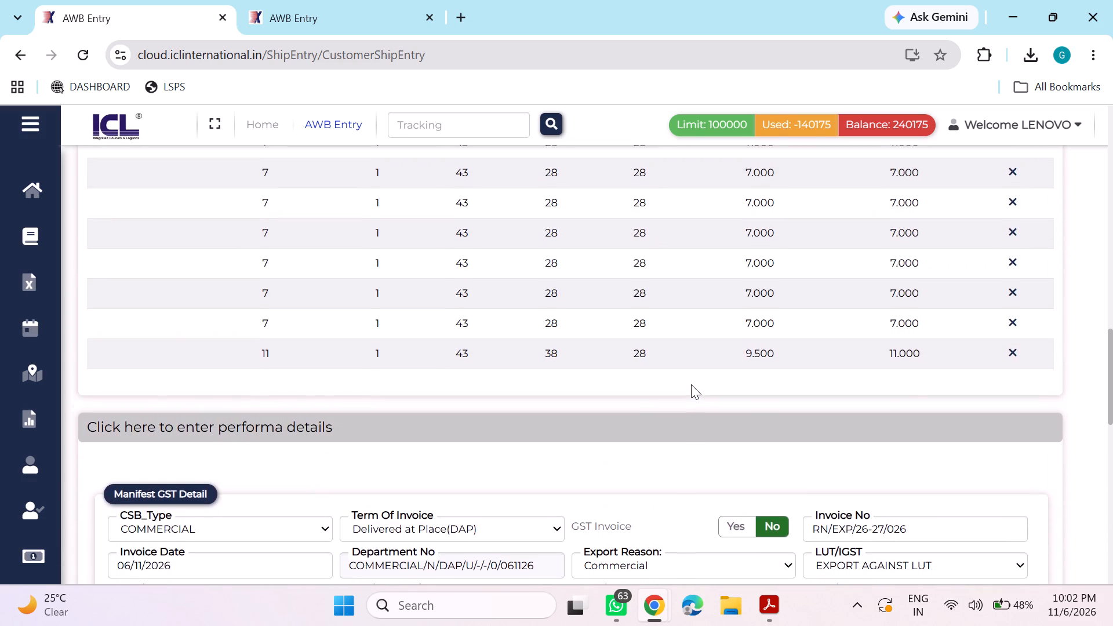
scroll(691, 384, "up", 2)
scroll(691, 384, "down", 3)
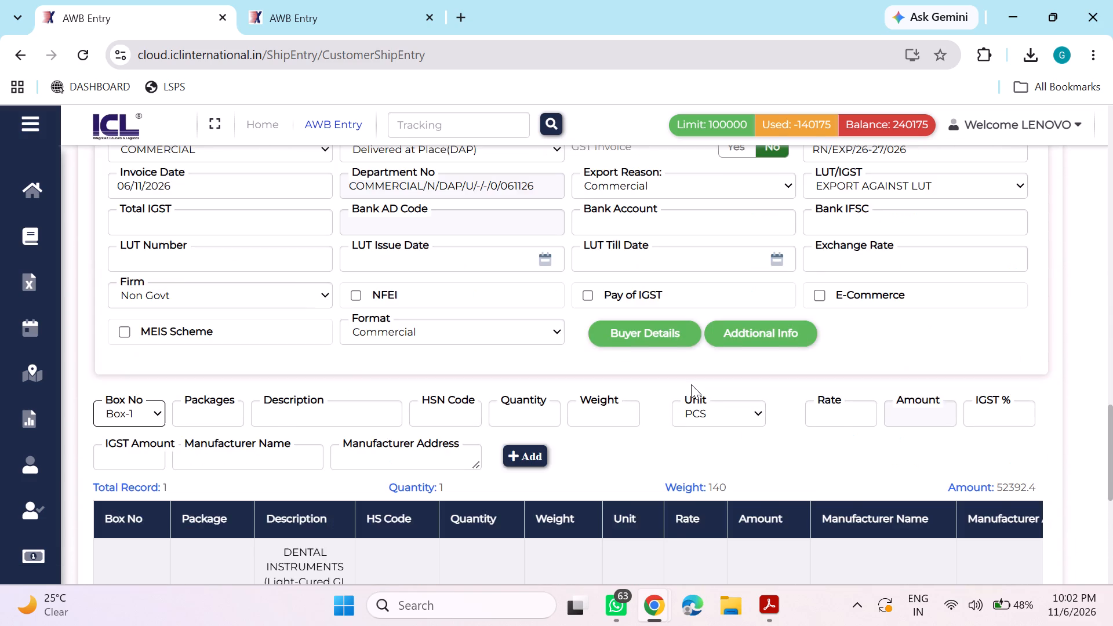
Delete the piece with an actual weight of 13 kg and dimensions 43 × 55 × 38 cm from the pieces list.
scroll(691, 384, "up", 4)
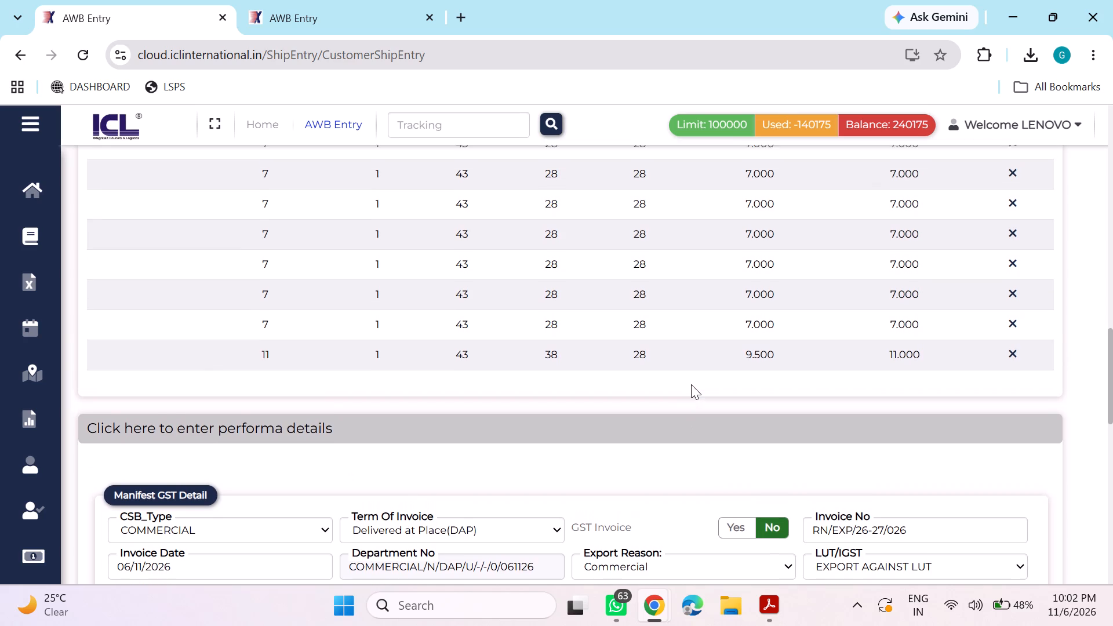
scroll(691, 384, "up", 5)
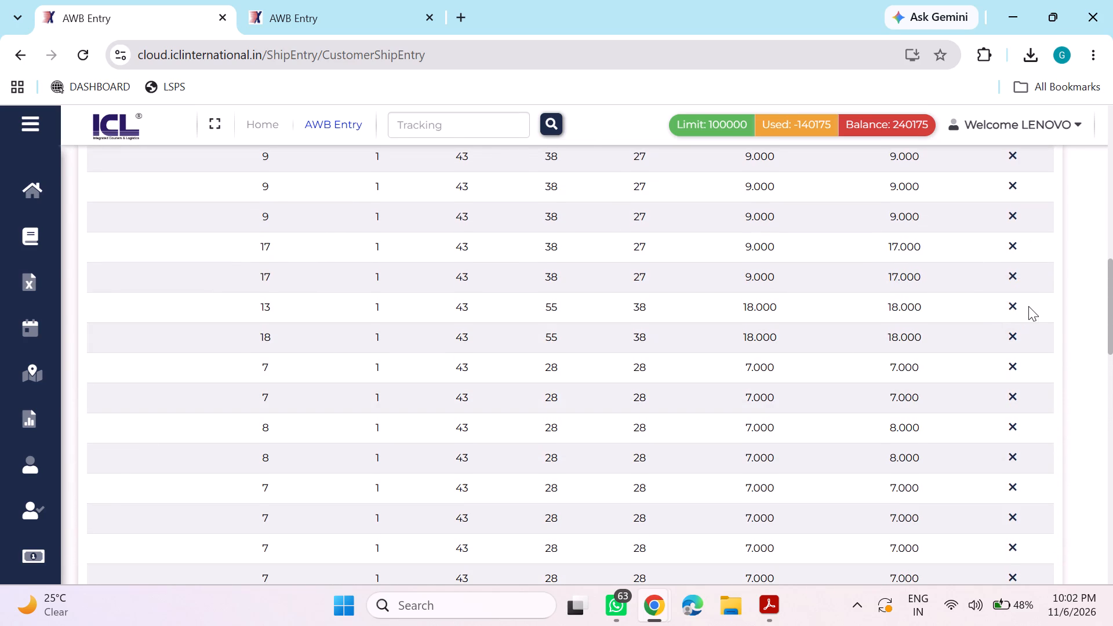
left_click(1010, 306)
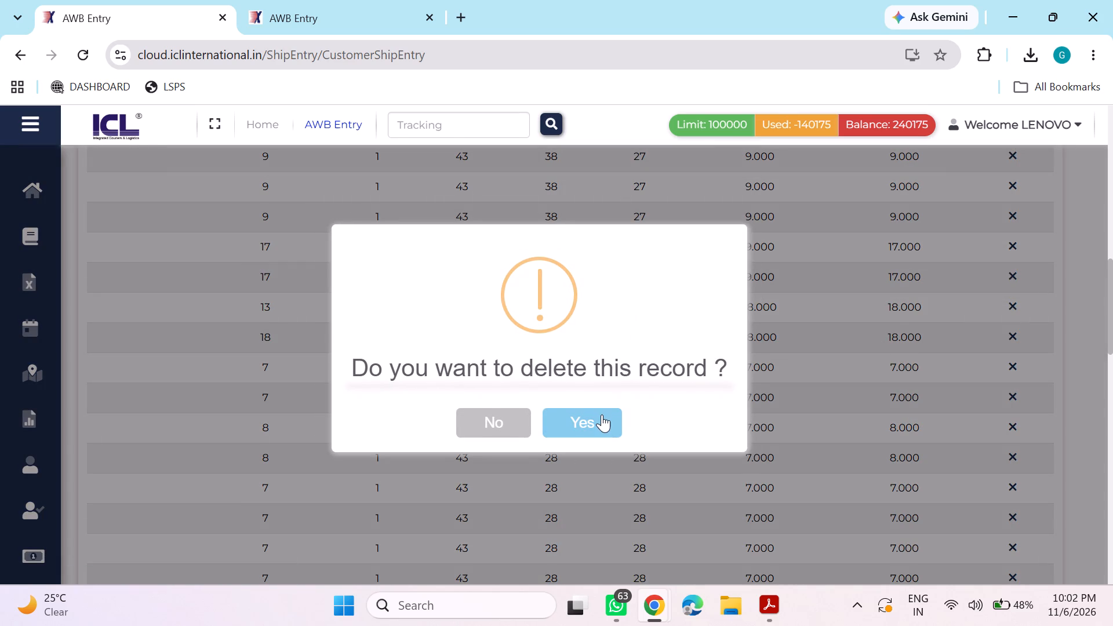
left_click(602, 414)
left_click(550, 427)
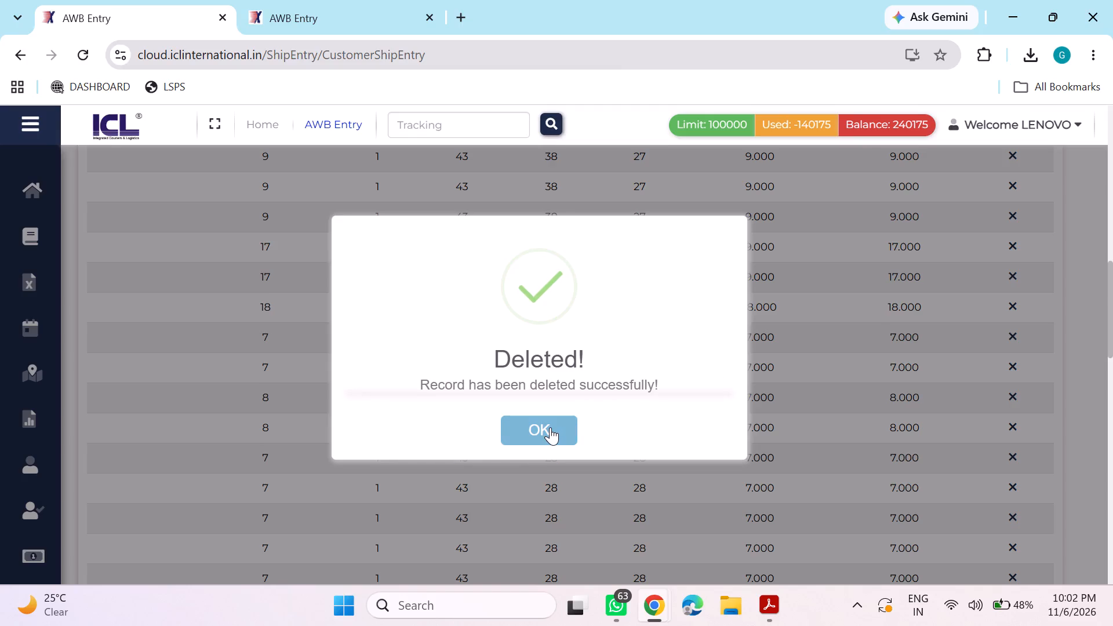
Add one piece with an actual weight of 18 kg, length 43, width 55 and height 38 cm to the pieces list.
scroll(550, 427, "up", 2)
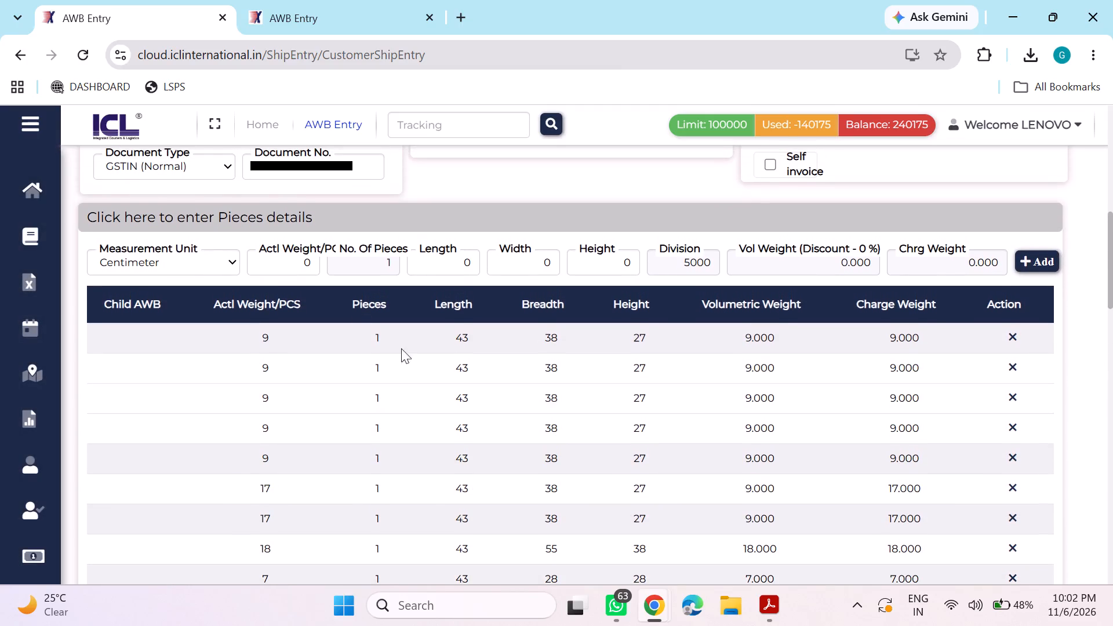
left_click(314, 269)
type("18")
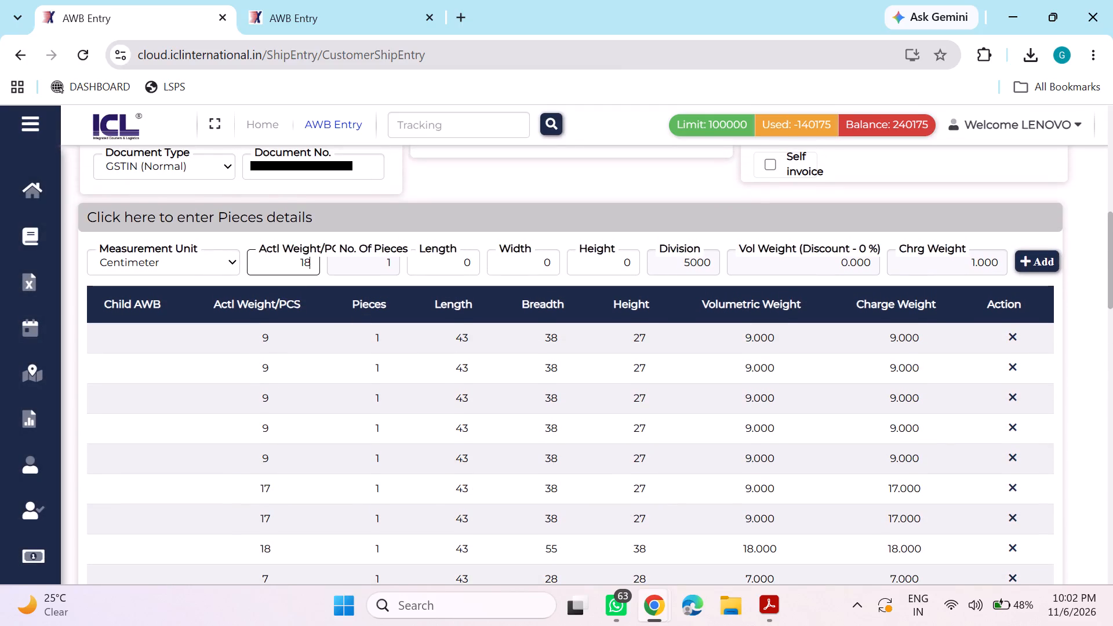
key("Tab")
key("Return")
type("43")
key("Return")
type("55")
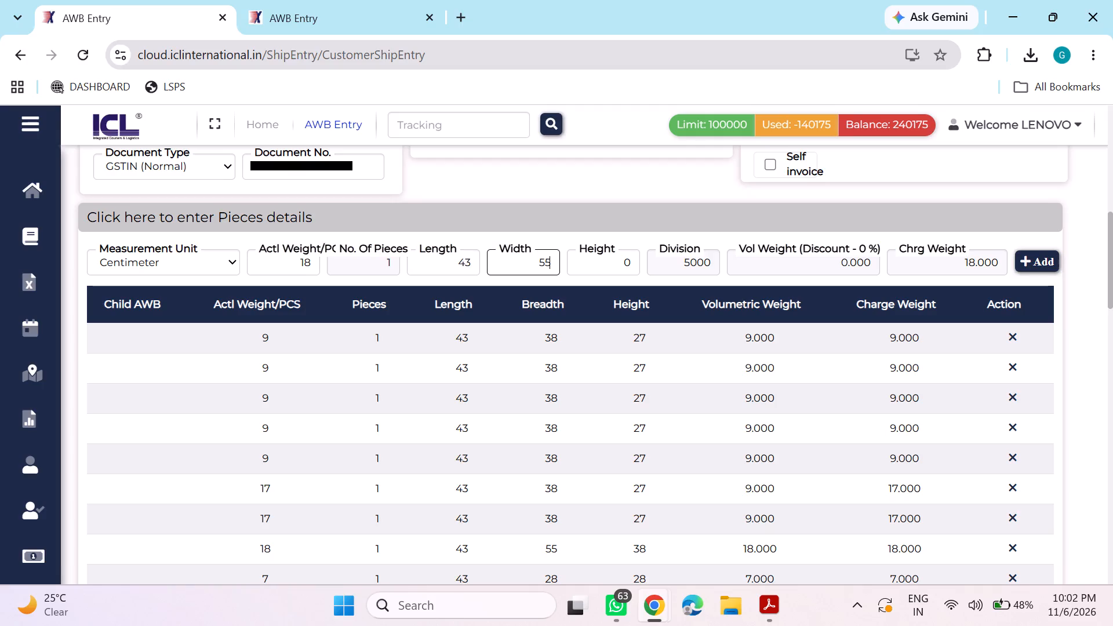
key("Return")
type("38")
left_click(1024, 256)
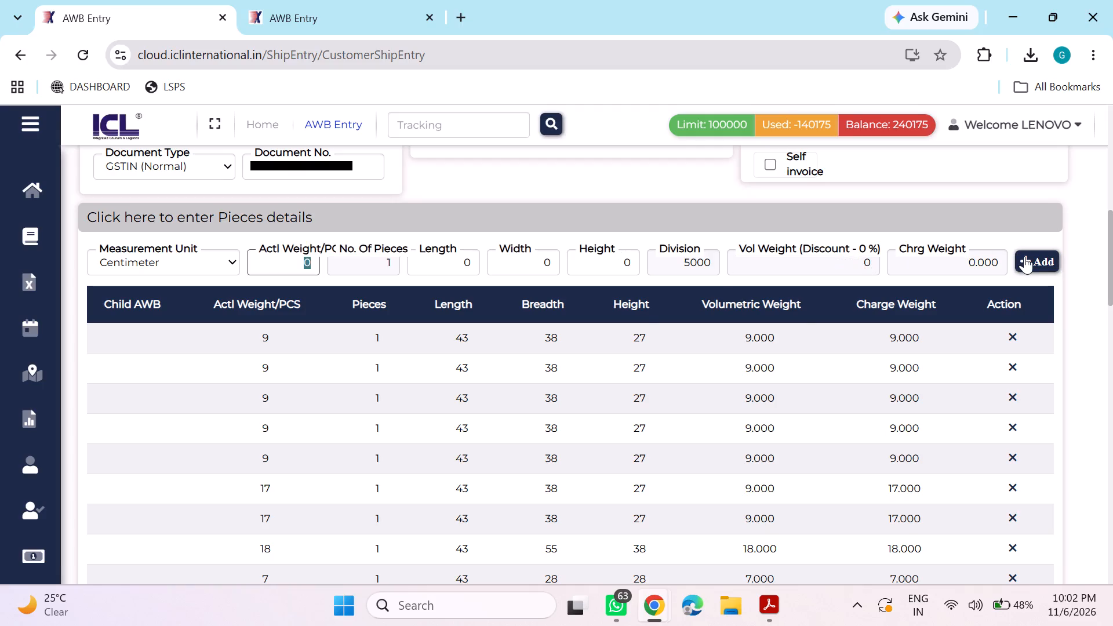
Check the updated pieces list, performa item, shipment details, and the shipper, consignee and services details.
scroll(813, 305, "down", 2)
scroll(679, 330, "down", 1)
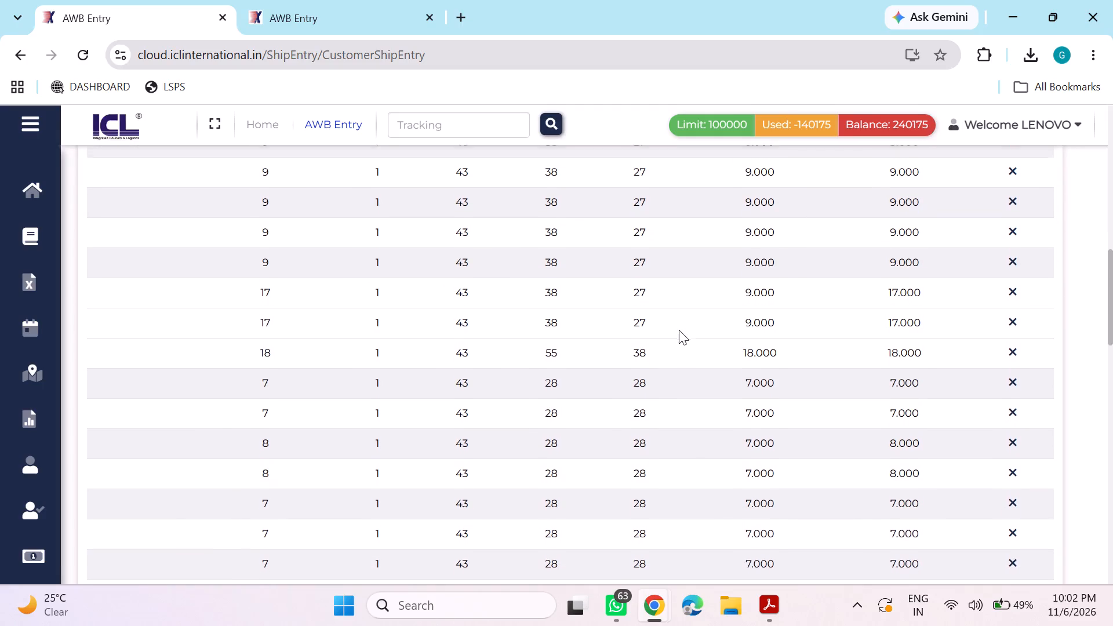
scroll(679, 330, "down", 3)
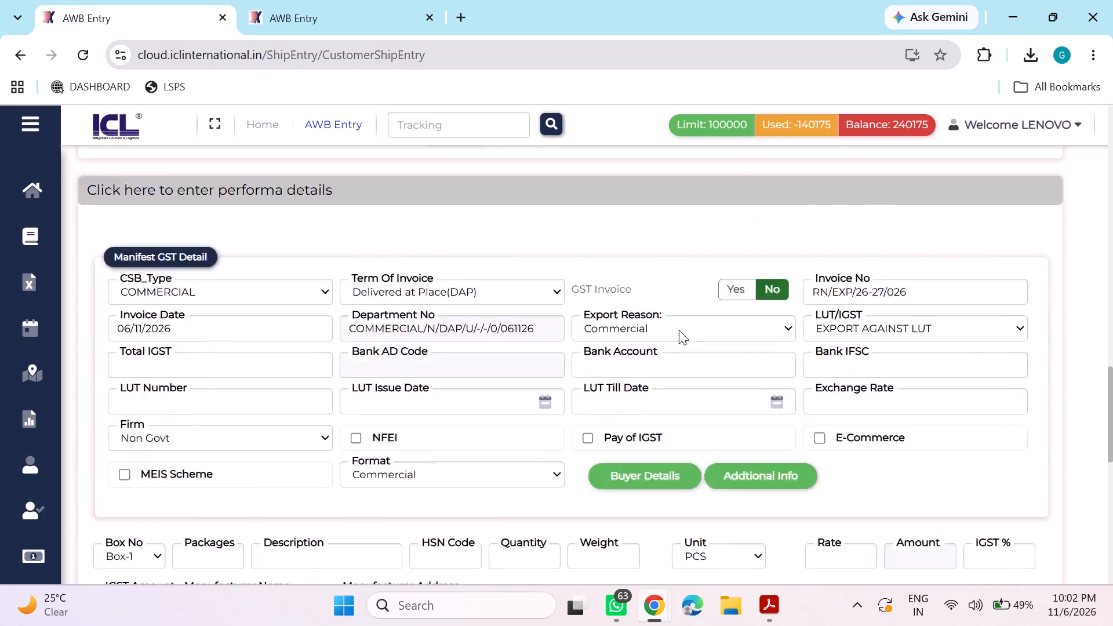
scroll(679, 330, "down", 4)
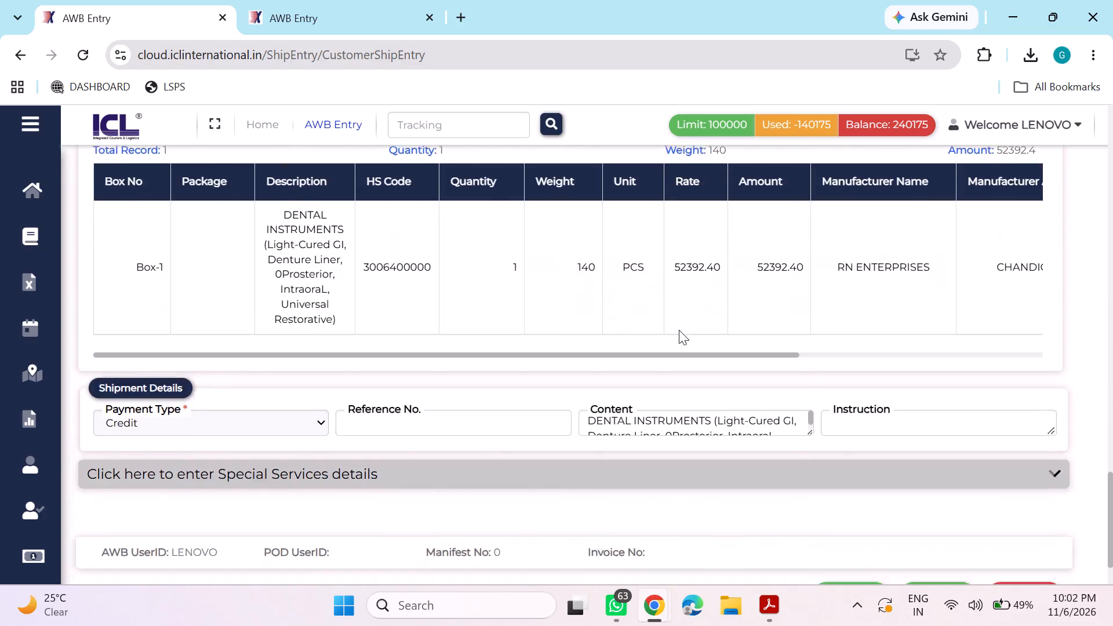
scroll(679, 330, "up", 6)
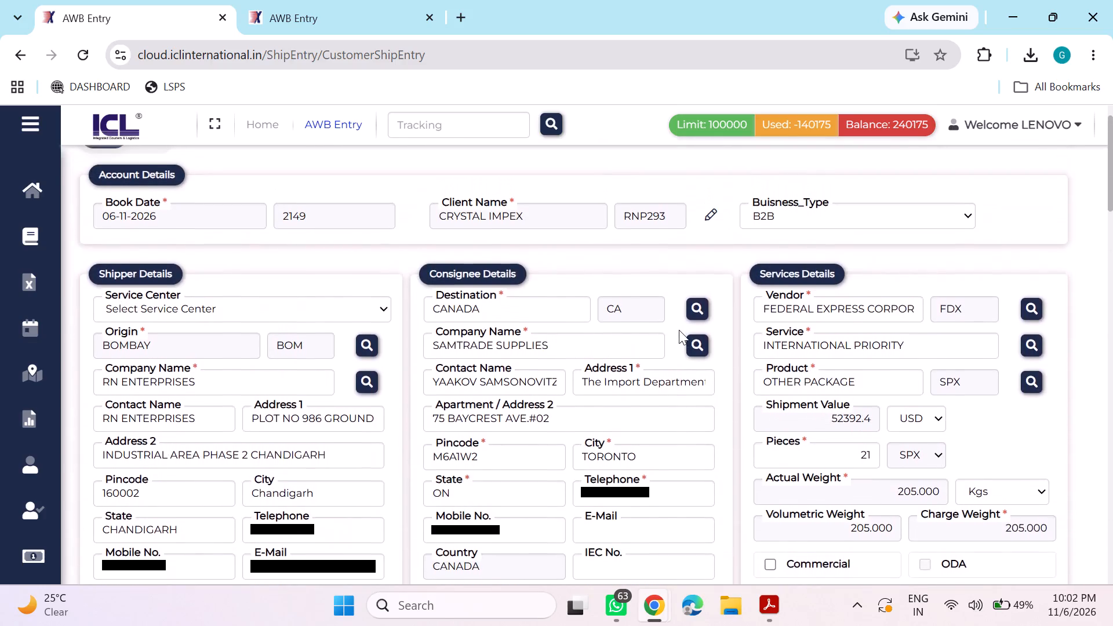
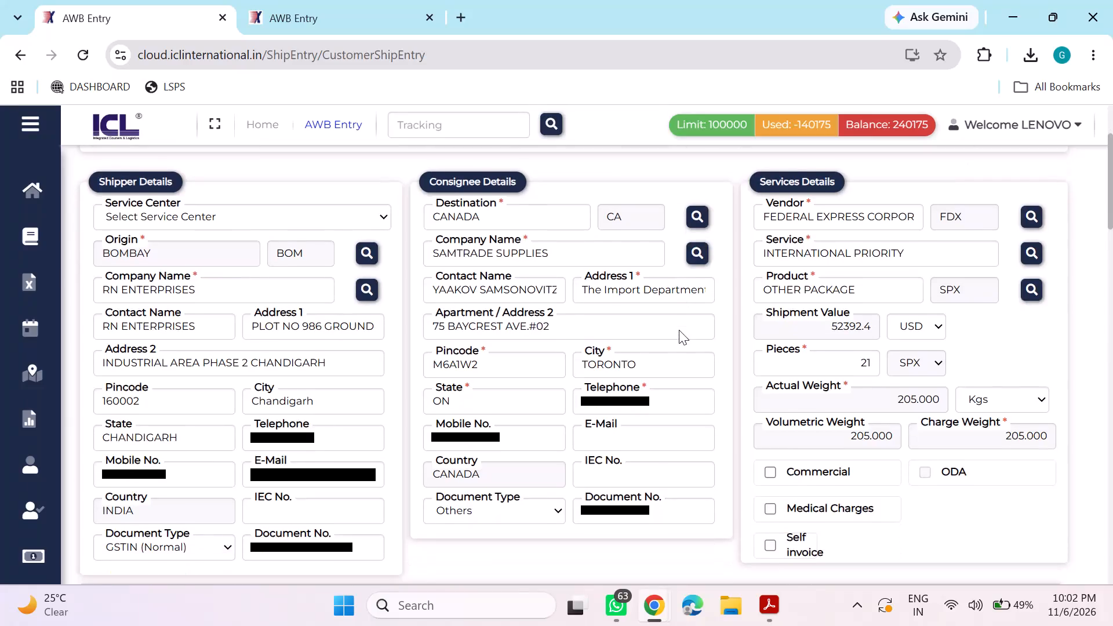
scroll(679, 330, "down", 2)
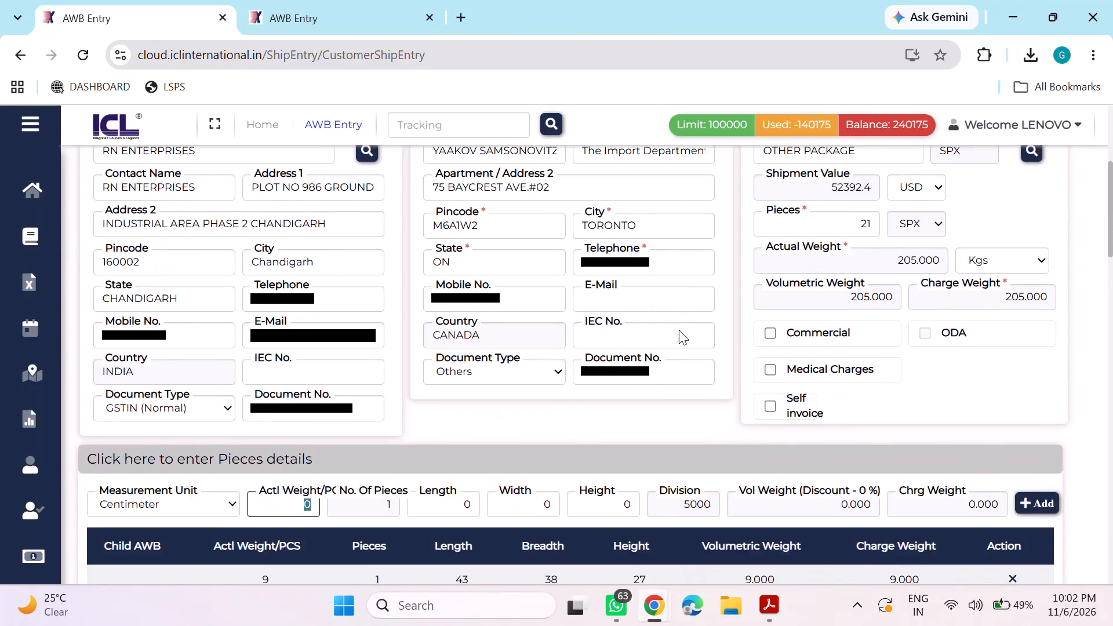
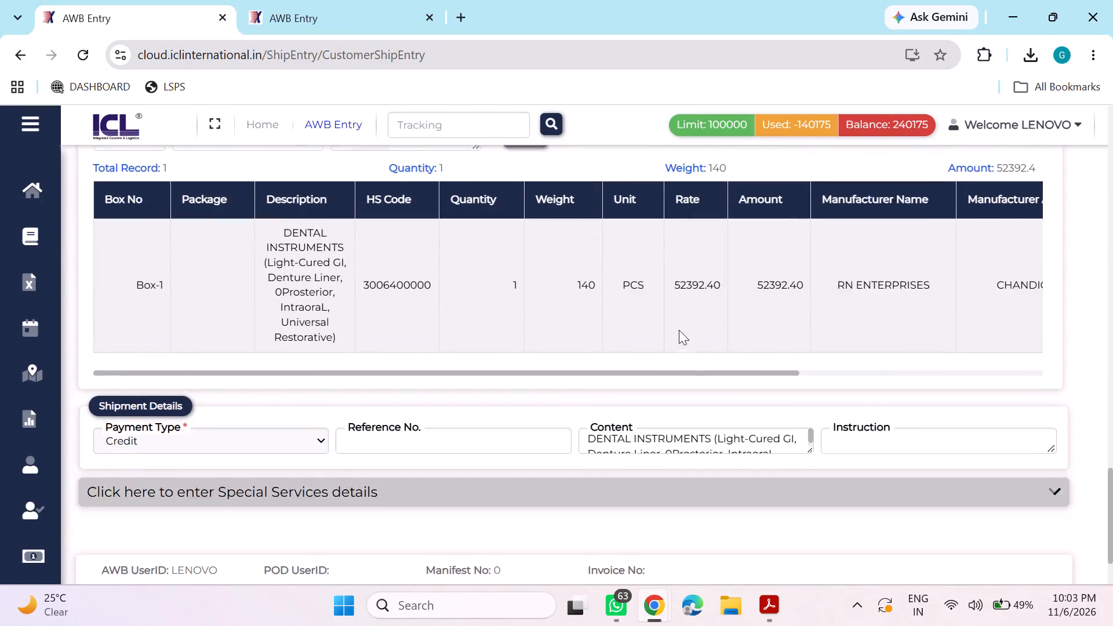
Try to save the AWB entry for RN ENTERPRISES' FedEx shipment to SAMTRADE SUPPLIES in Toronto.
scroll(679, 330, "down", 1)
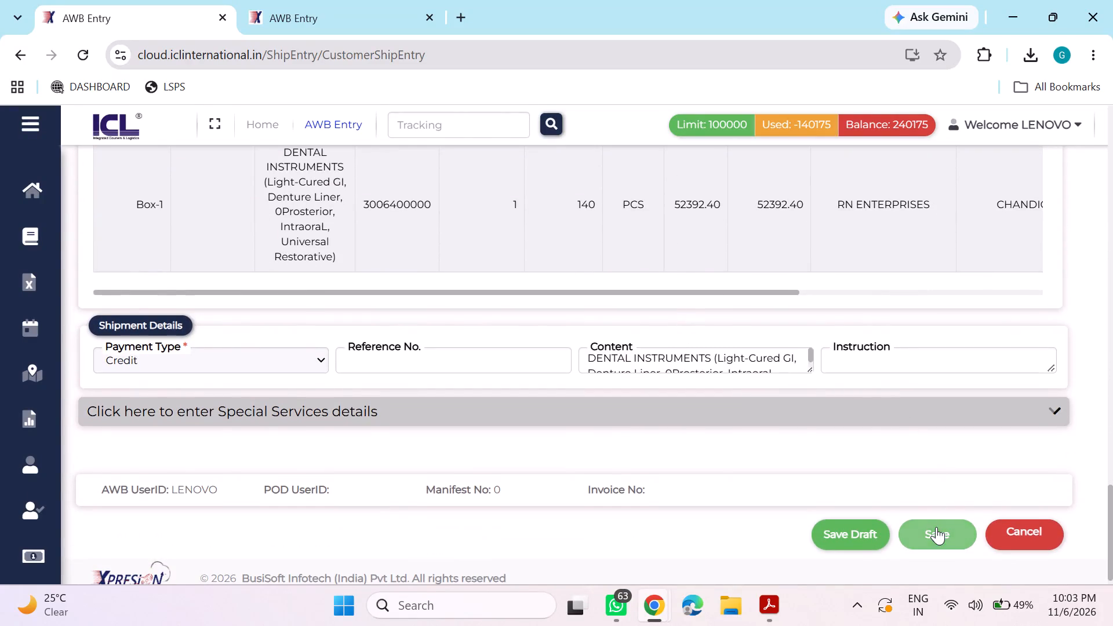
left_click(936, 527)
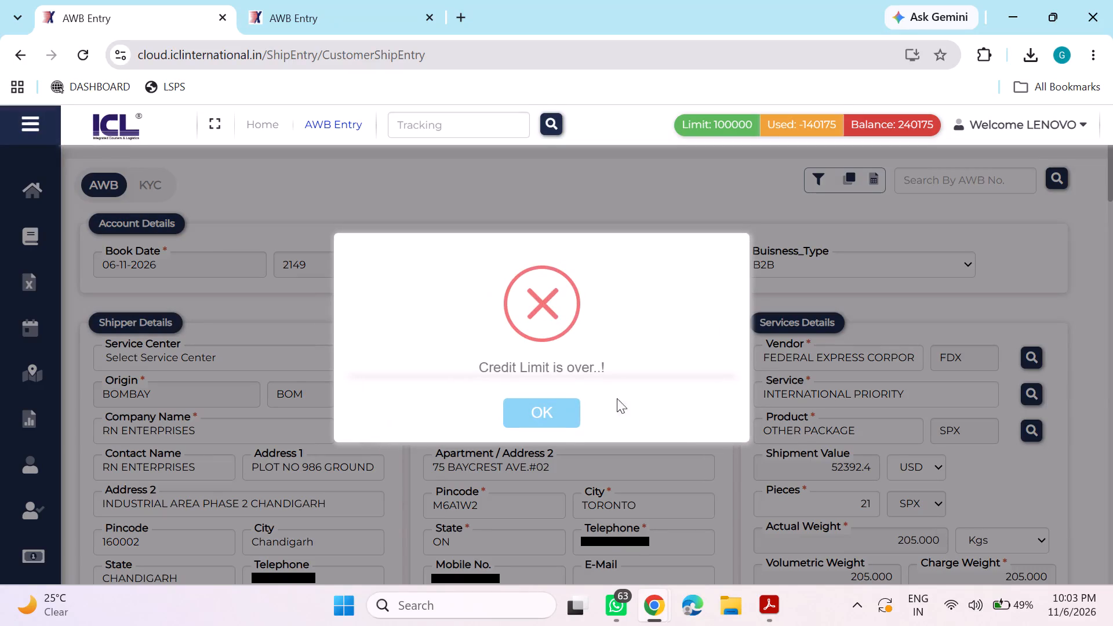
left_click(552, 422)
Review the shipper, consignee and services details of the SAMTRADE SUPPLIES AWB entry.
scroll(552, 422, "down", 1)
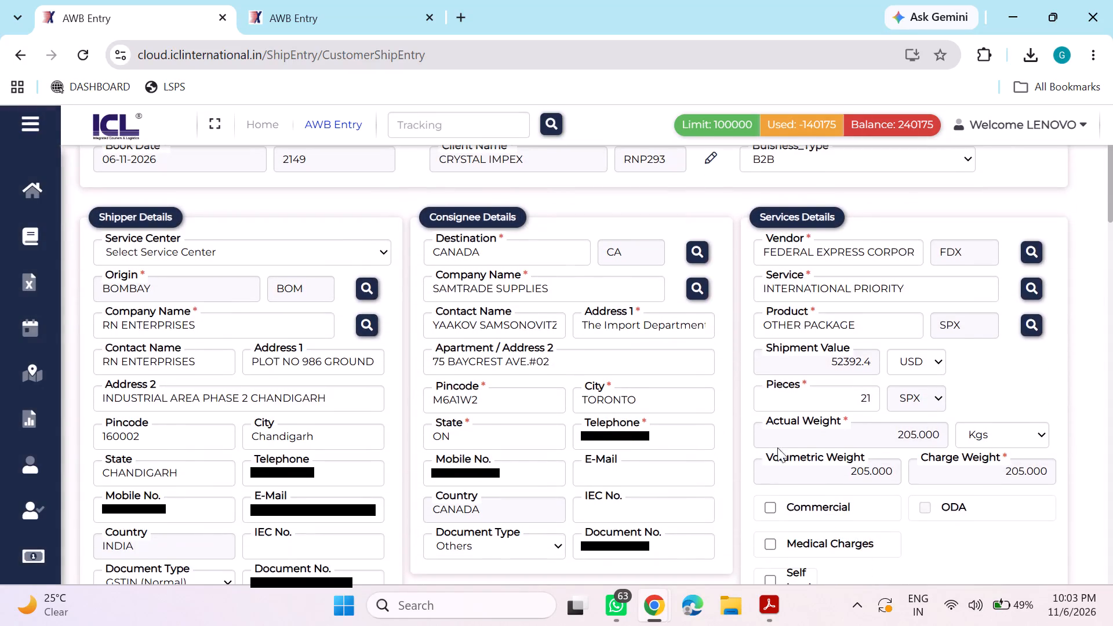
scroll(876, 462, "down", 1)
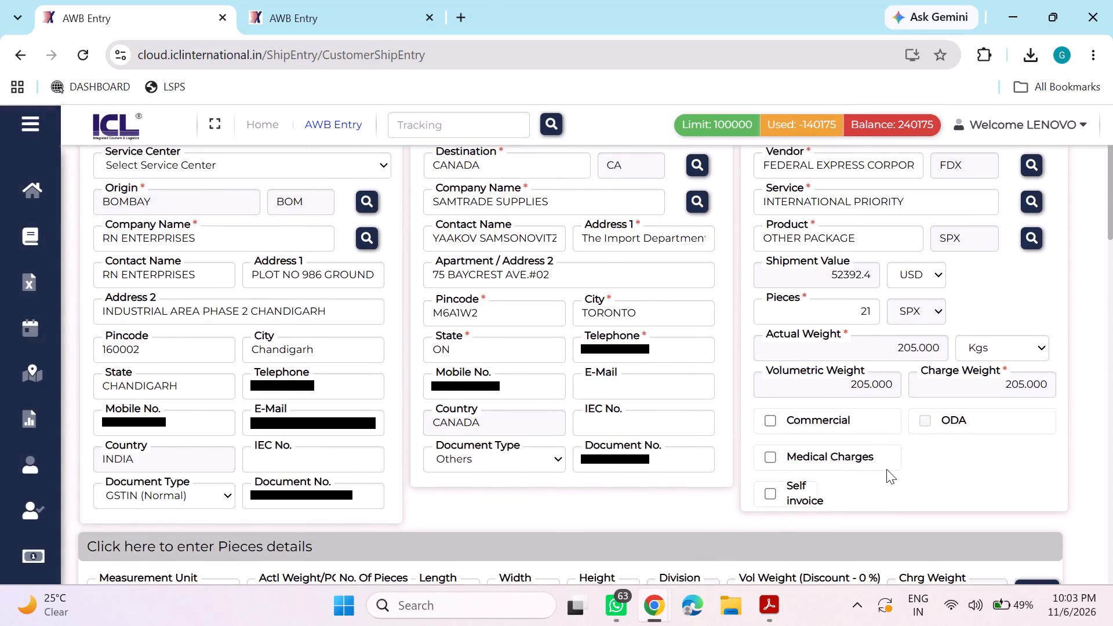
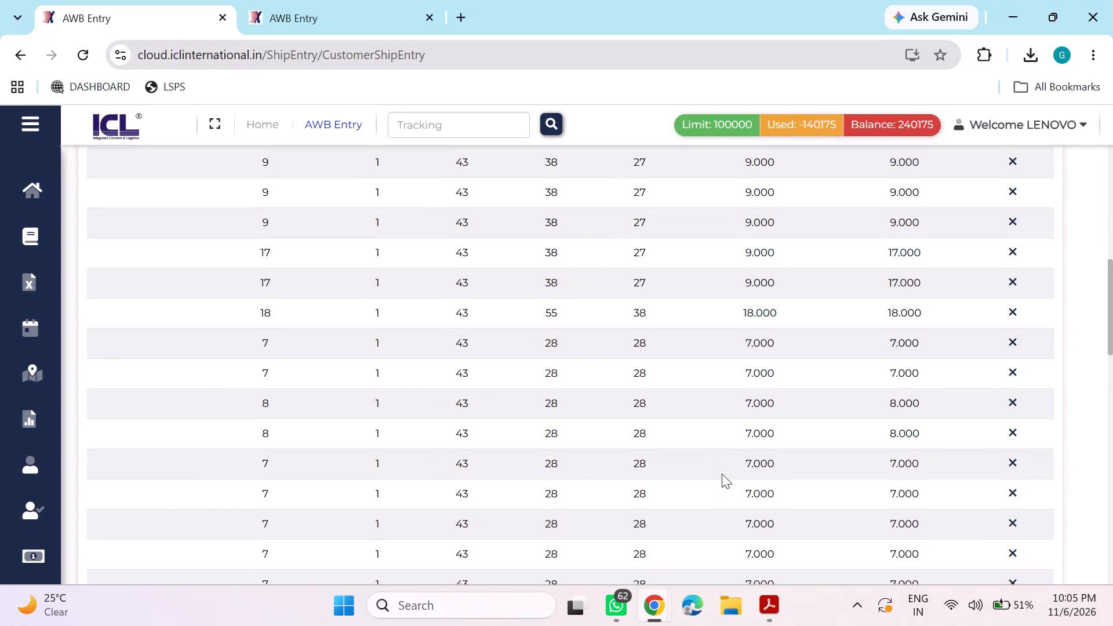
Review the weights and dimensions listed in the pieces details of the SAMTRADE SUPPLIES AWB entry.
scroll(722, 474, "up", 1)
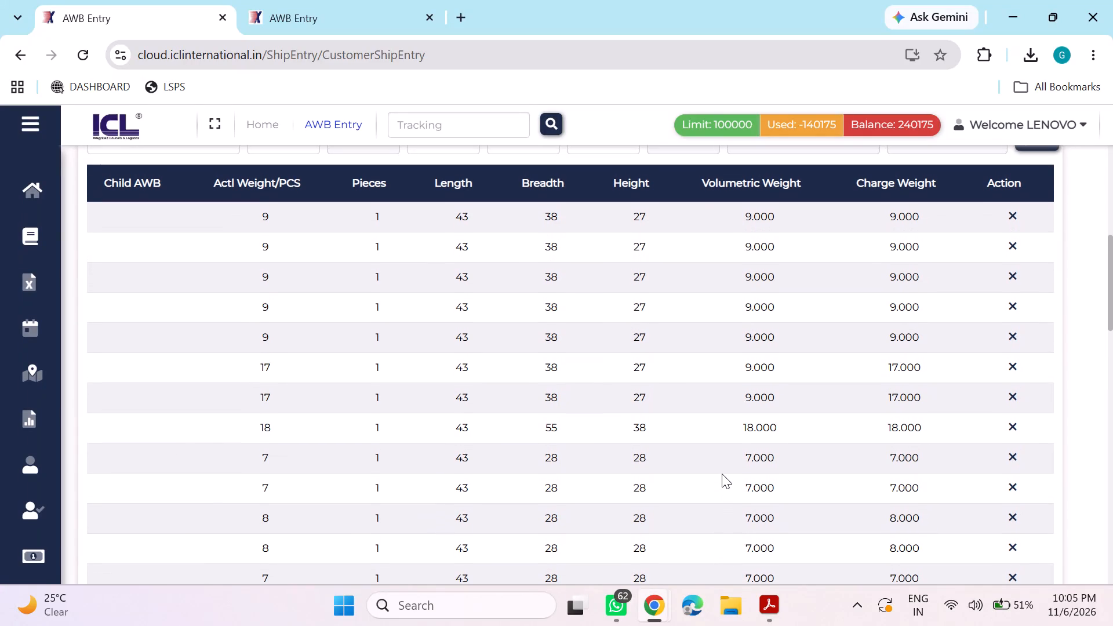
scroll(768, 416, "up", 1)
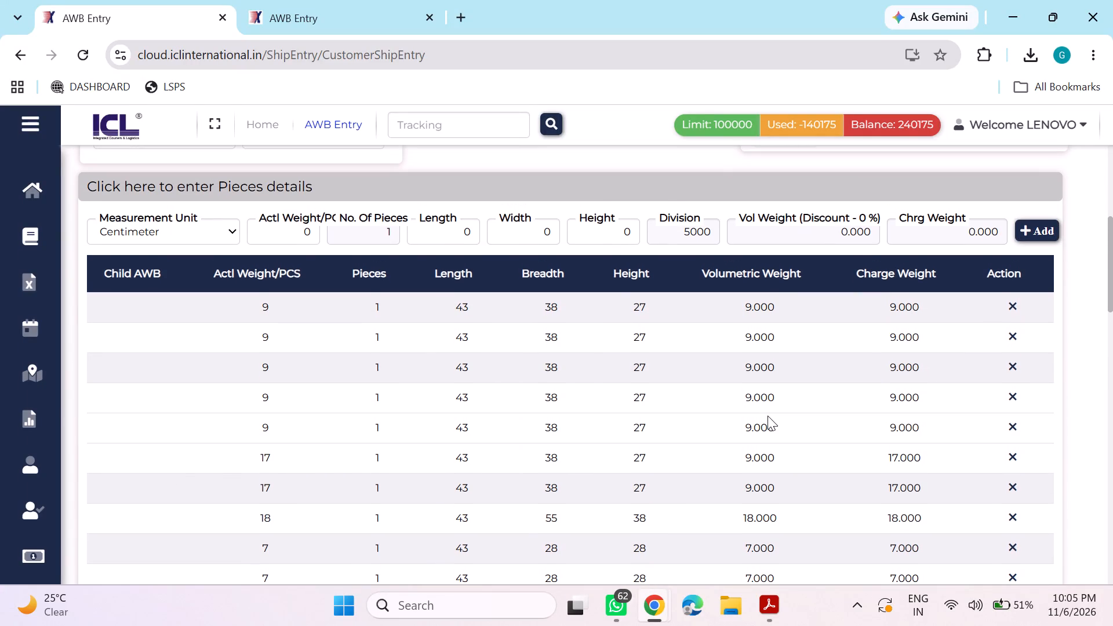
scroll(768, 416, "down", 1)
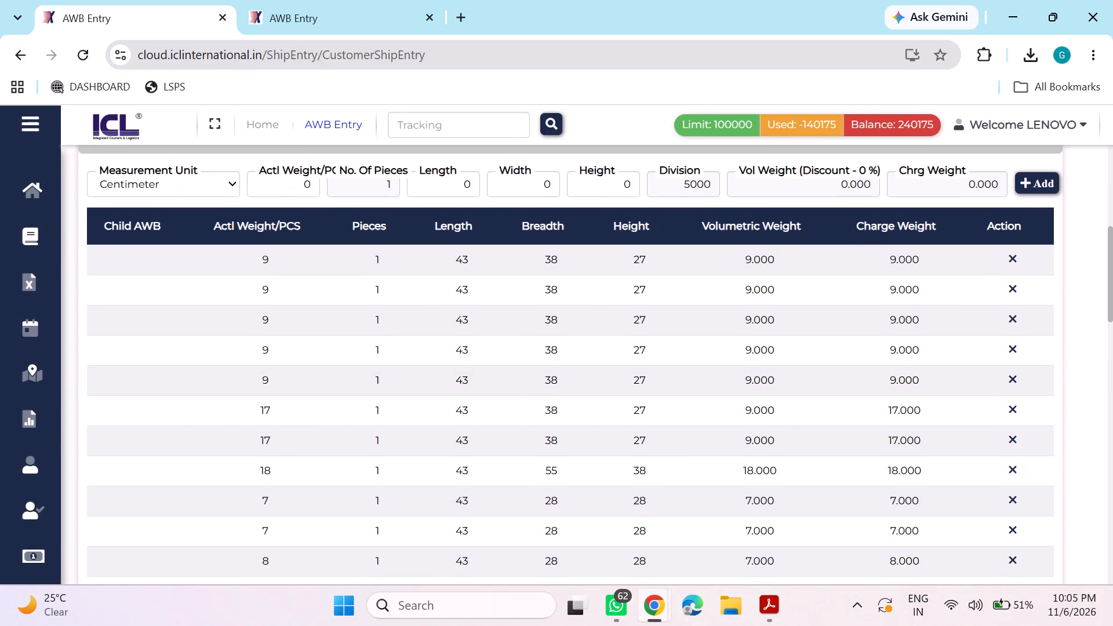
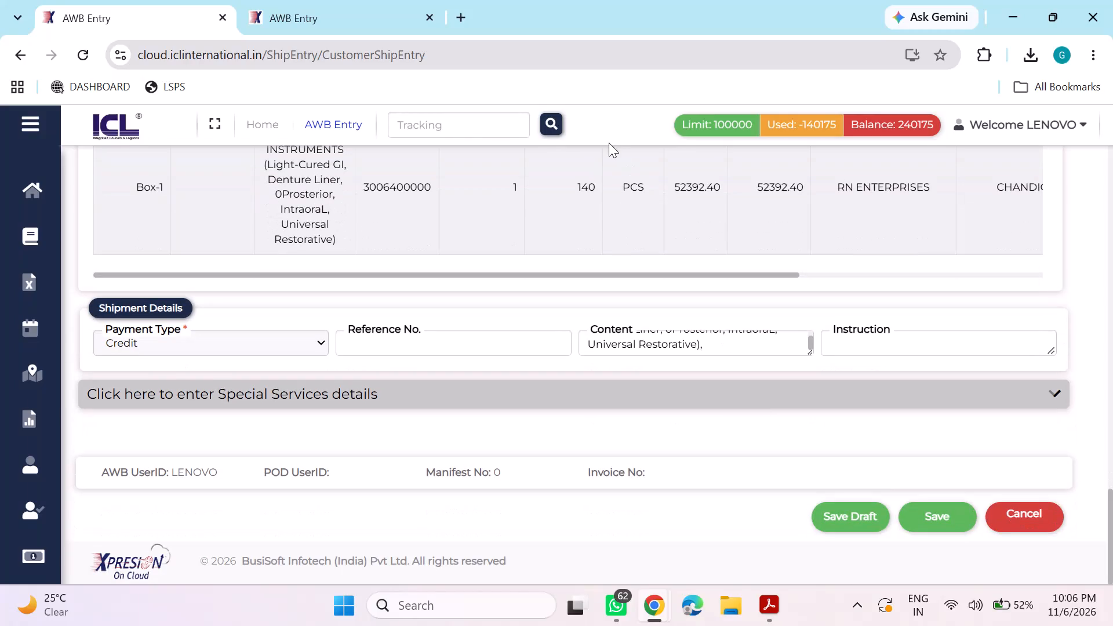
Open a new browser tab, keeping the SAMTRADE SUPPLIES AWB entry open.
left_click(465, 24)
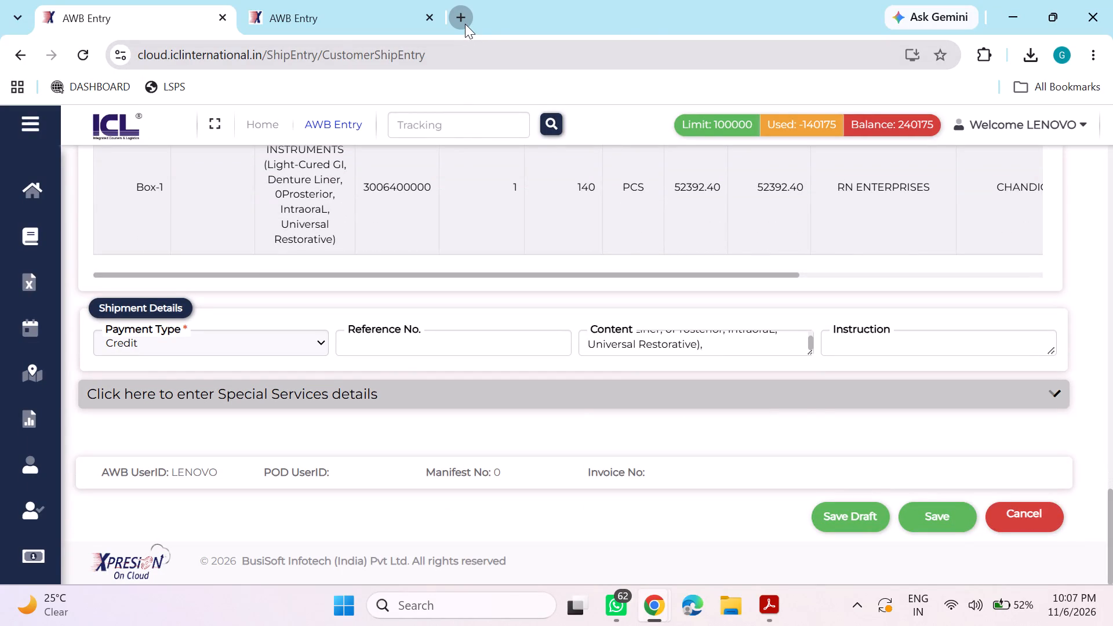
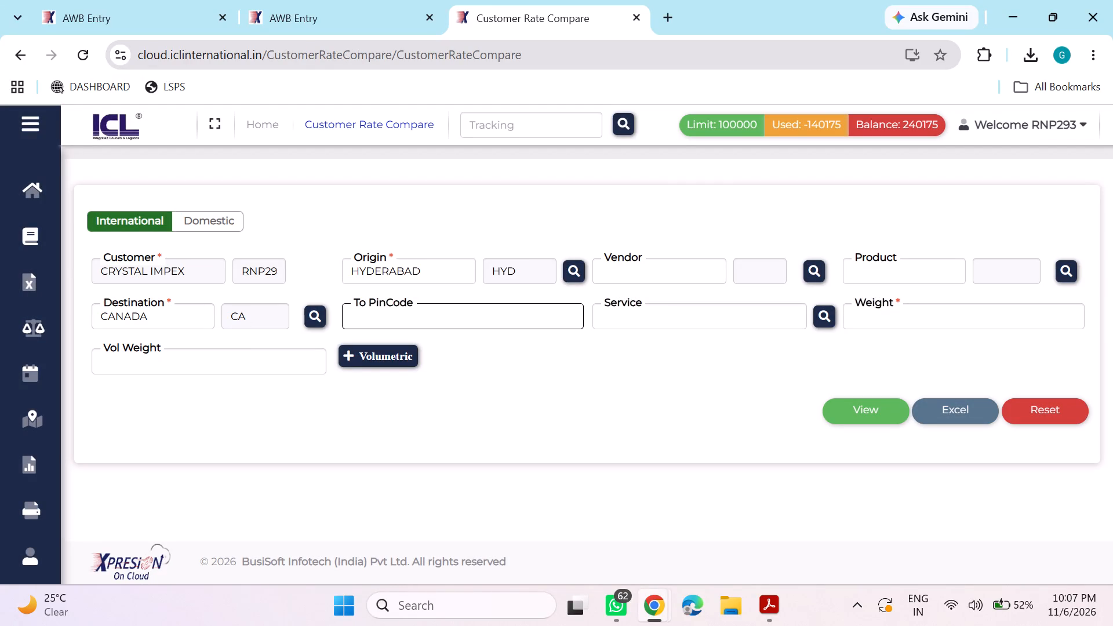
Look up the customer rates from Hyderabad to Canada for a weight of 205 and examine each vendor service's charges and grand total.
left_click(860, 316)
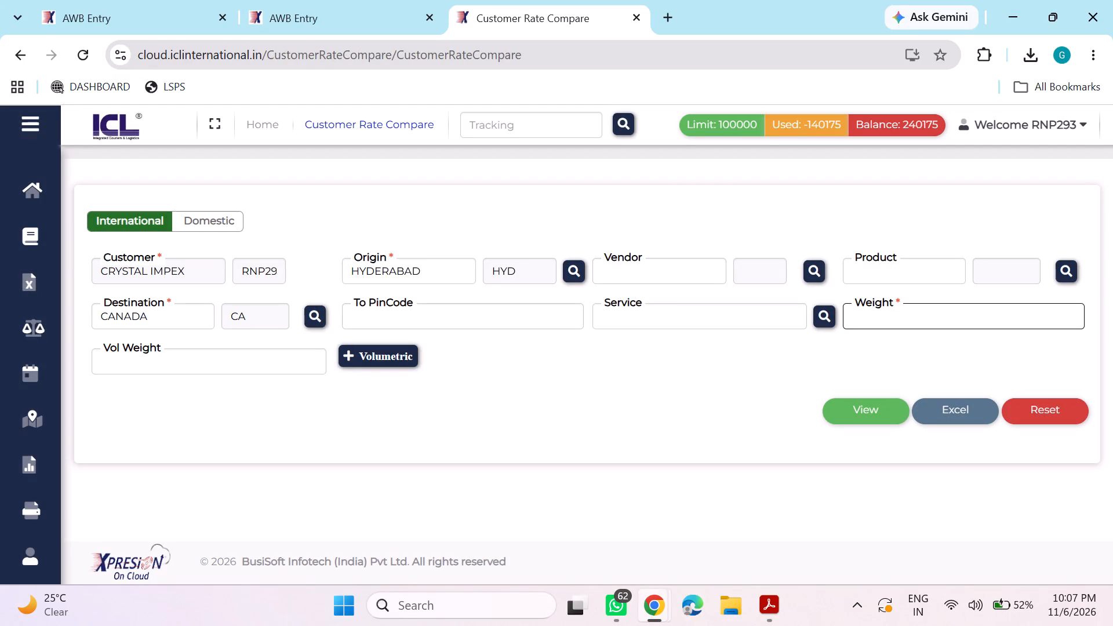
type("205")
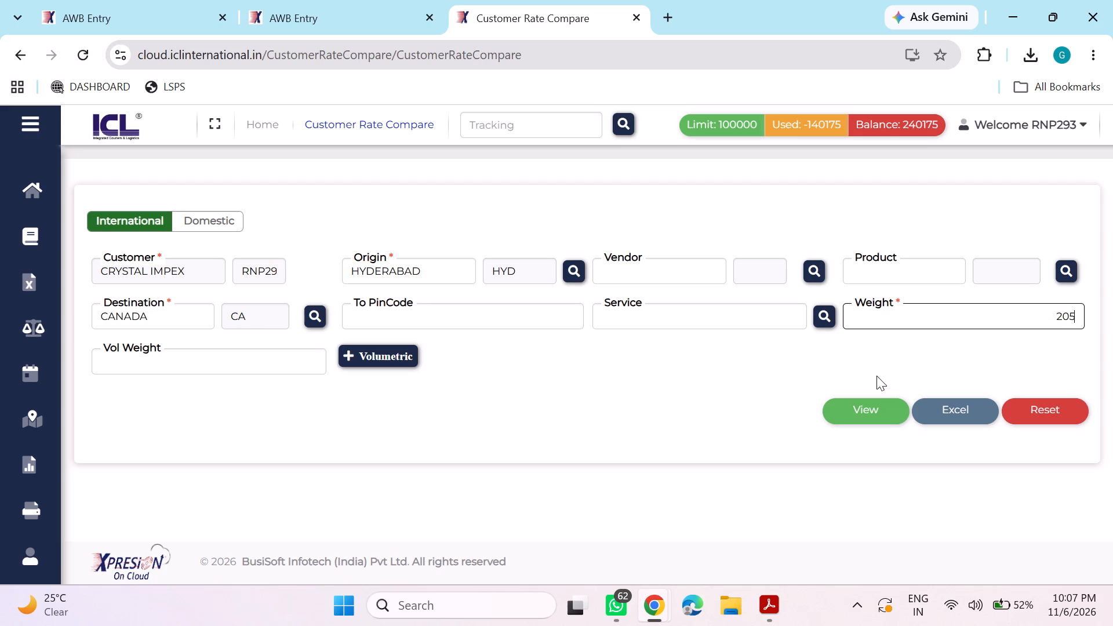
left_click(870, 406)
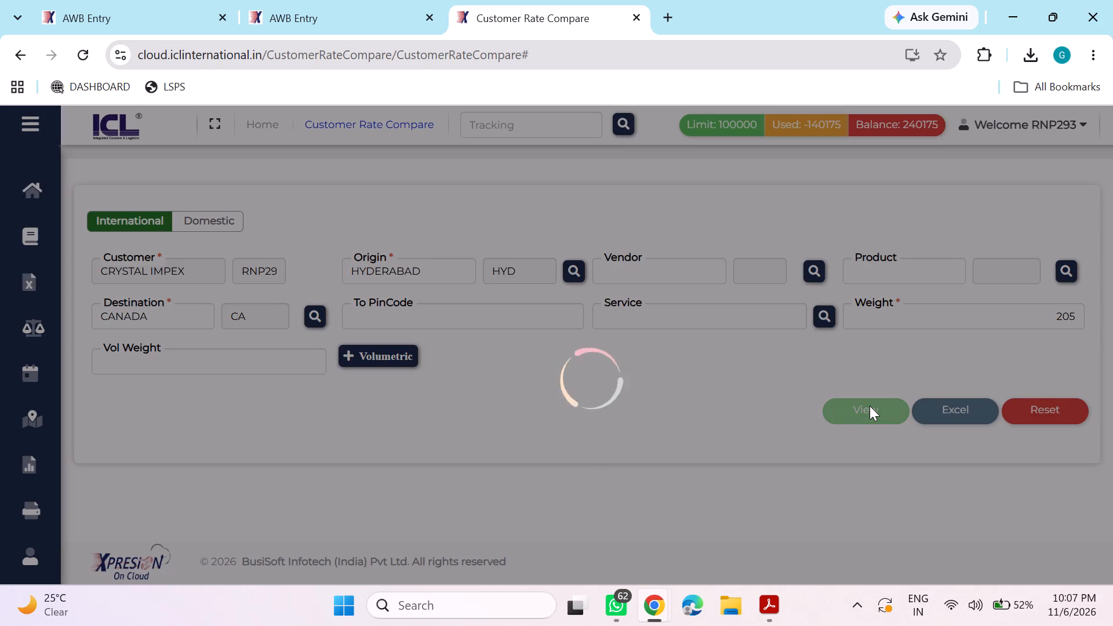
scroll(870, 406, "down", 1)
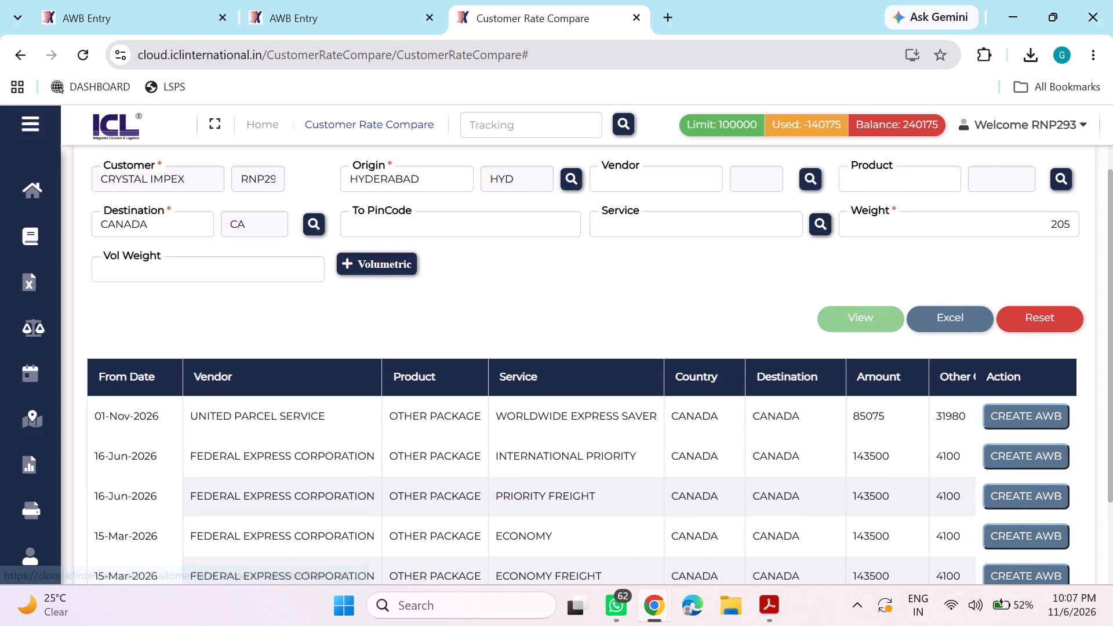
left_click(598, 457)
scroll(598, 457, "left", 1)
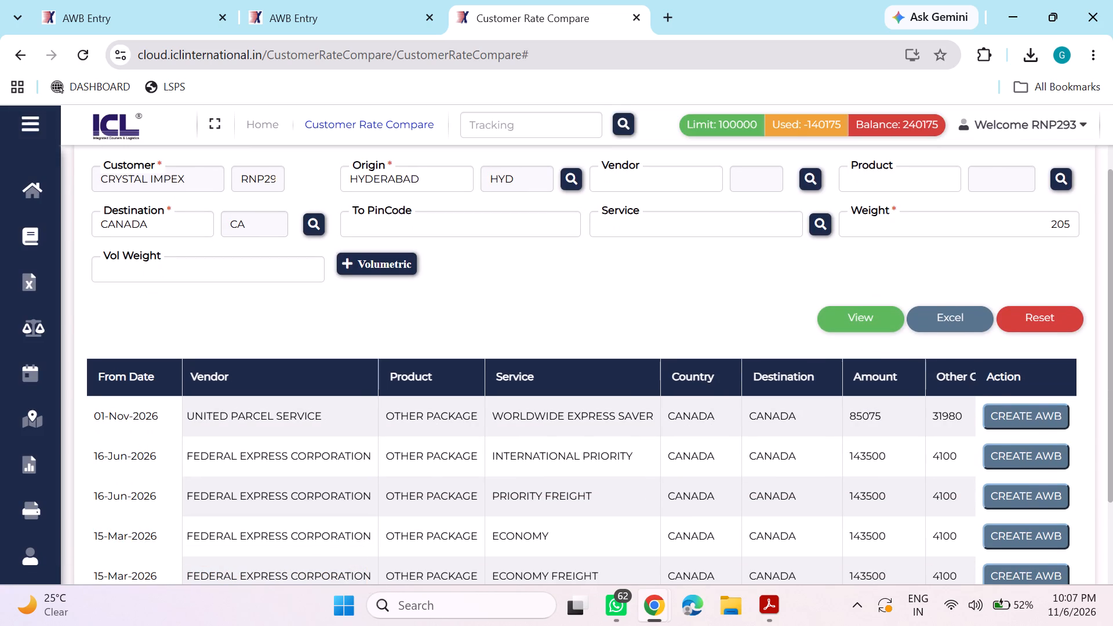
scroll(598, 457, "left", 4)
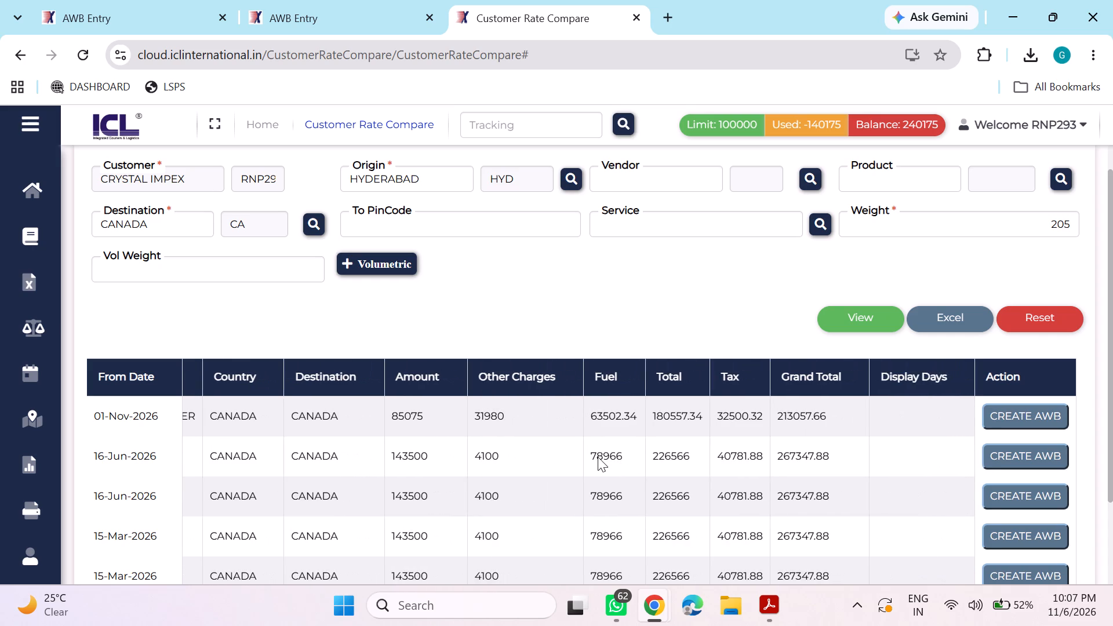
scroll(598, 457, "left", 1)
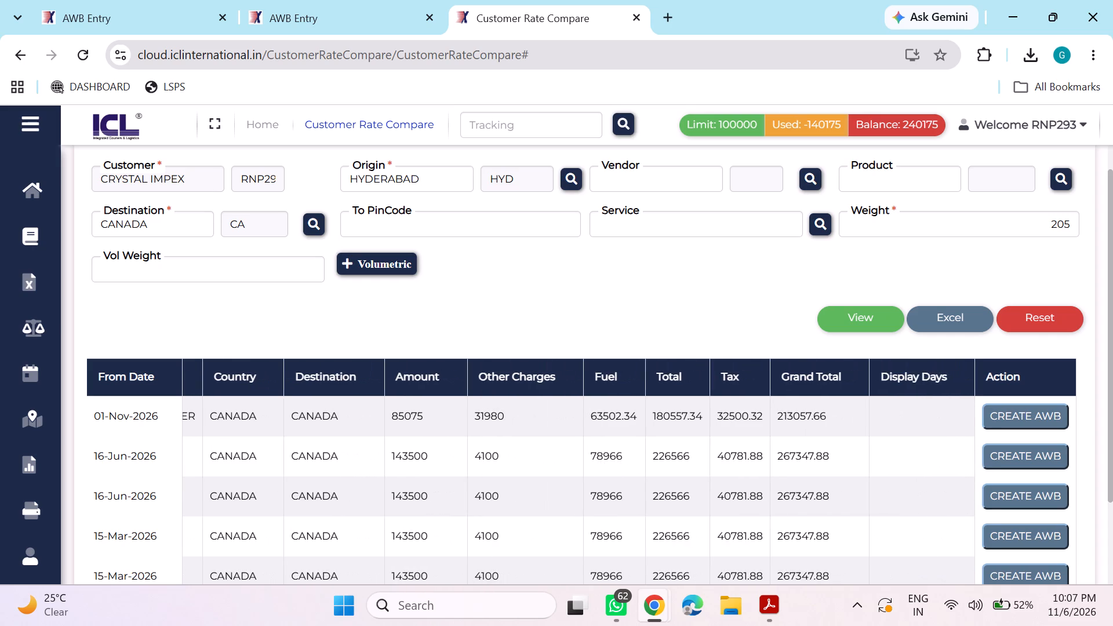
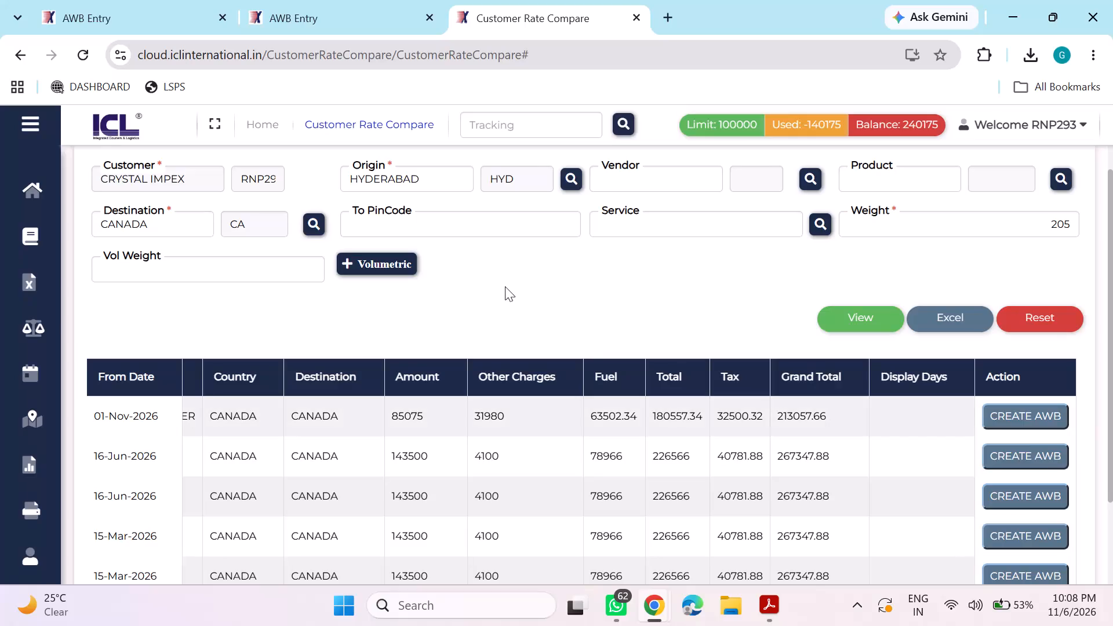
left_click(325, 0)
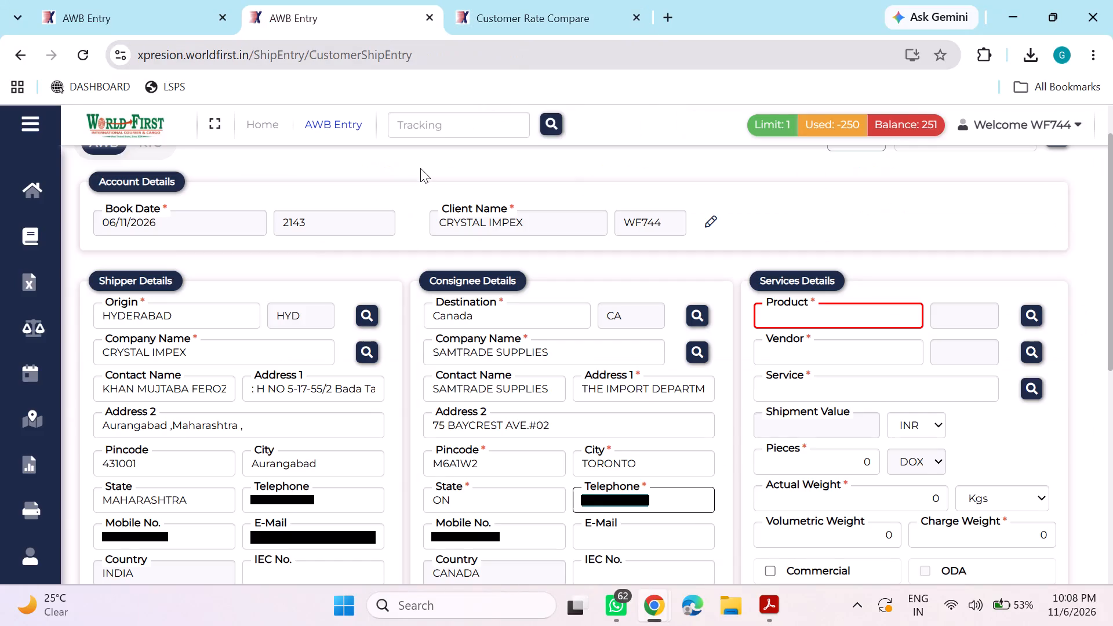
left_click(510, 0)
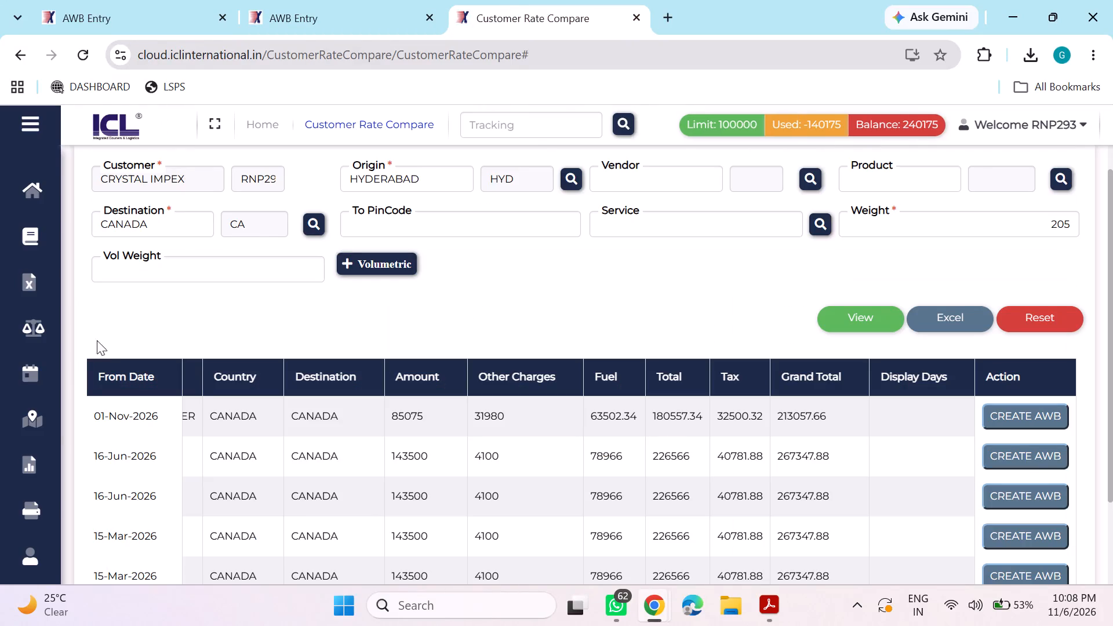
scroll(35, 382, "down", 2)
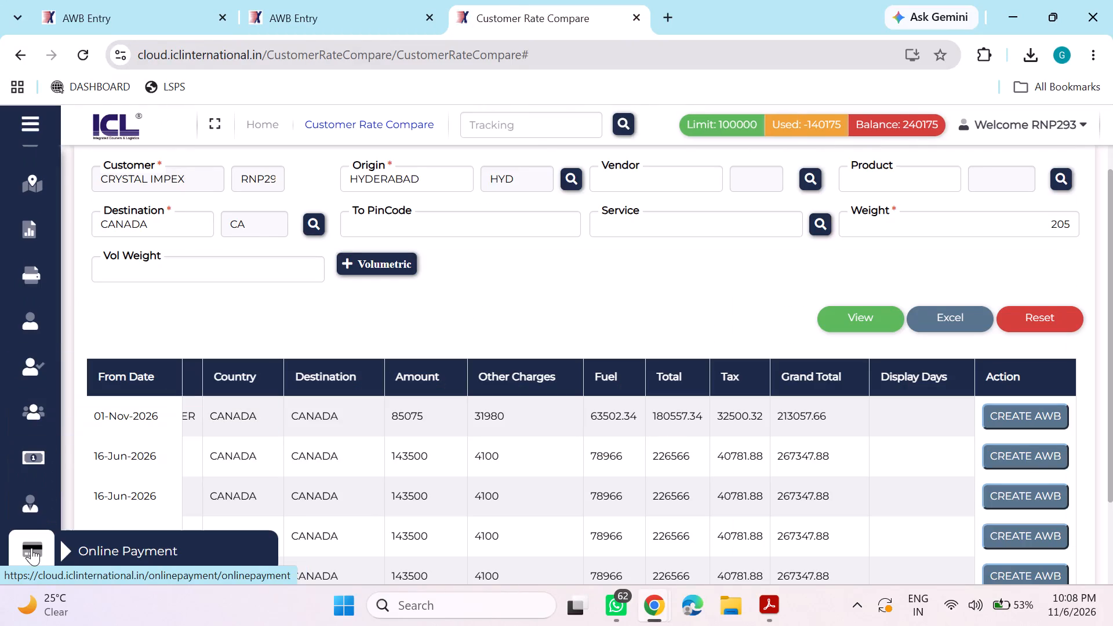
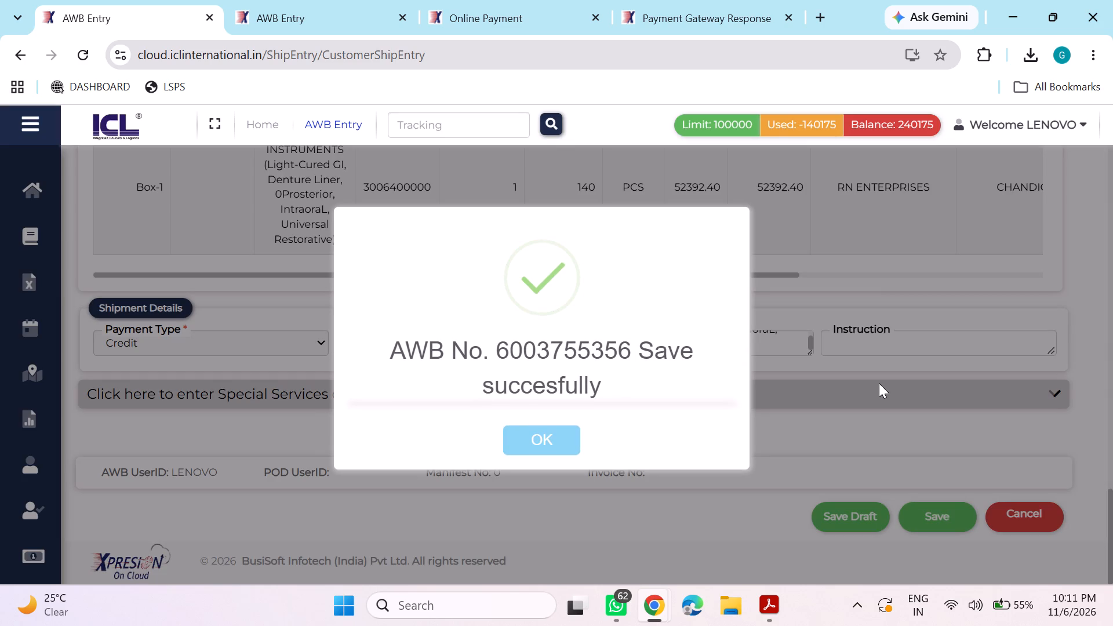
left_click(551, 427)
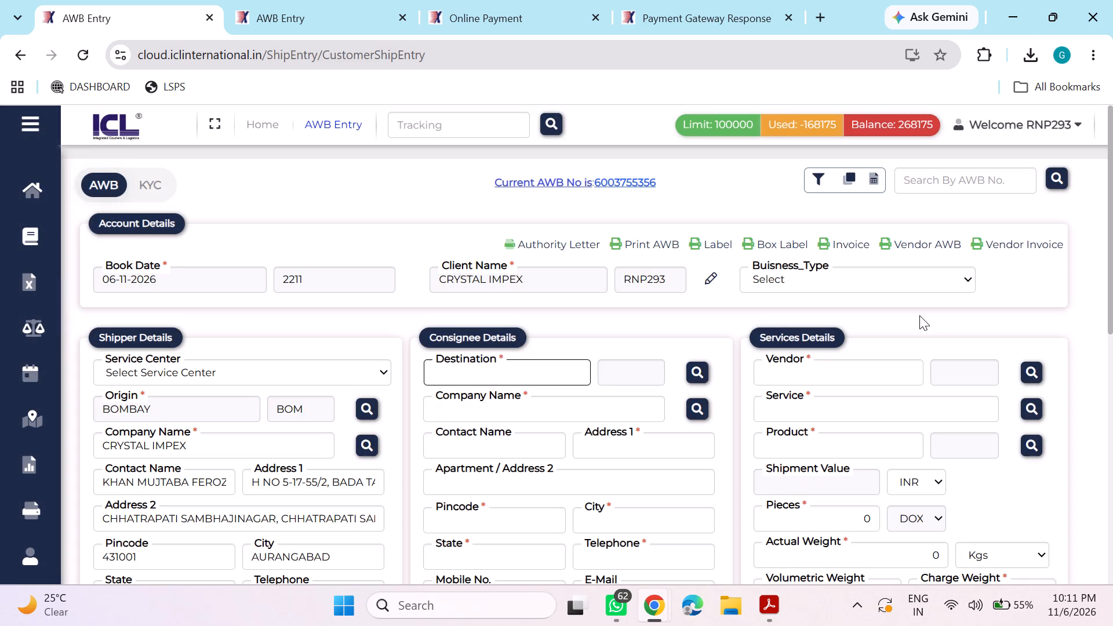
left_click(936, 246)
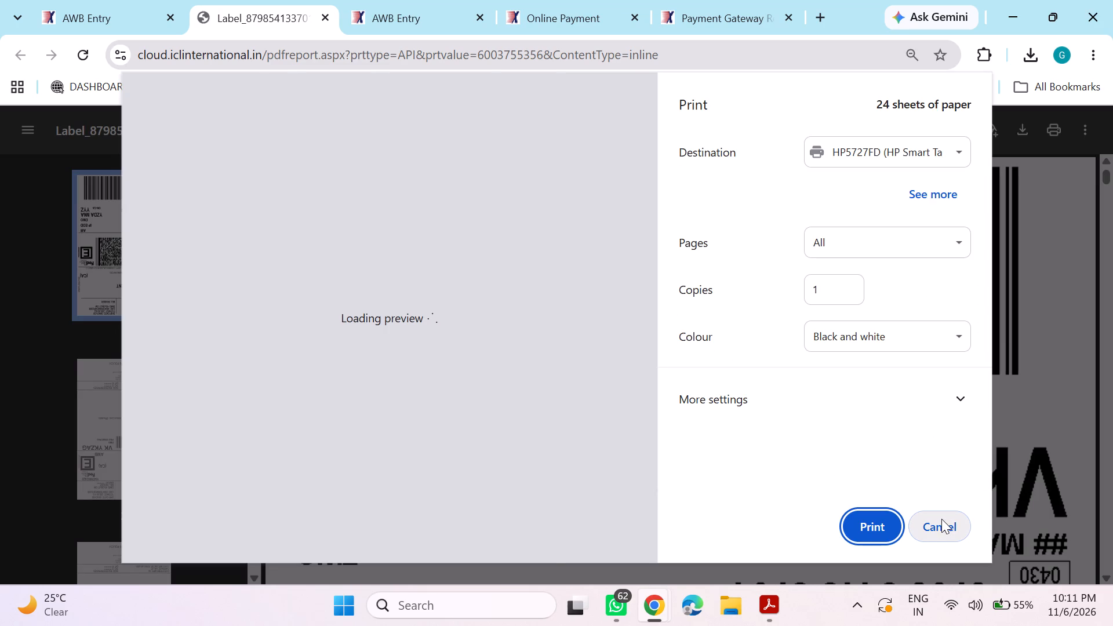
left_click(940, 522)
Examine the FedEx label and AWB copy in the PDF, checking the consignee, reference, customs value and goods description.
scroll(929, 429, "down", 1)
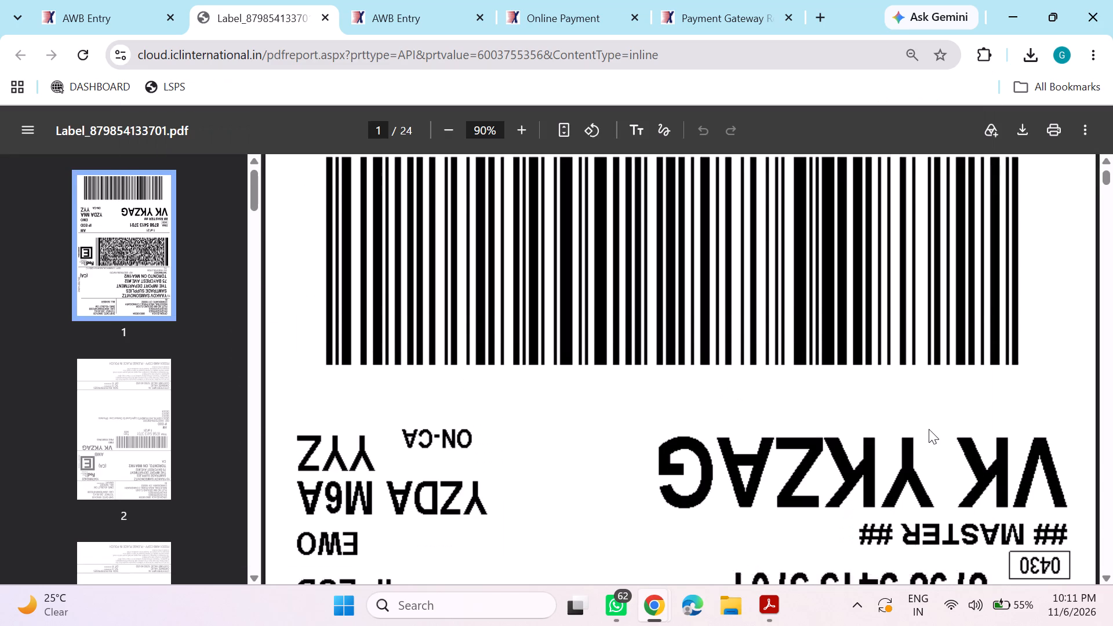
scroll(929, 429, "down", 3)
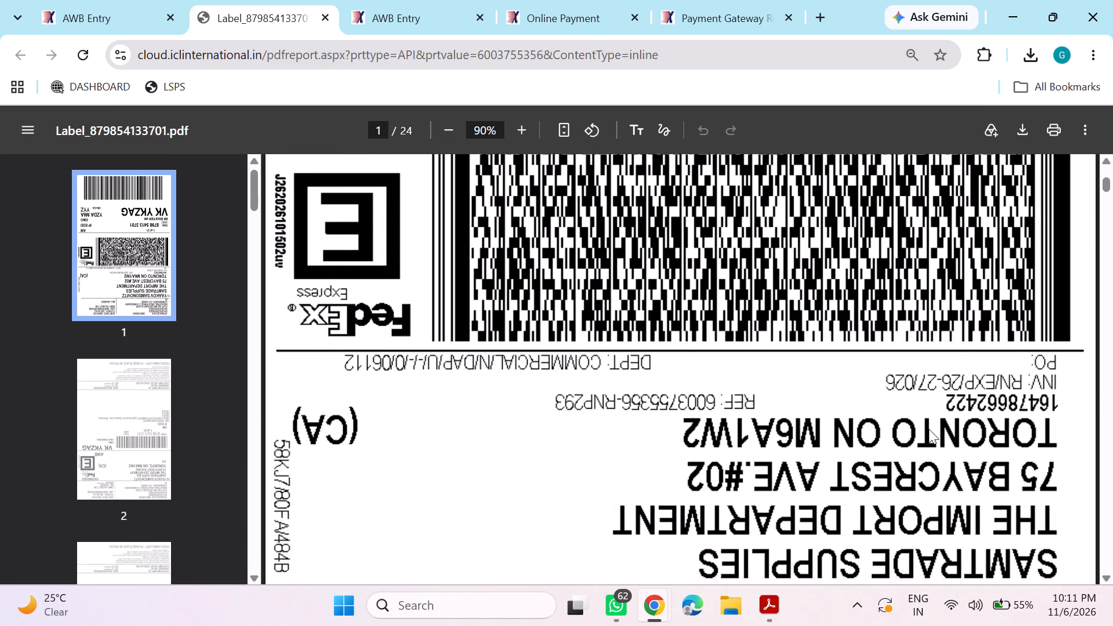
scroll(929, 429, "down", 4)
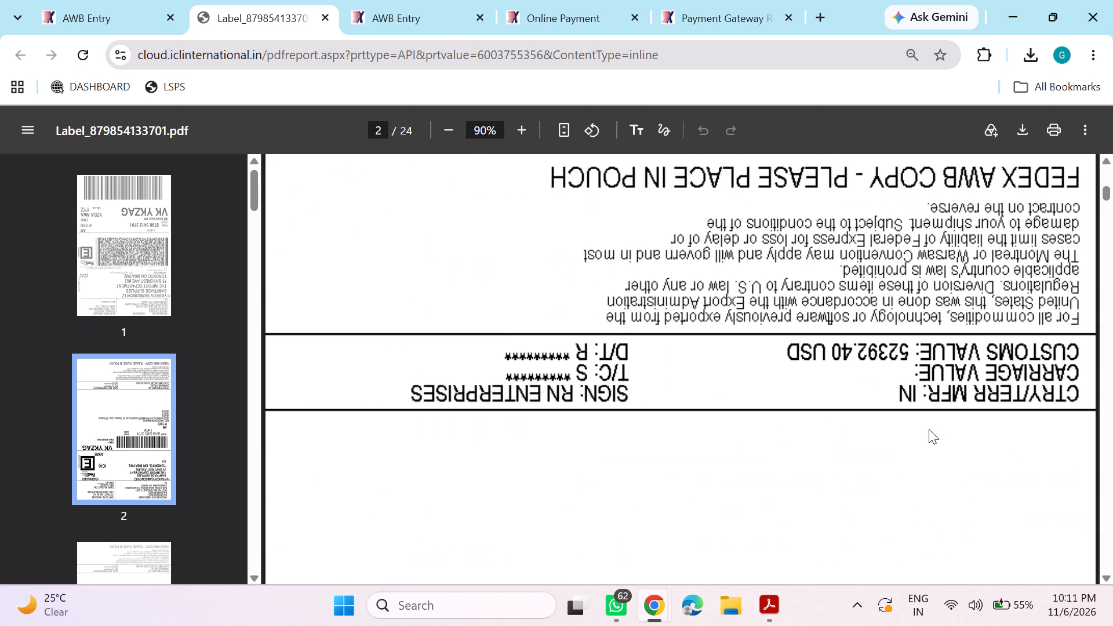
scroll(929, 429, "down", 1)
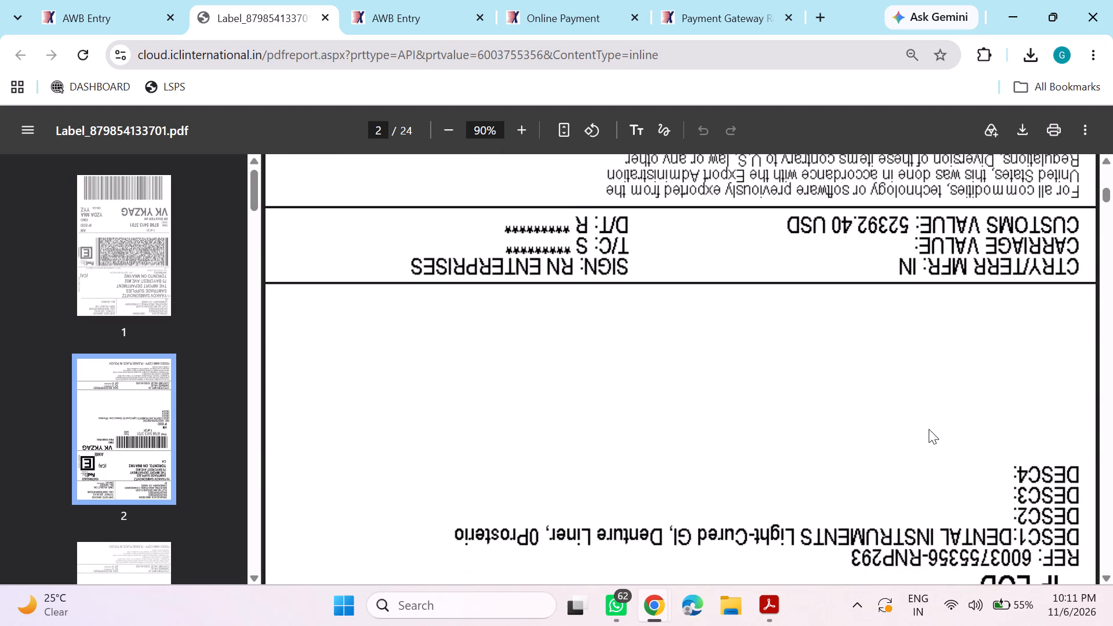
scroll(929, 429, "down", 1)
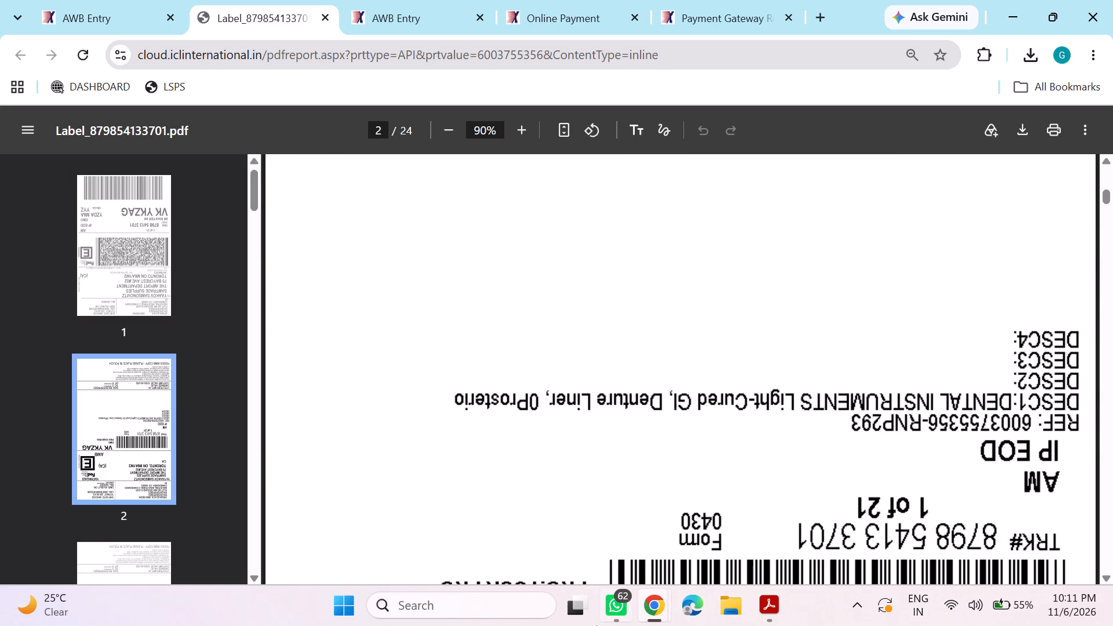
Bring up the overview of open windows to leave the label PDF.
left_click(595, 621)
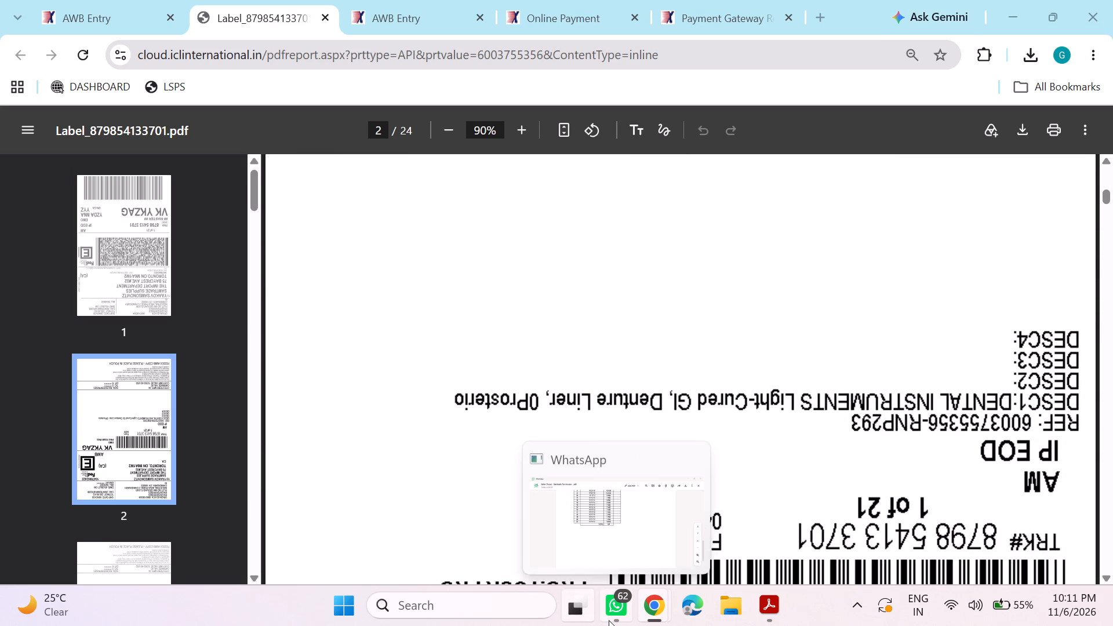
left_click(581, 614)
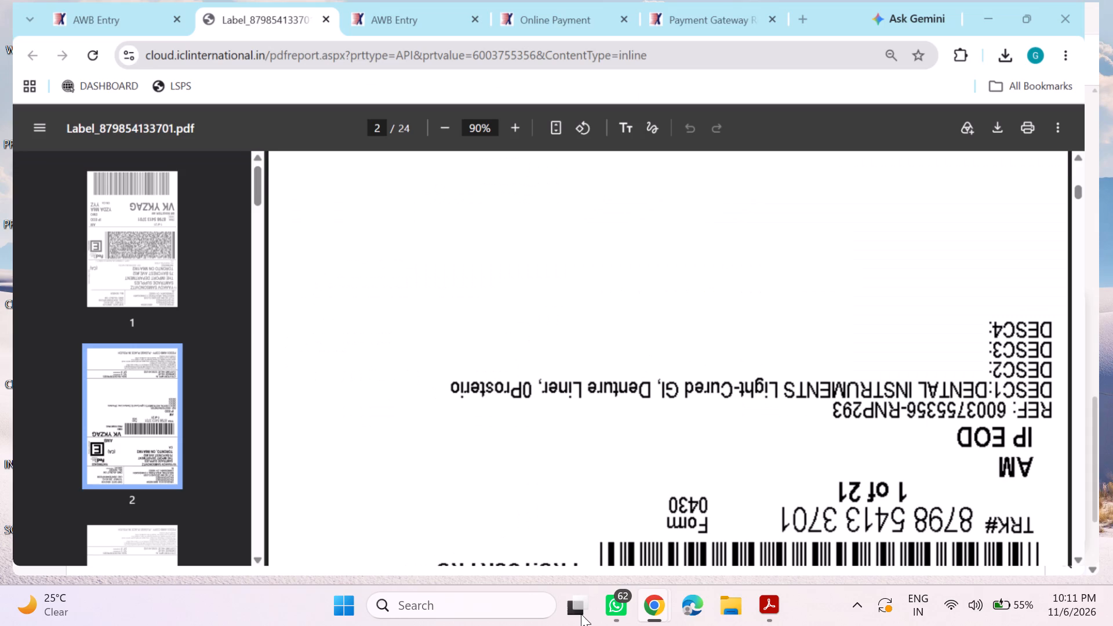